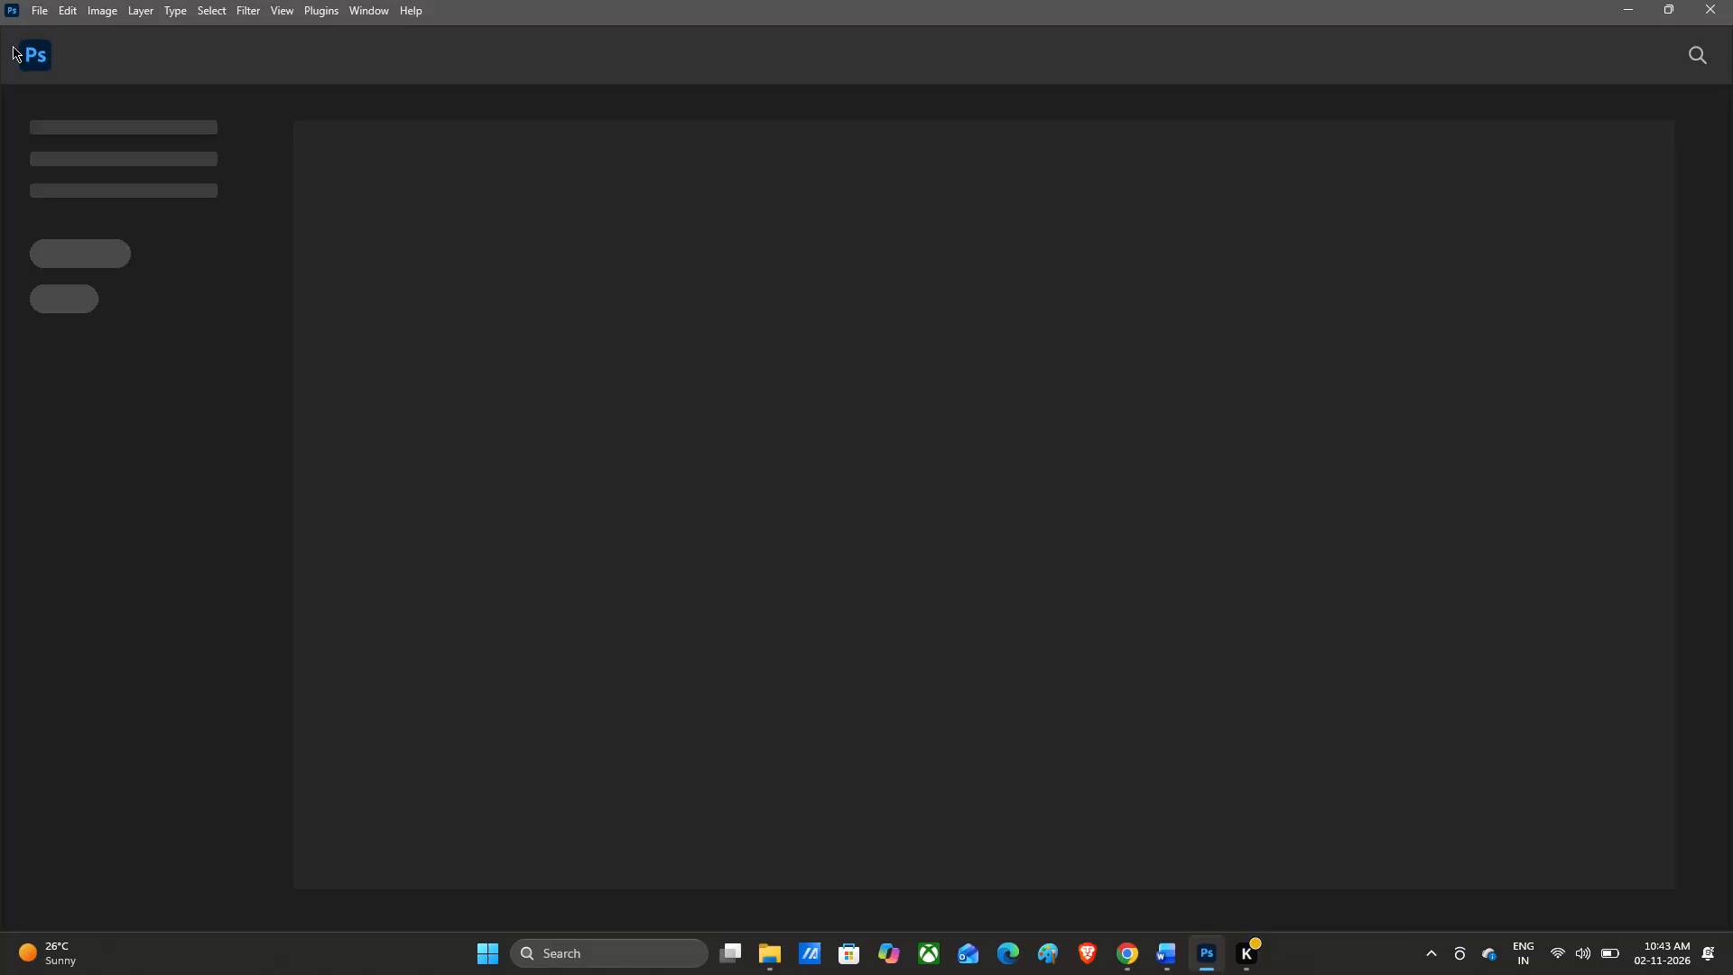
Start opening an existing file and browse to the Downloads folder.
{"action": "left_click", "coordinate": [39, 15]}
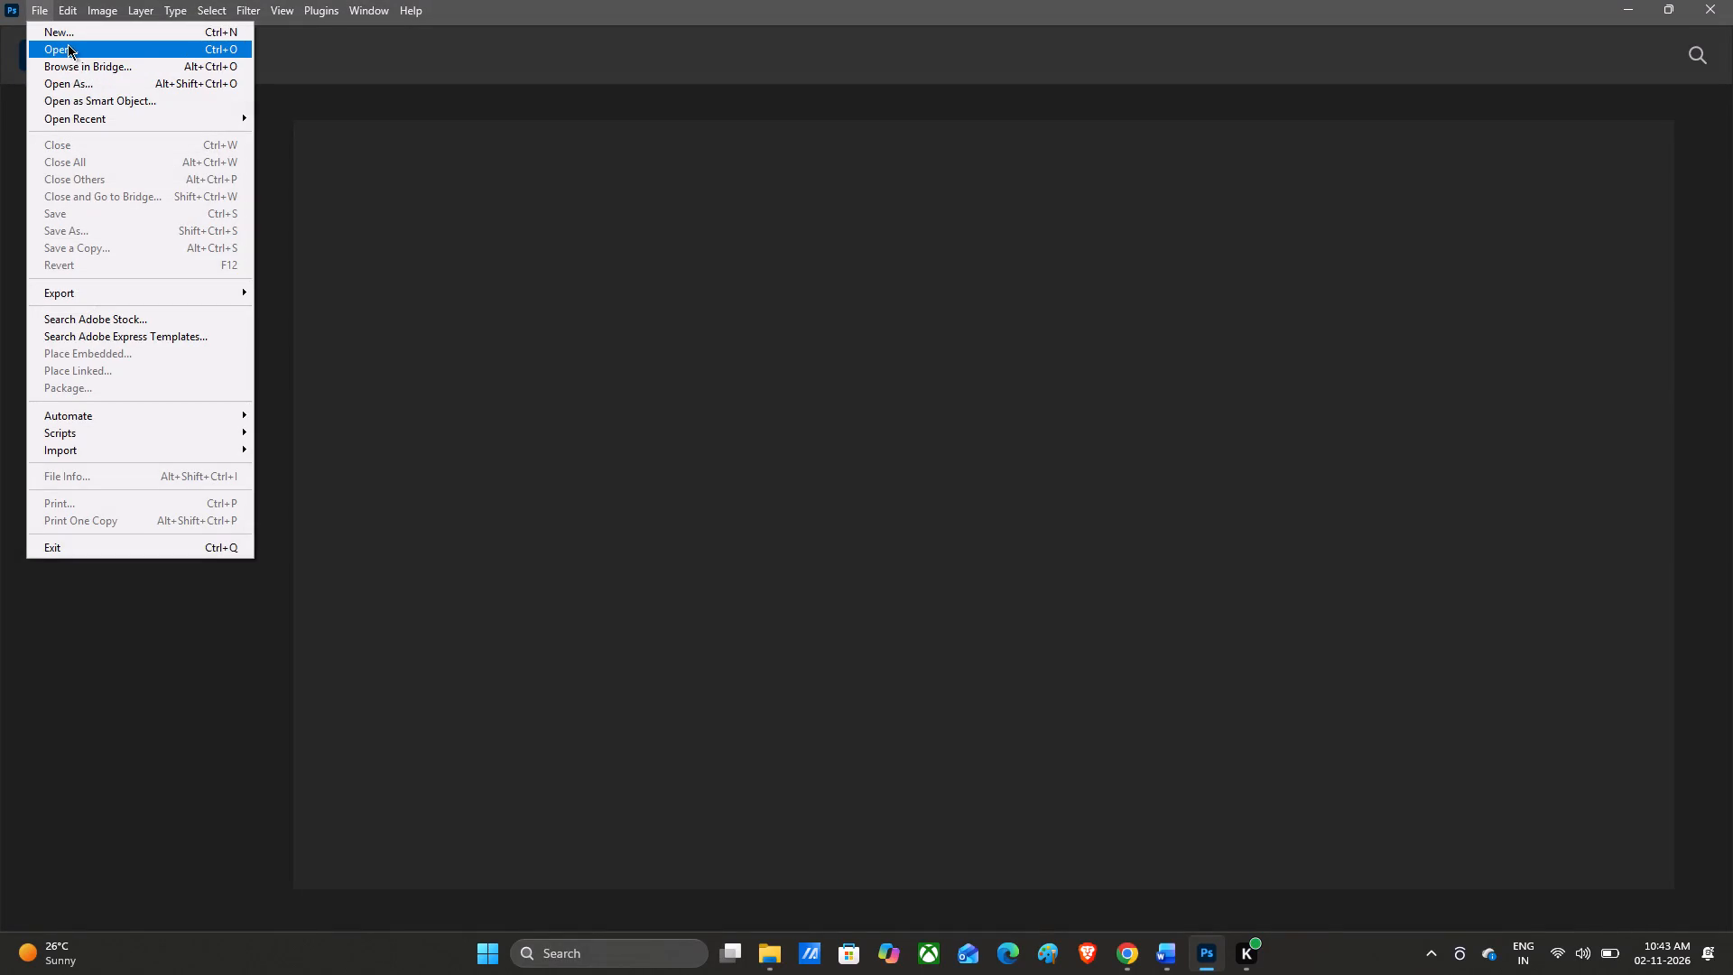
{"action": "left_click", "coordinate": [68, 44]}
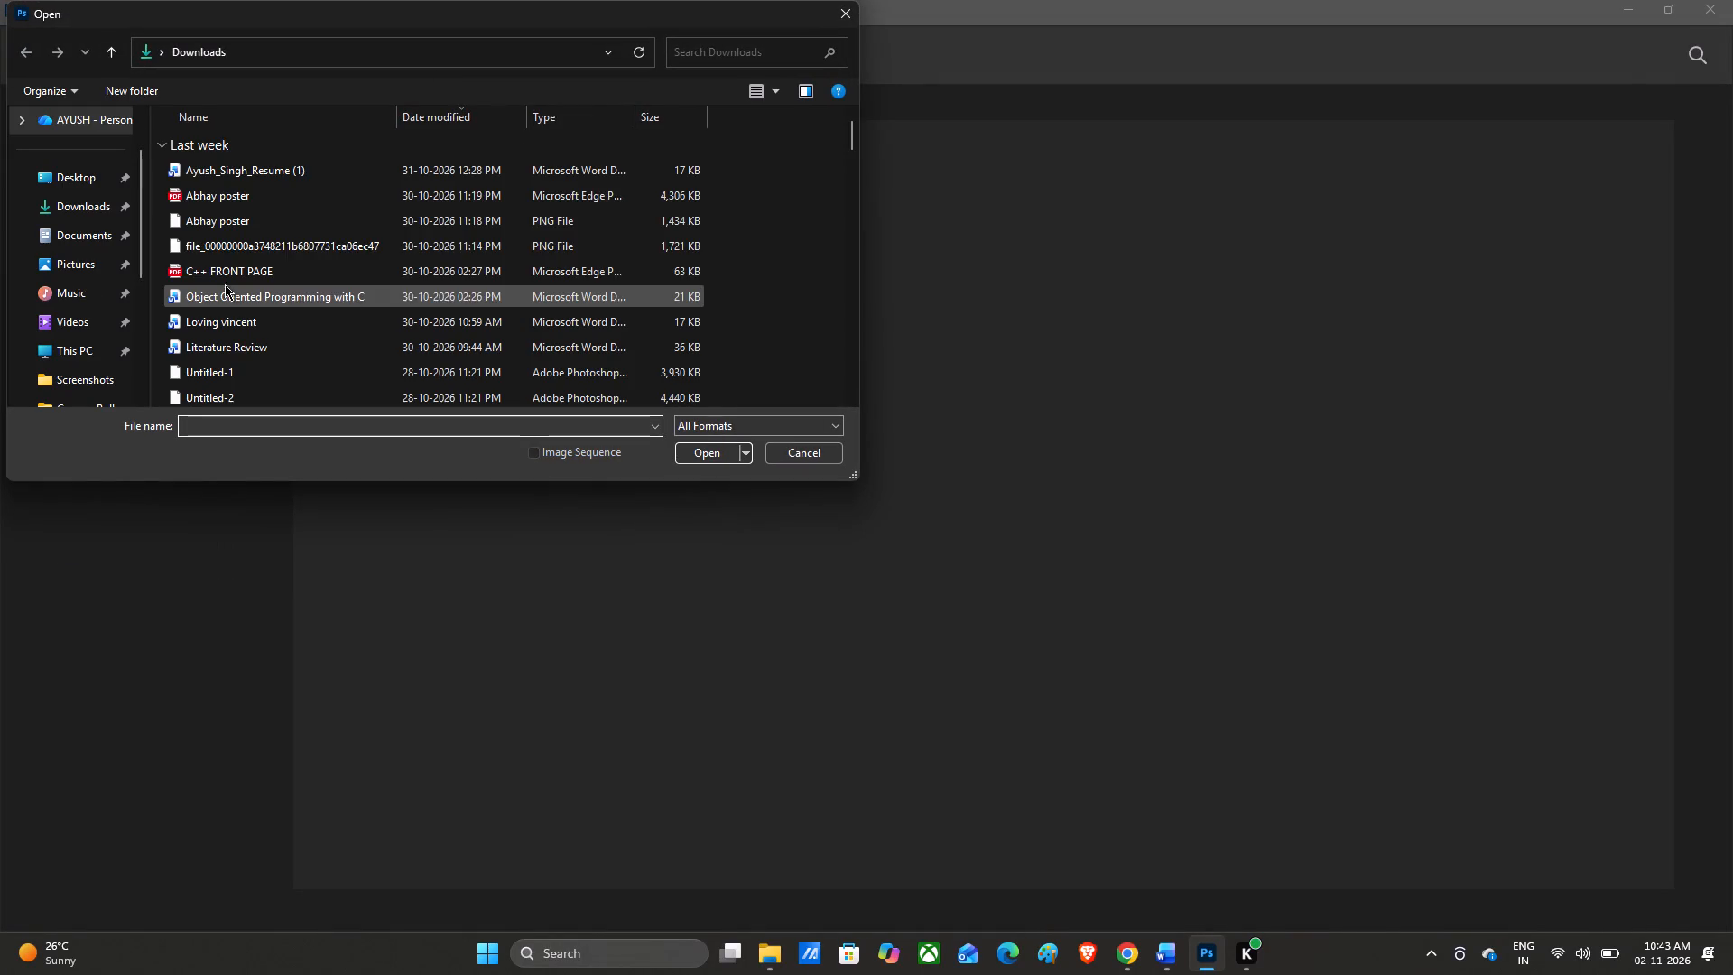
{"action": "left_click", "coordinate": [87, 207]}
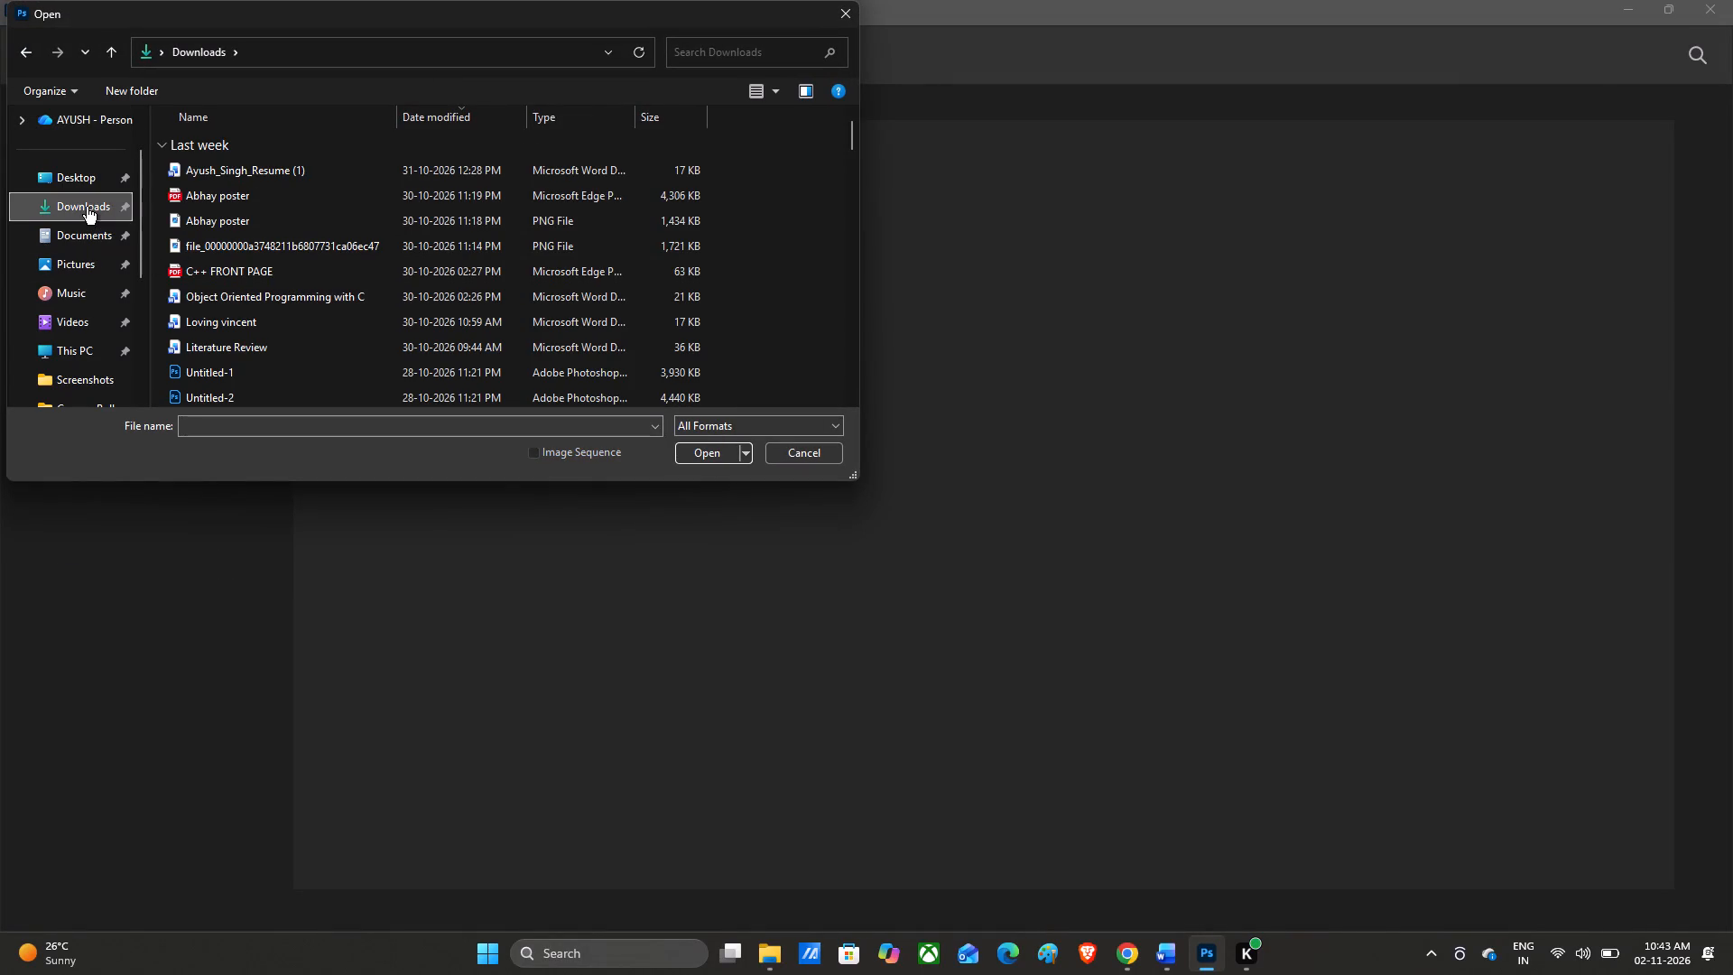
{"action": "left_click", "coordinate": [49, 213]}
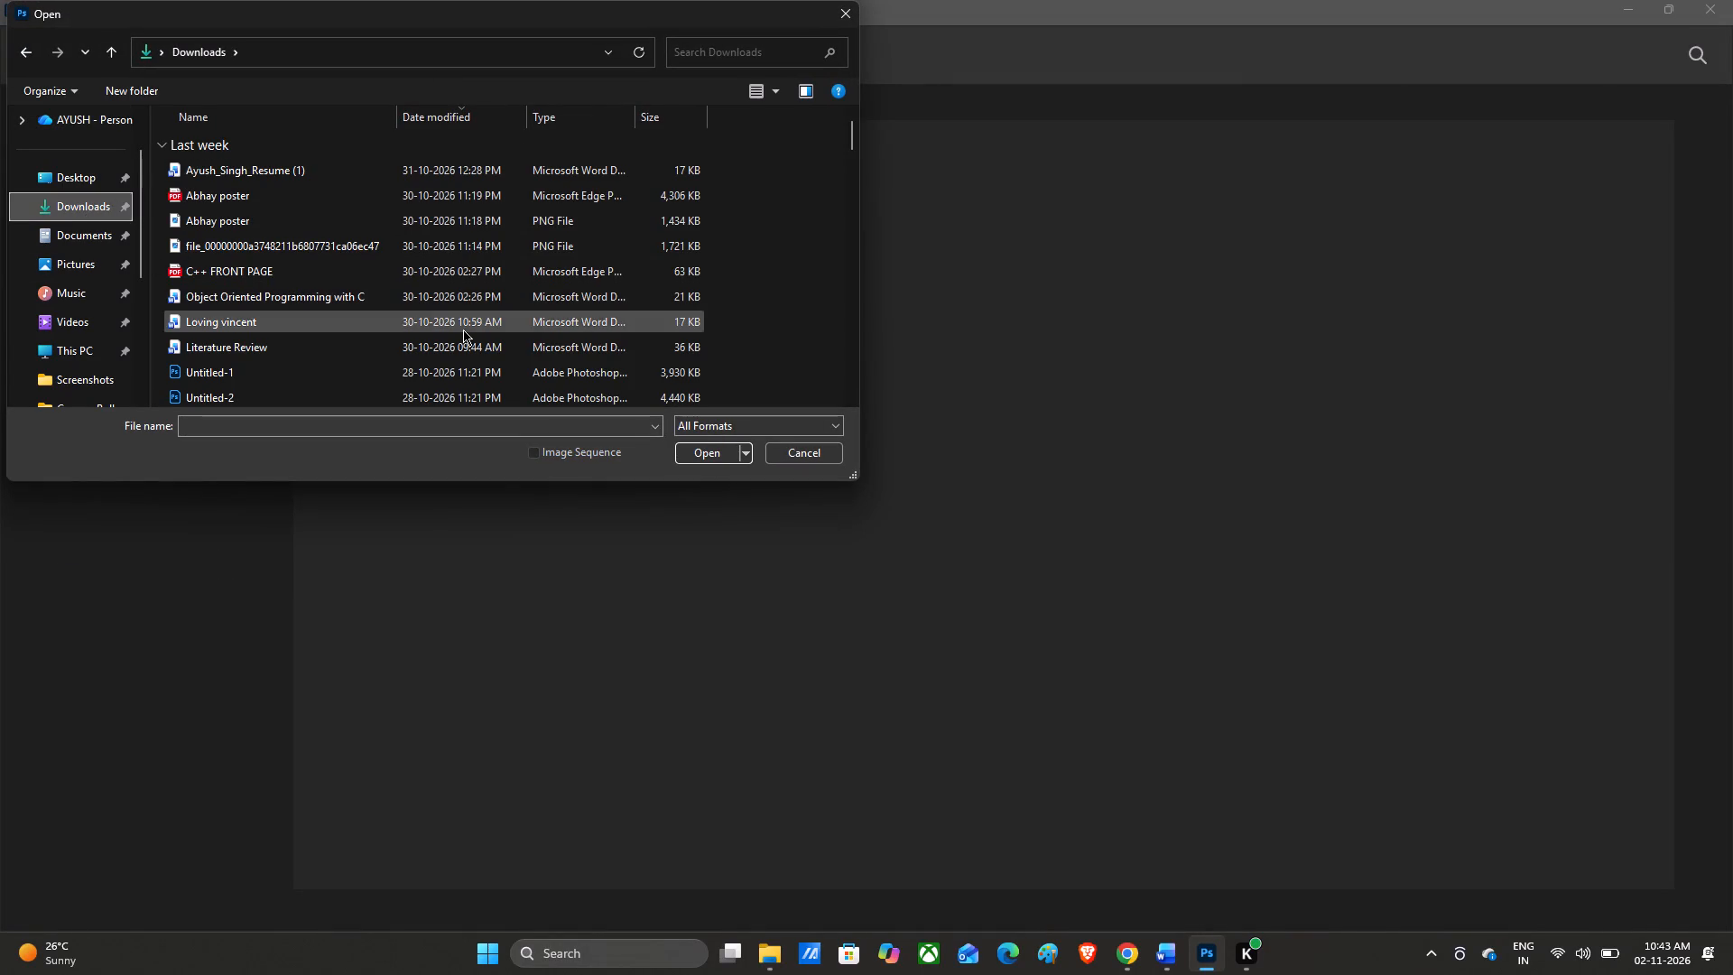
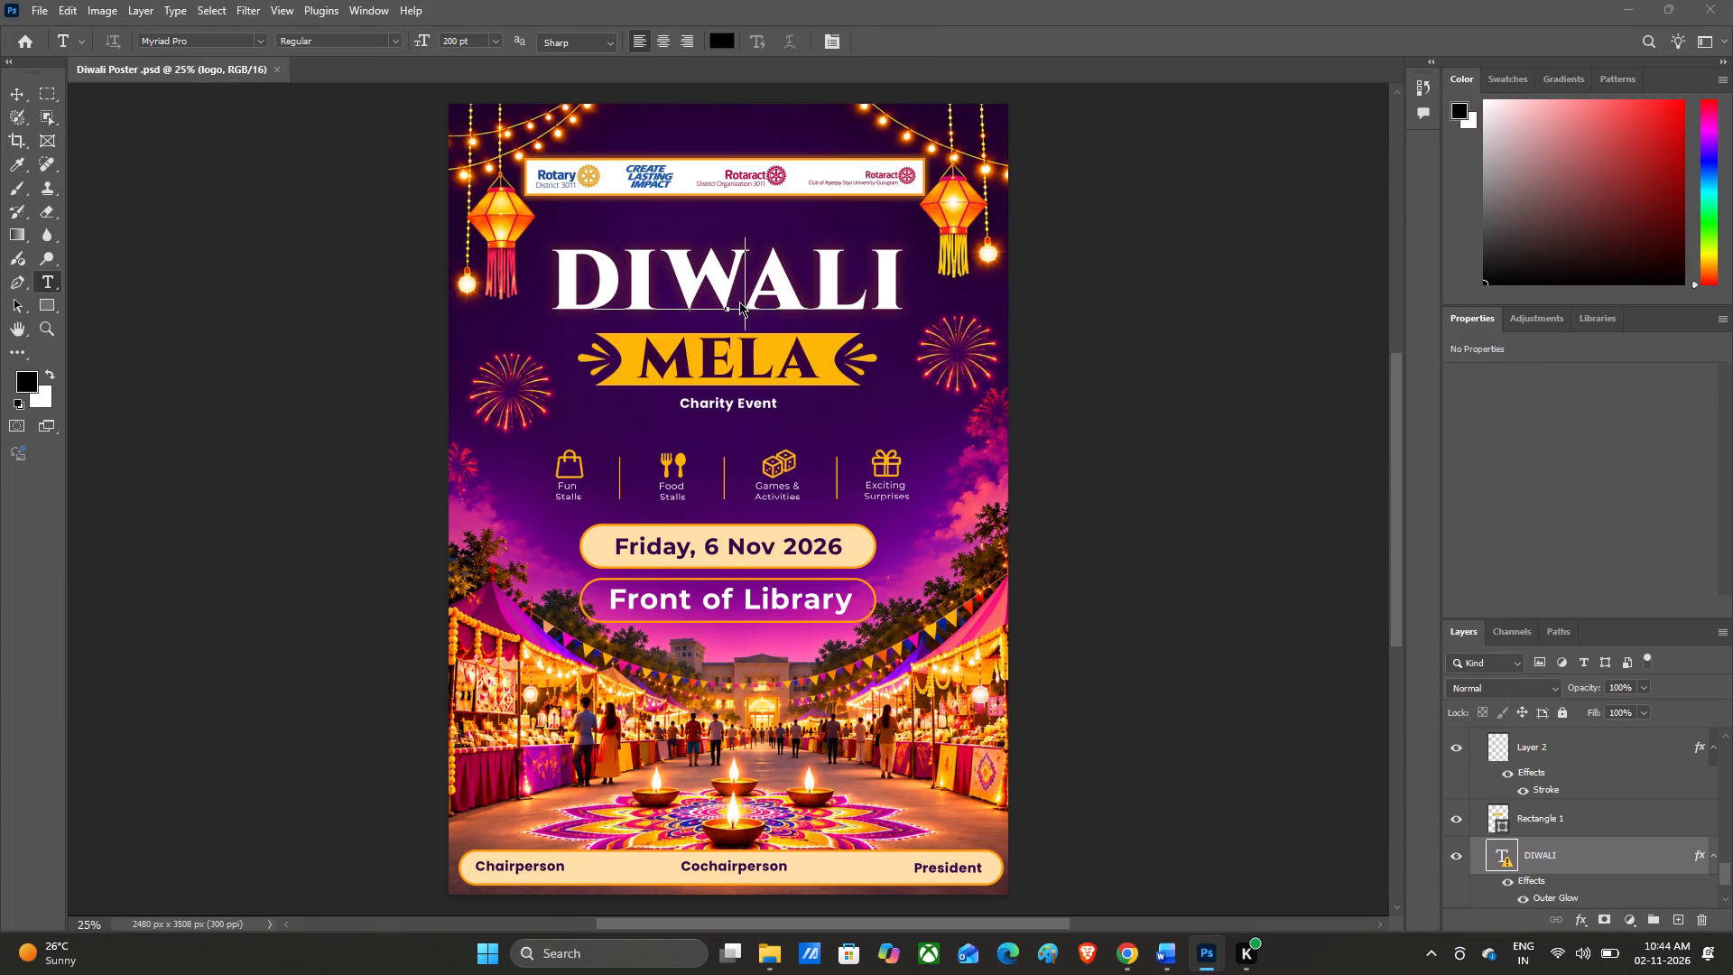
Open the DIWALI title text on the poster for editing, without replacing its missing font.
{"action": "left_click", "coordinate": [739, 302]}
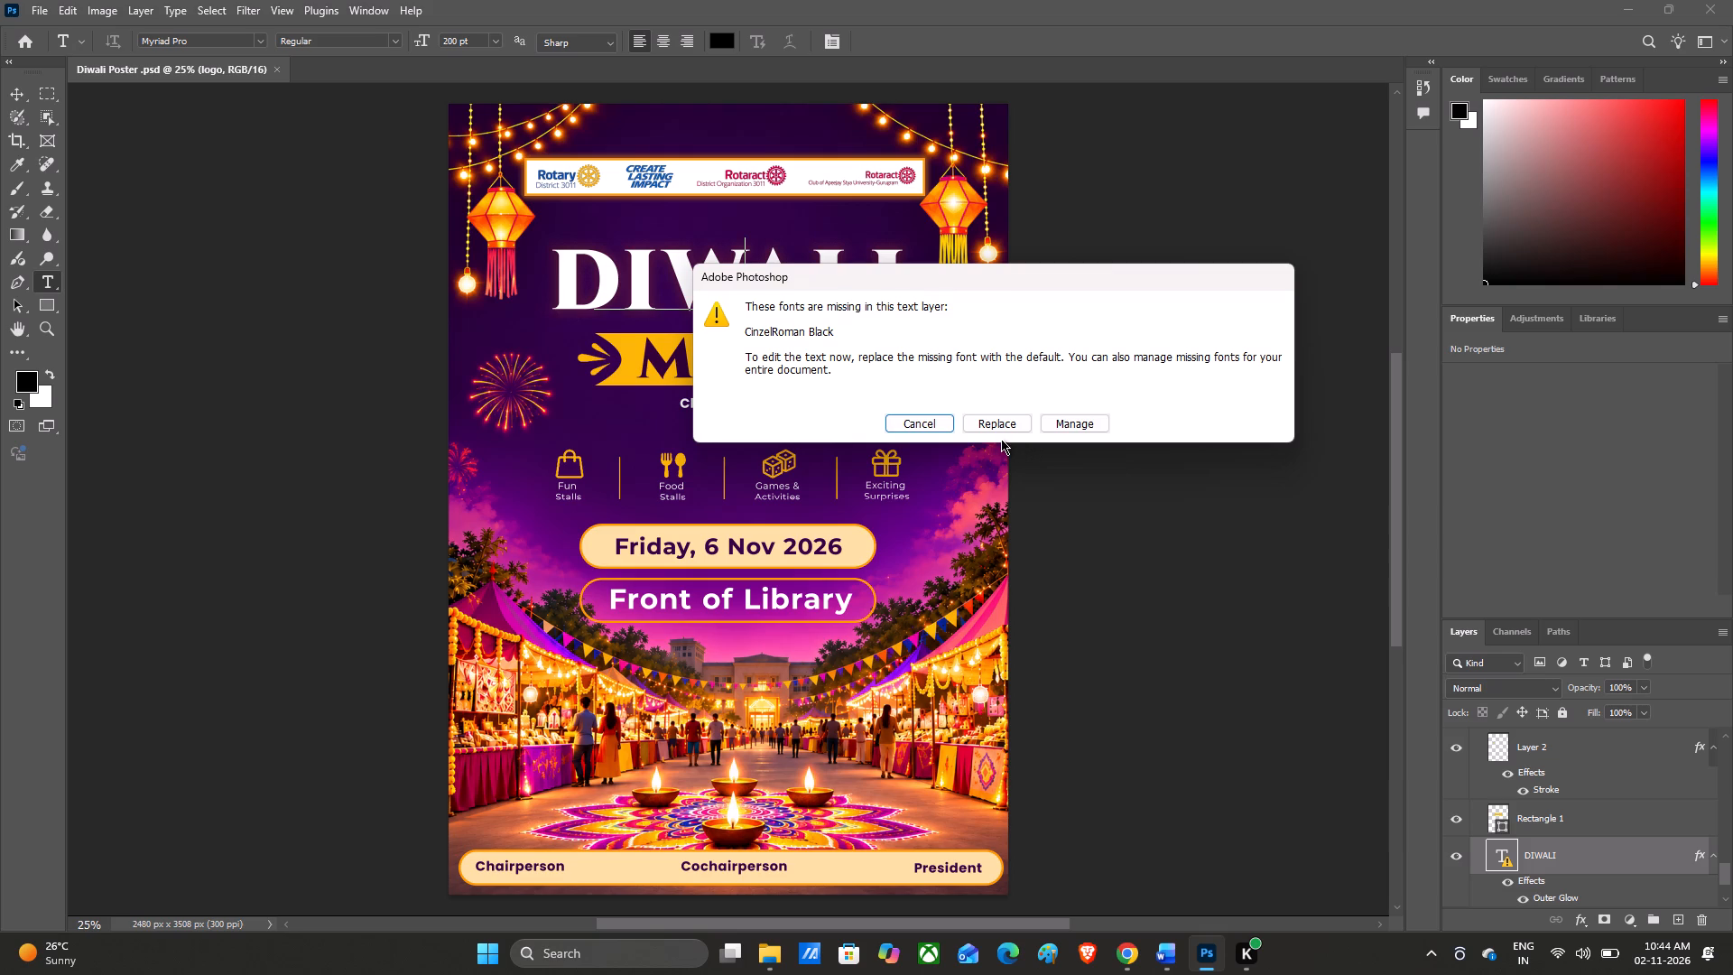
{"action": "left_click", "coordinate": [922, 419]}
{"action": "left_click", "coordinate": [746, 290]}
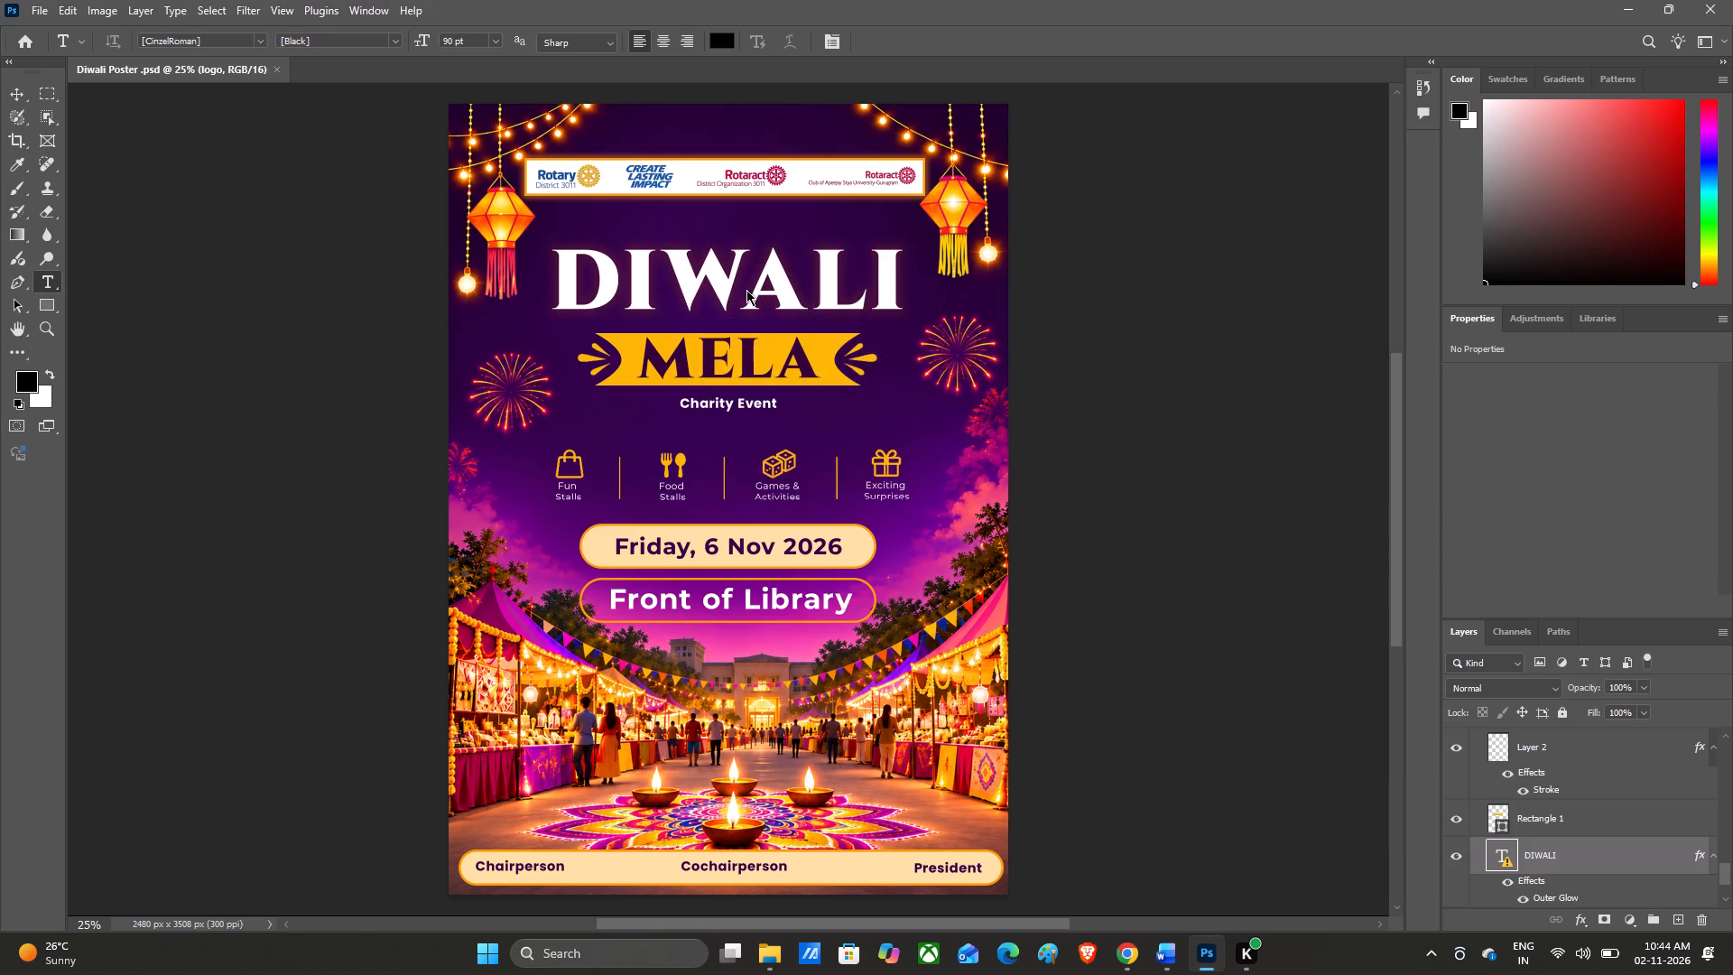
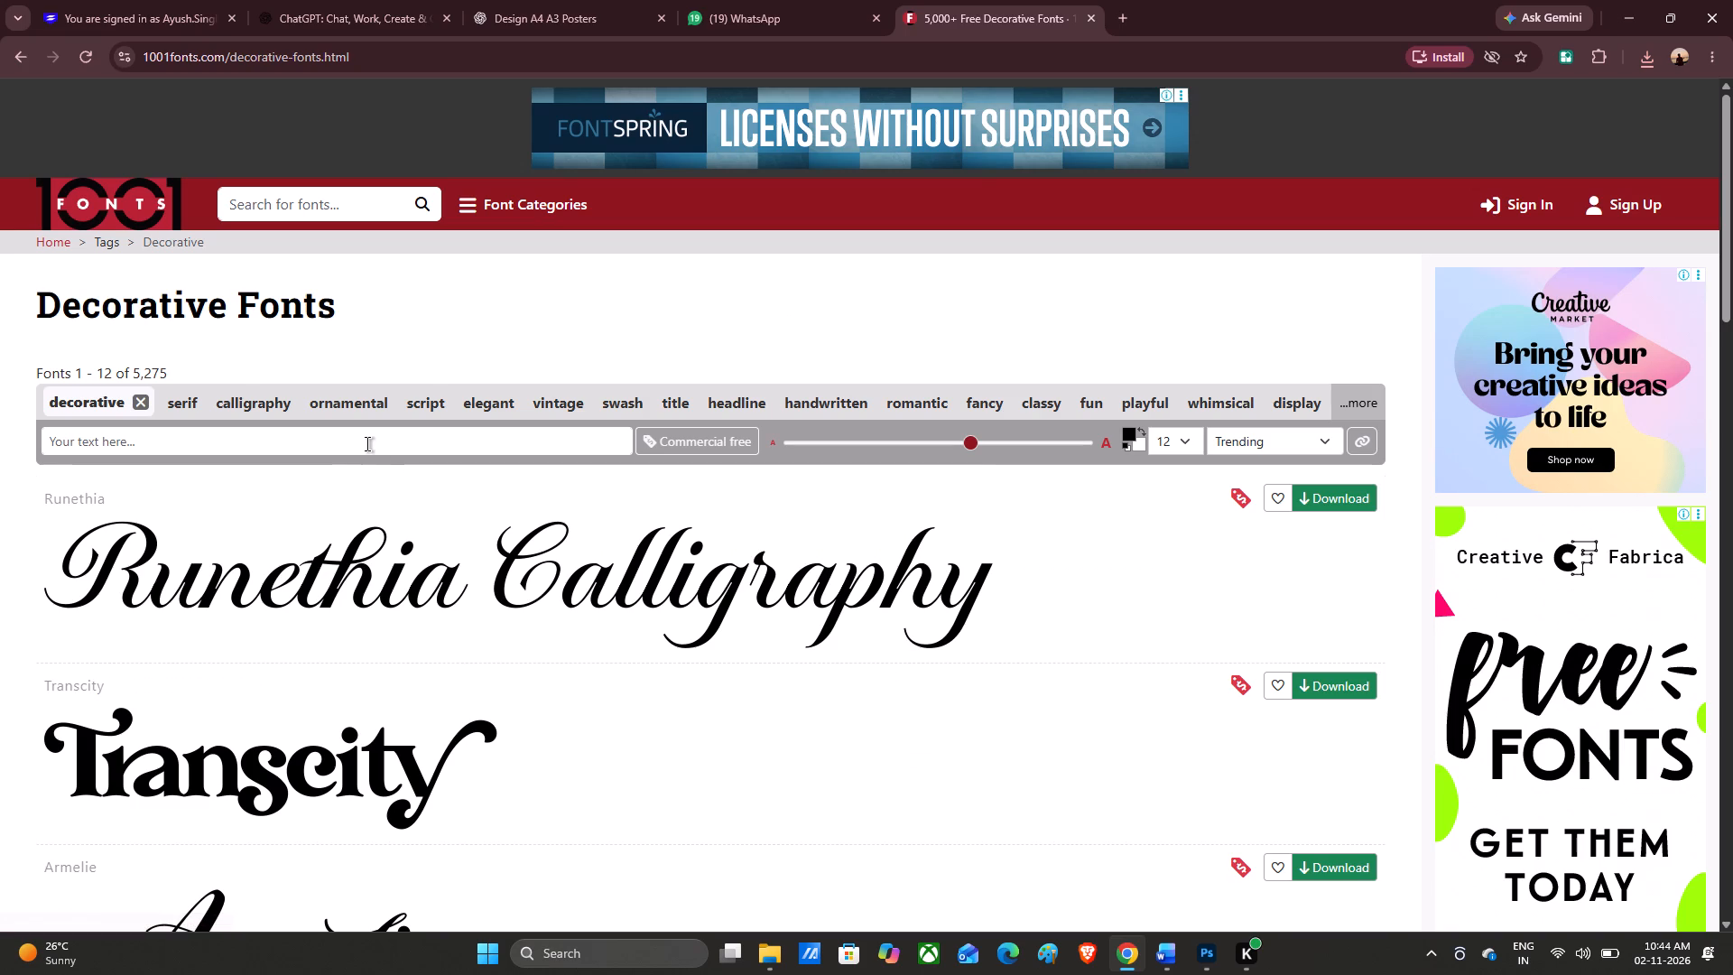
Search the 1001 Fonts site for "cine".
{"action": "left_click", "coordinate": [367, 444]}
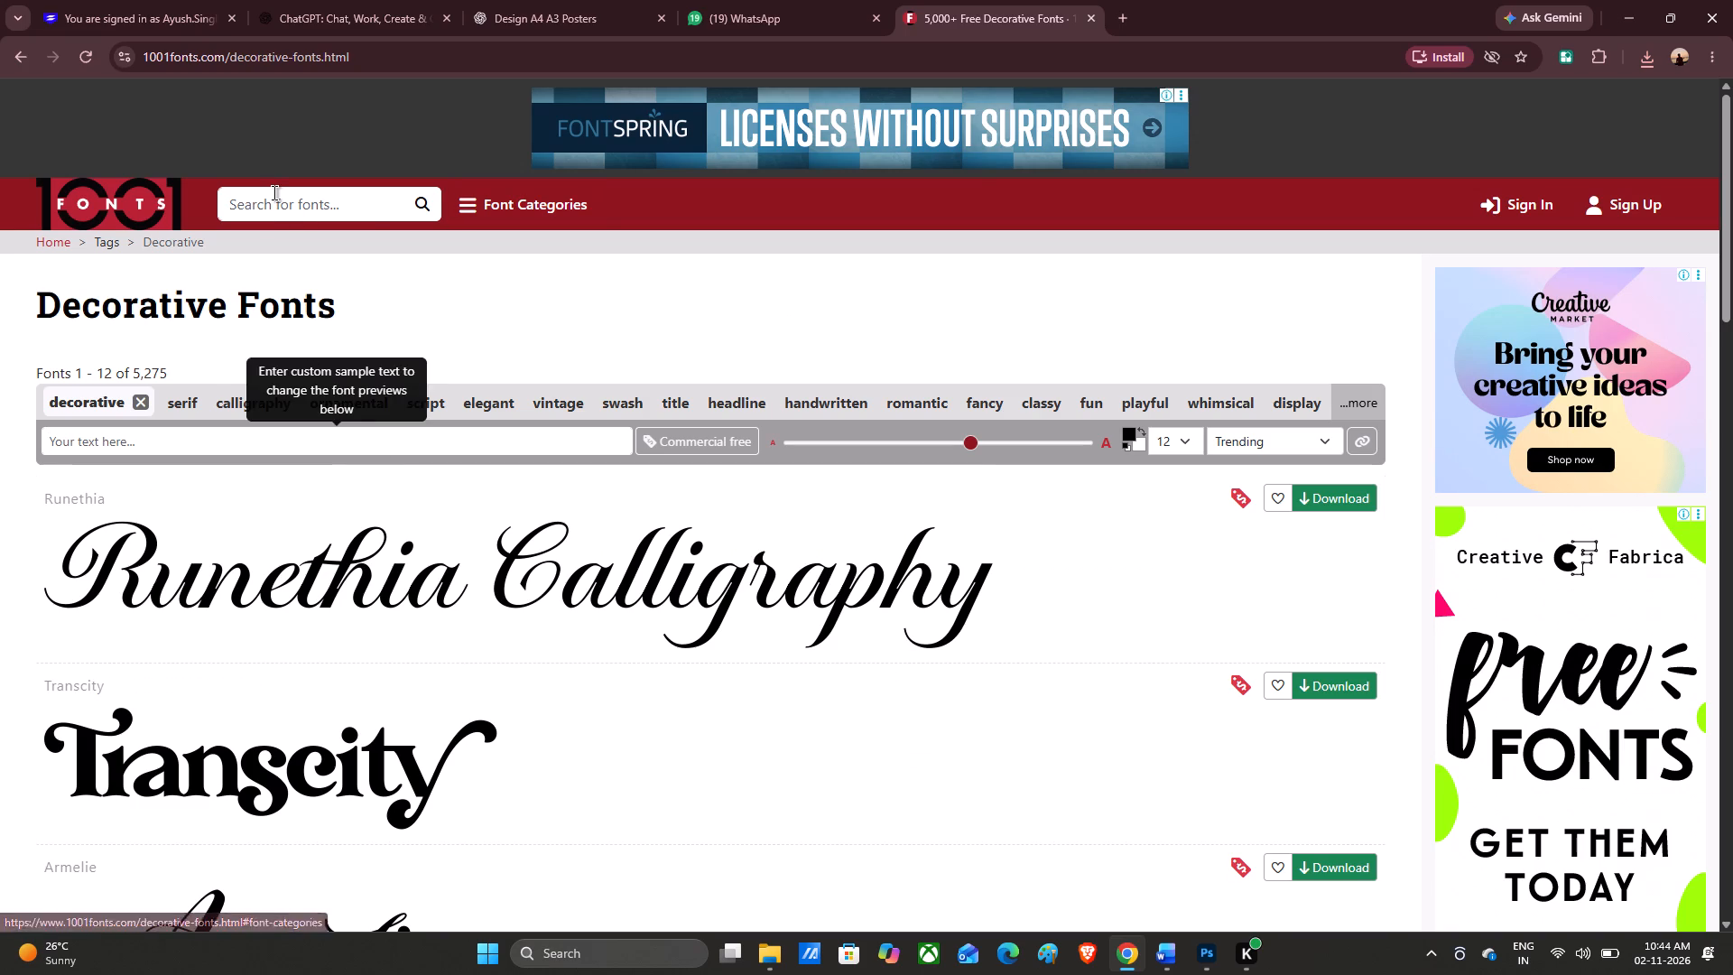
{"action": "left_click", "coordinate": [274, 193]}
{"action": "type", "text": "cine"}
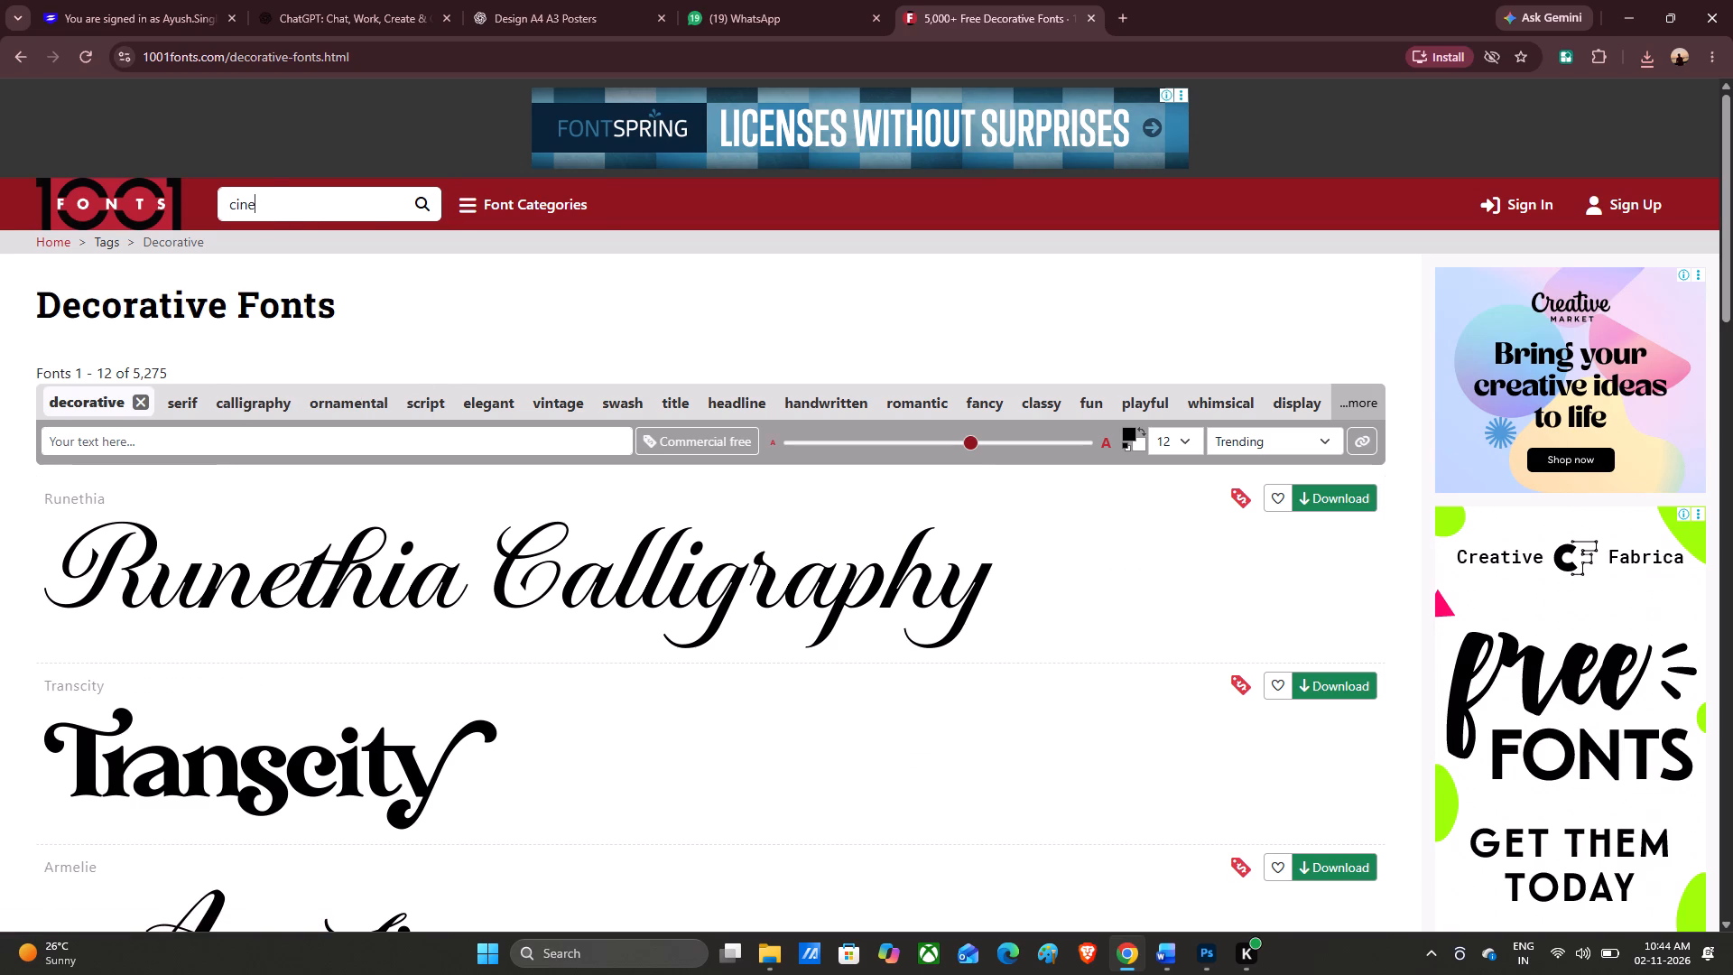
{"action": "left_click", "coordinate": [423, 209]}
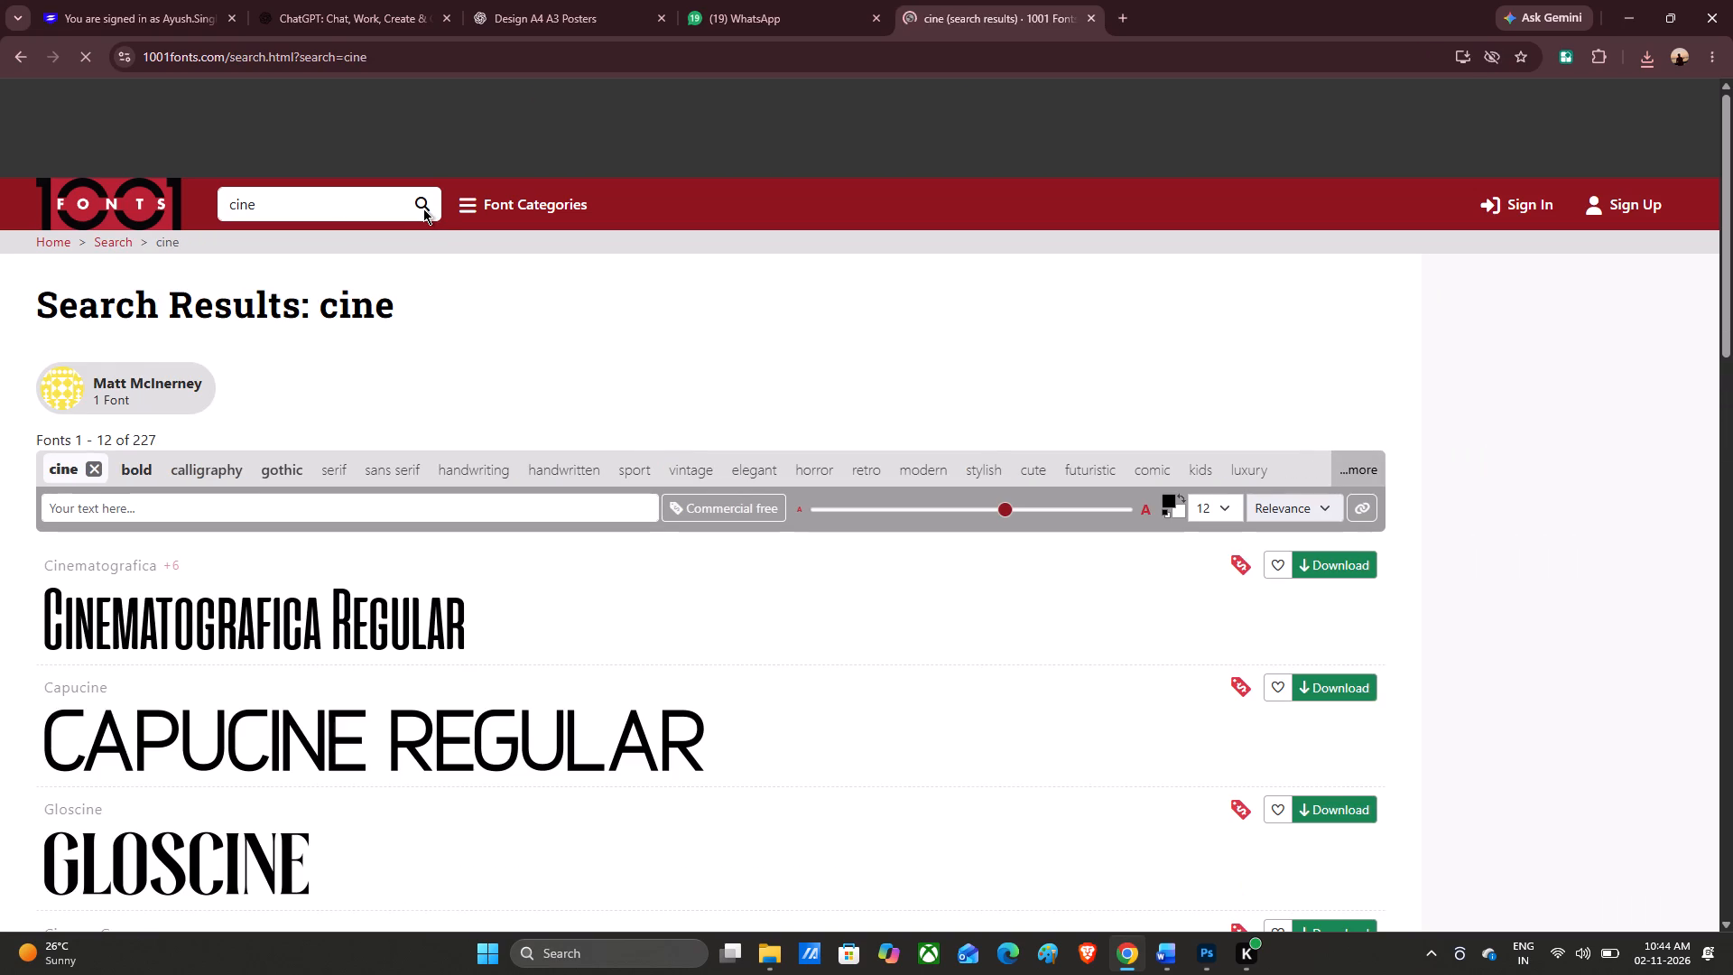
Switch to Photoshop to check the DIWALI title's font name, and return to the font site in Chrome.
{"action": "left_click", "coordinate": [1204, 958]}
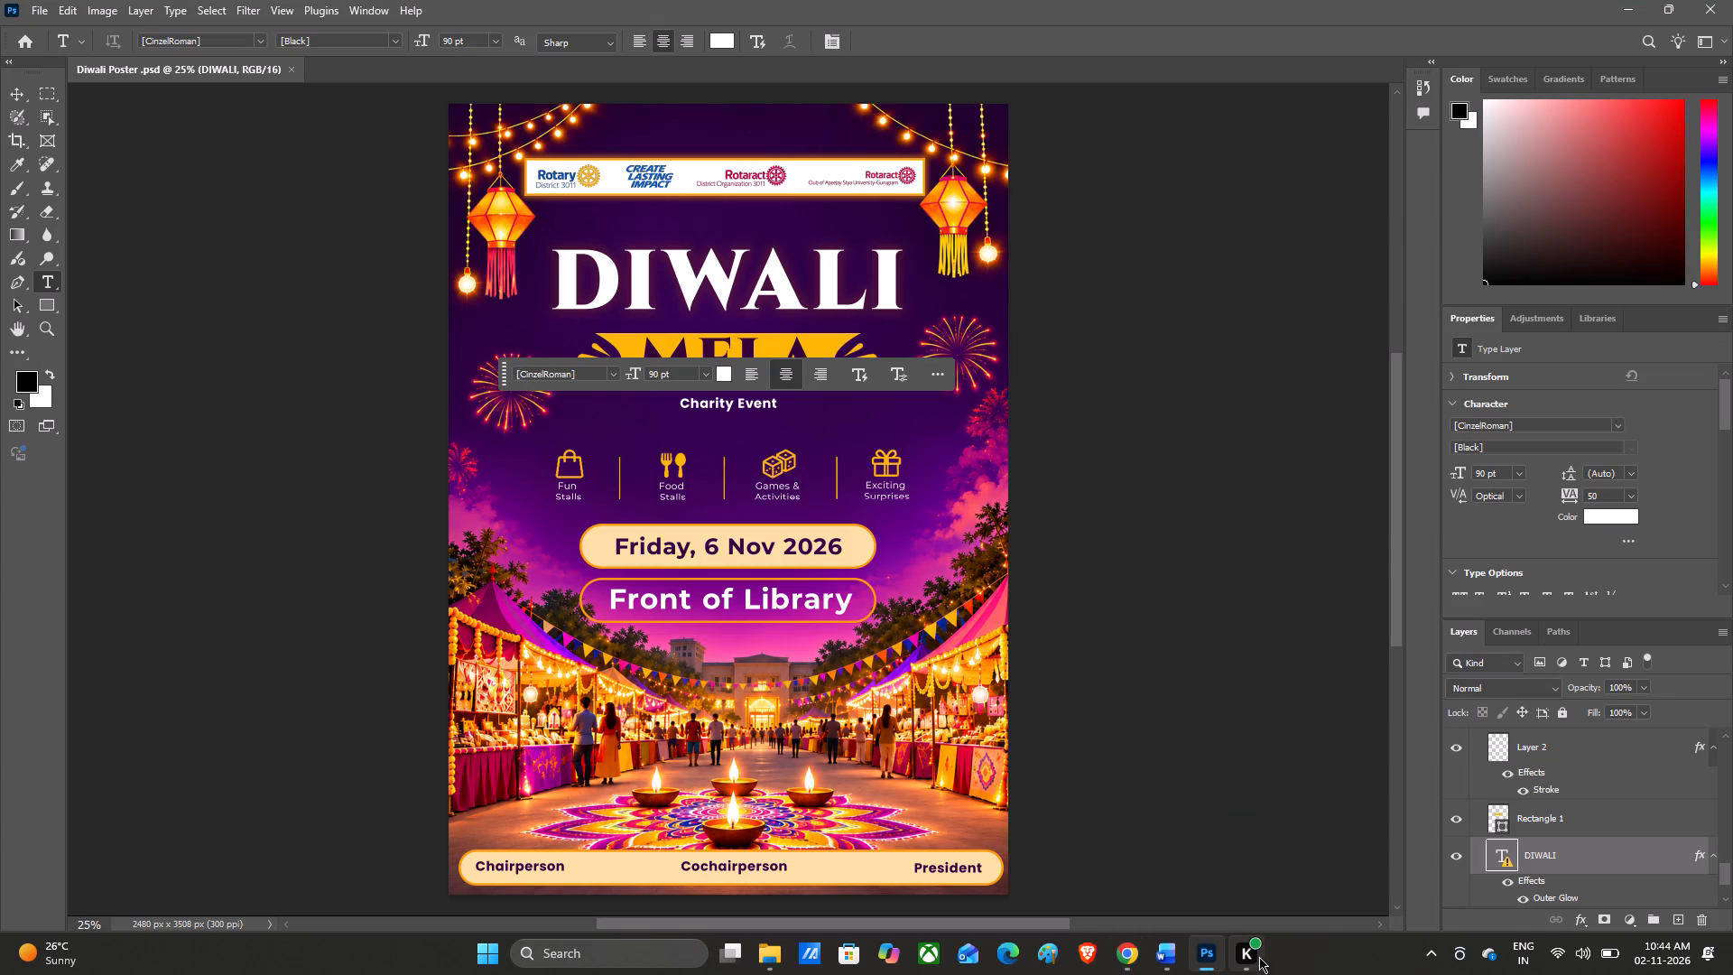
{"action": "left_click", "coordinate": [1131, 963]}
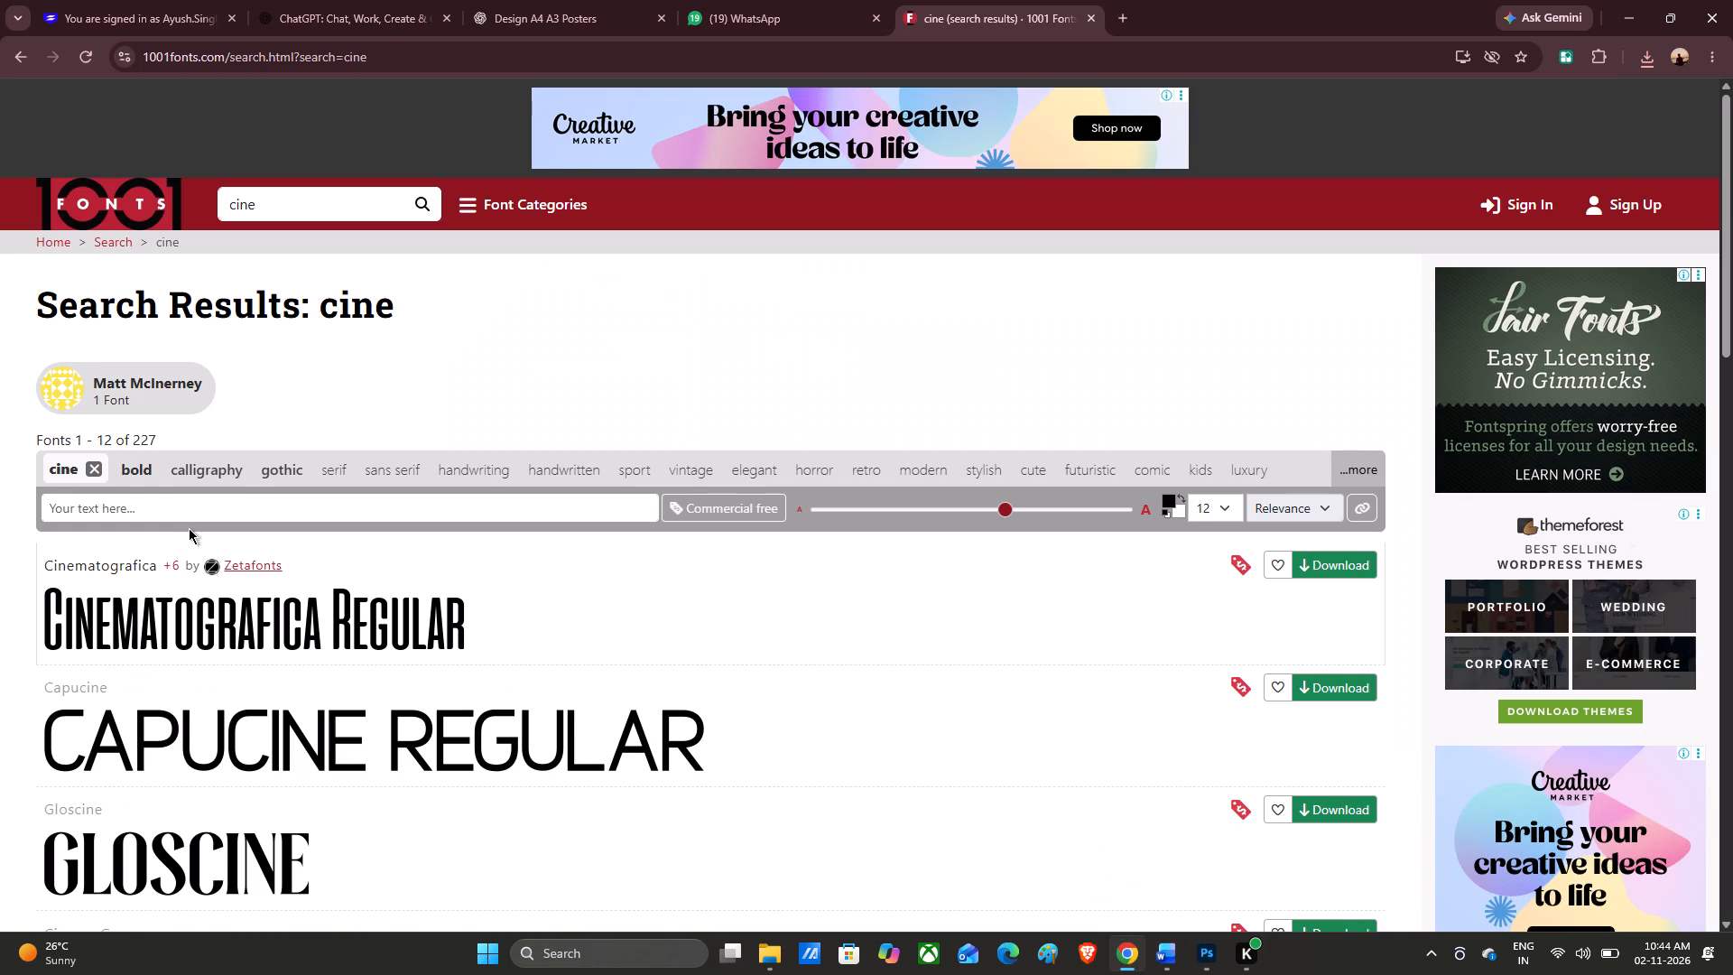
Search the font site for "cinzel" and download the Cinzel font family.
{"action": "left_click", "coordinate": [113, 510]}
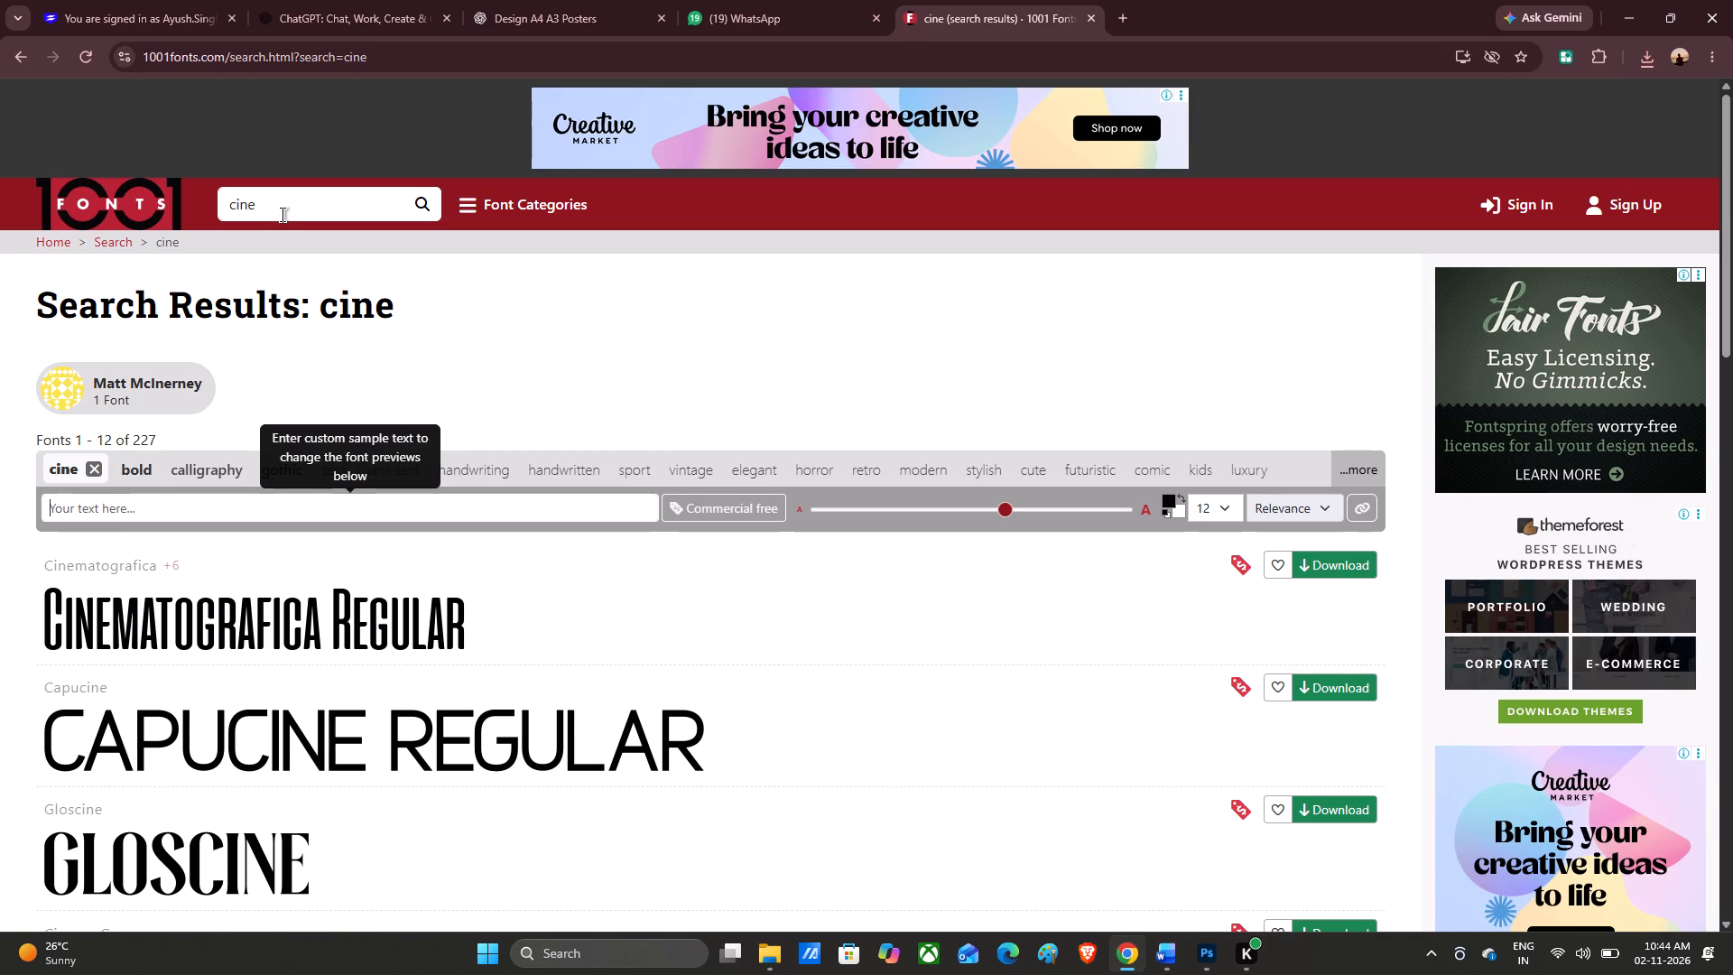
{"action": "left_click", "coordinate": [284, 212]}
{"action": "key", "text": "equal"}
{"action": "key", "text": "BackSpace"}
{"action": "key", "text": "BackSpace"}
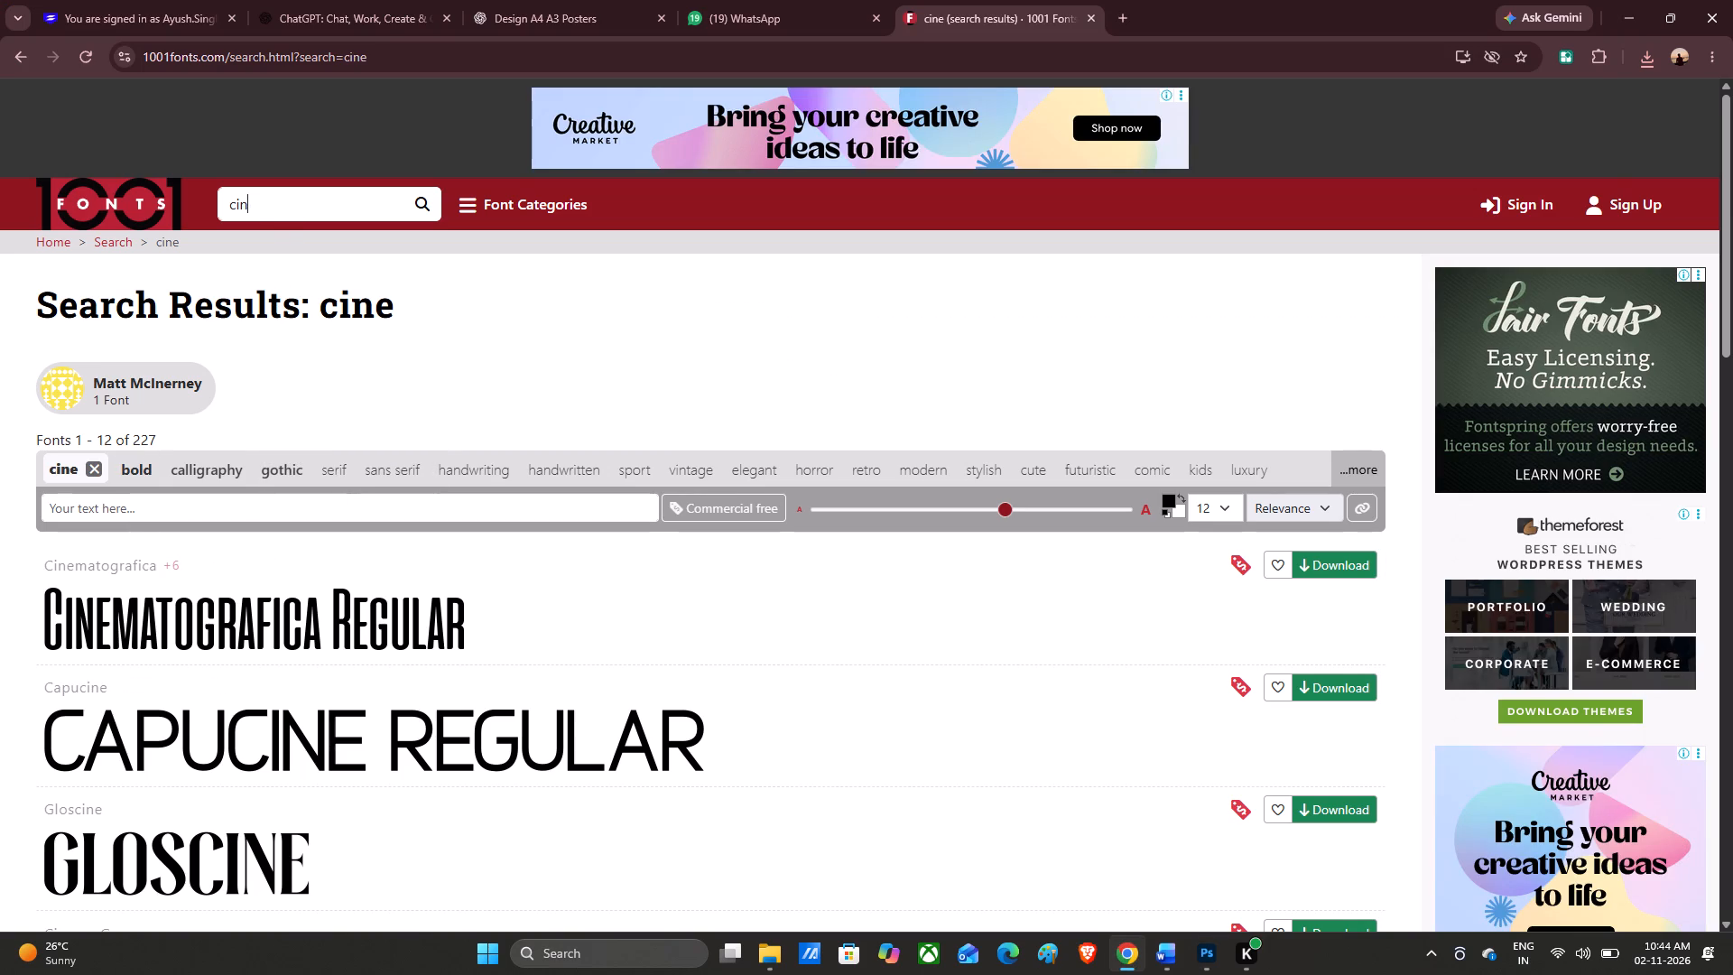
{"action": "type", "text": "zel"}
{"action": "key", "text": "Return"}
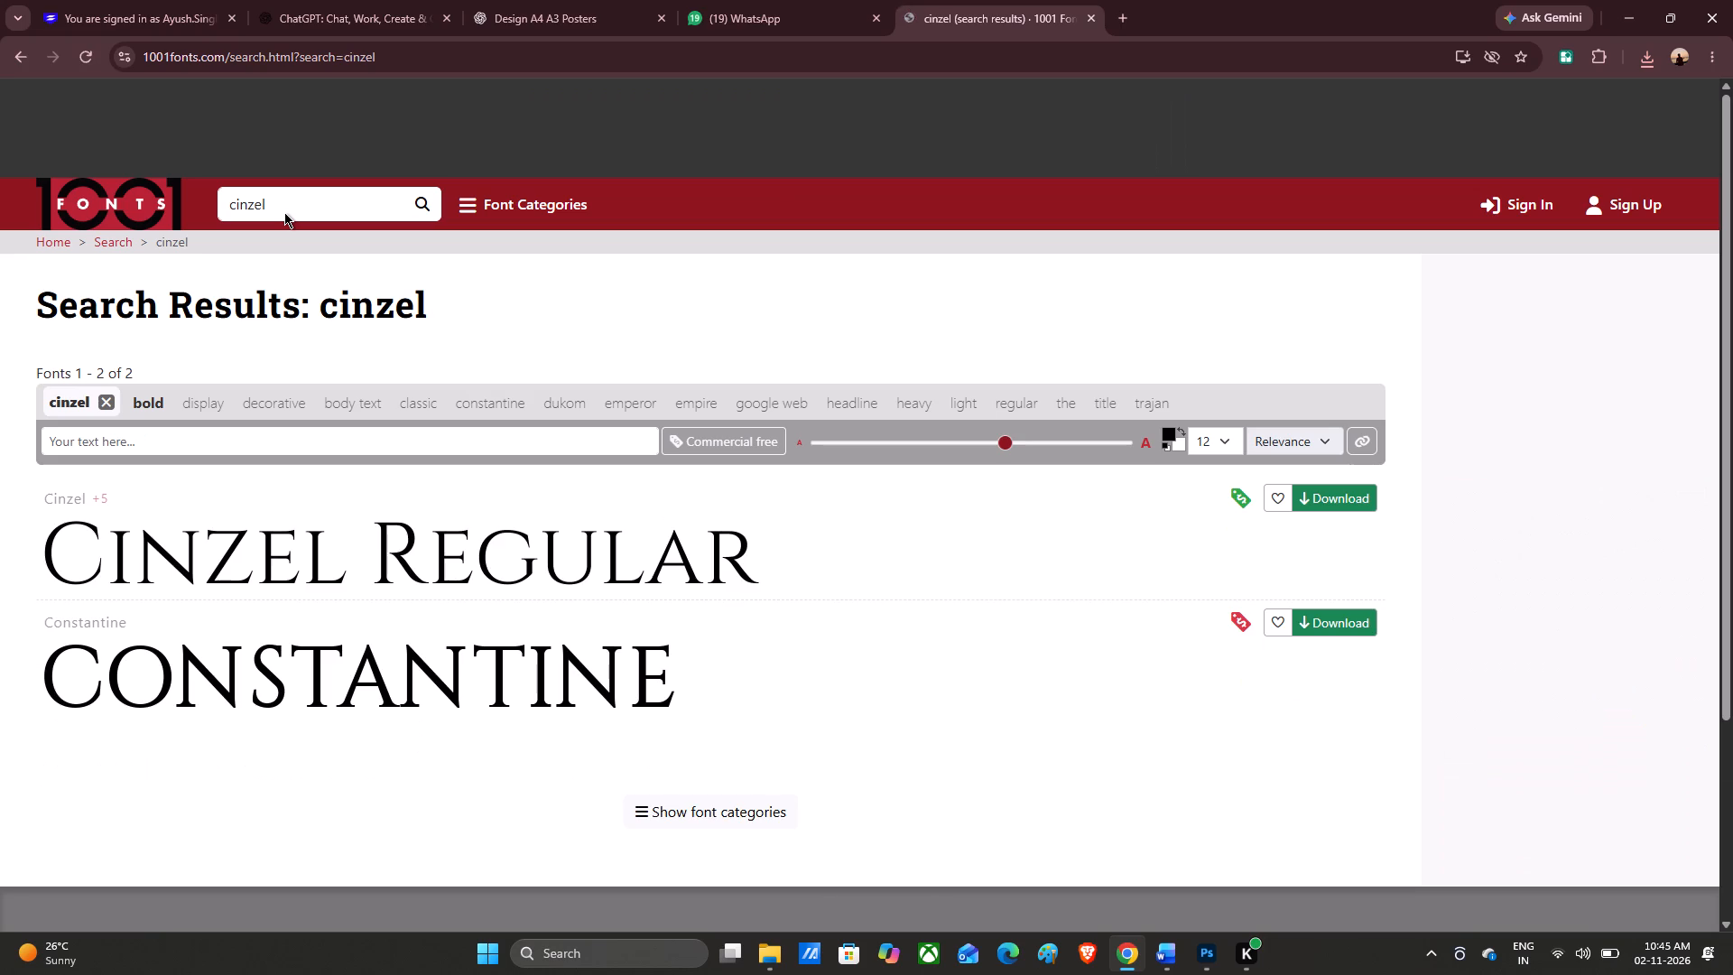
{"action": "left_click", "coordinate": [403, 573]}
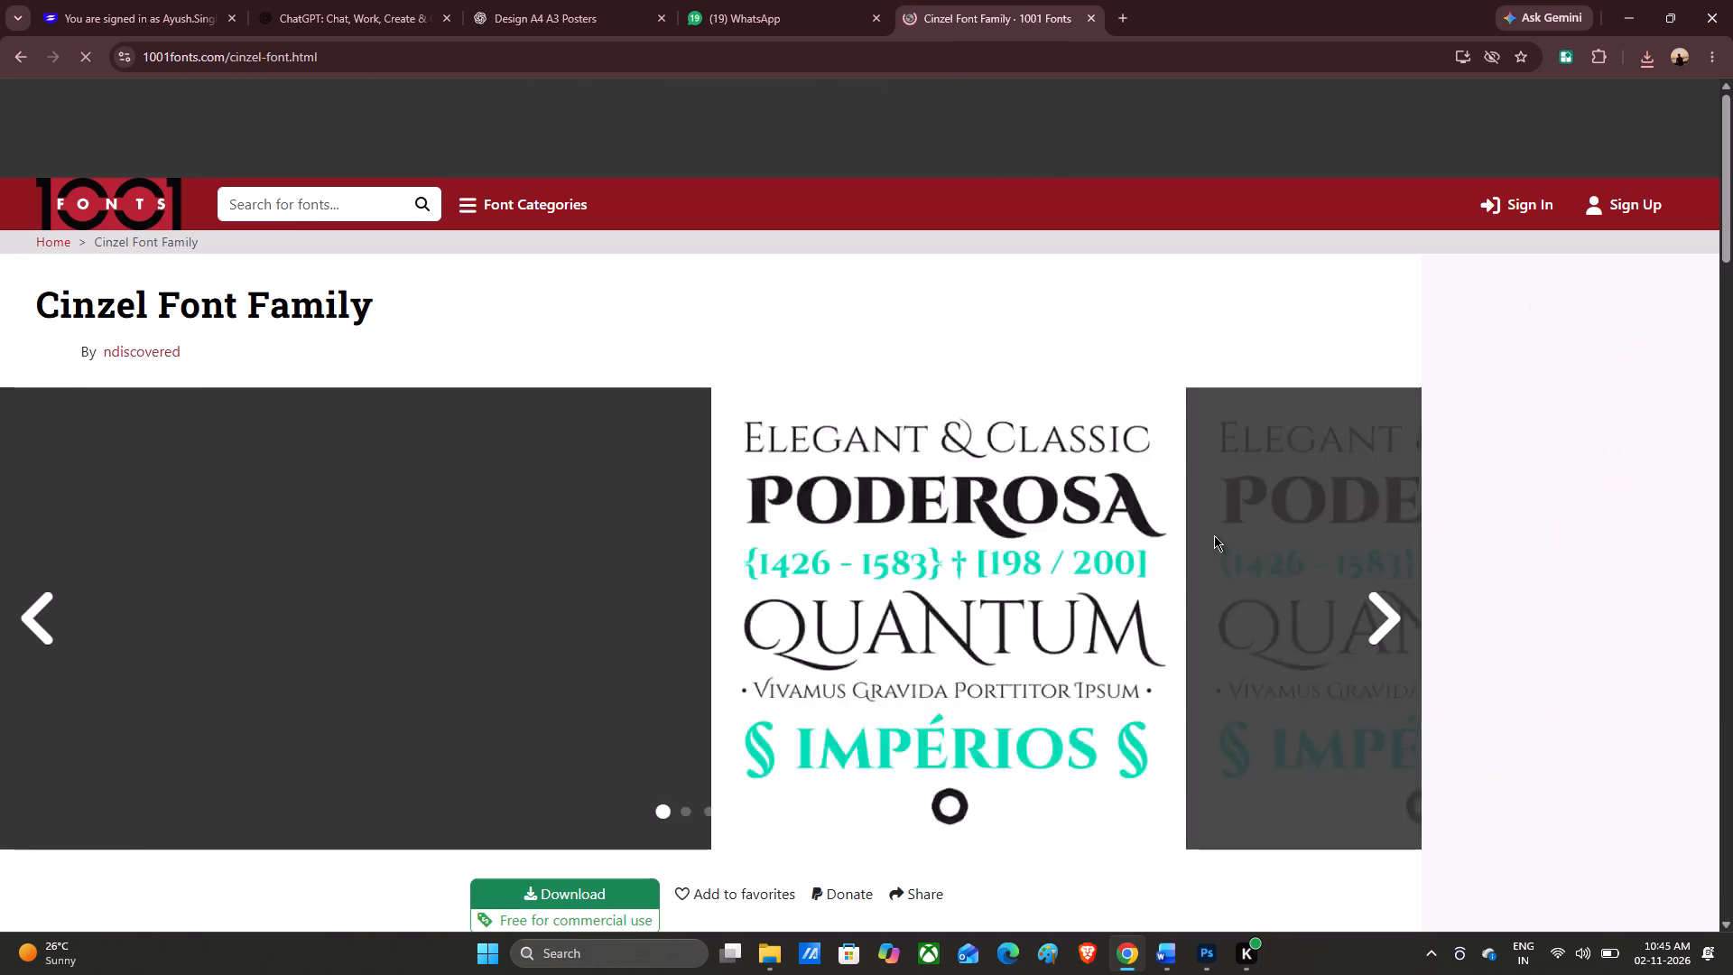
{"action": "left_click_drag", "start_coordinate": [1732, 221], "coordinate": [1732, 275]}
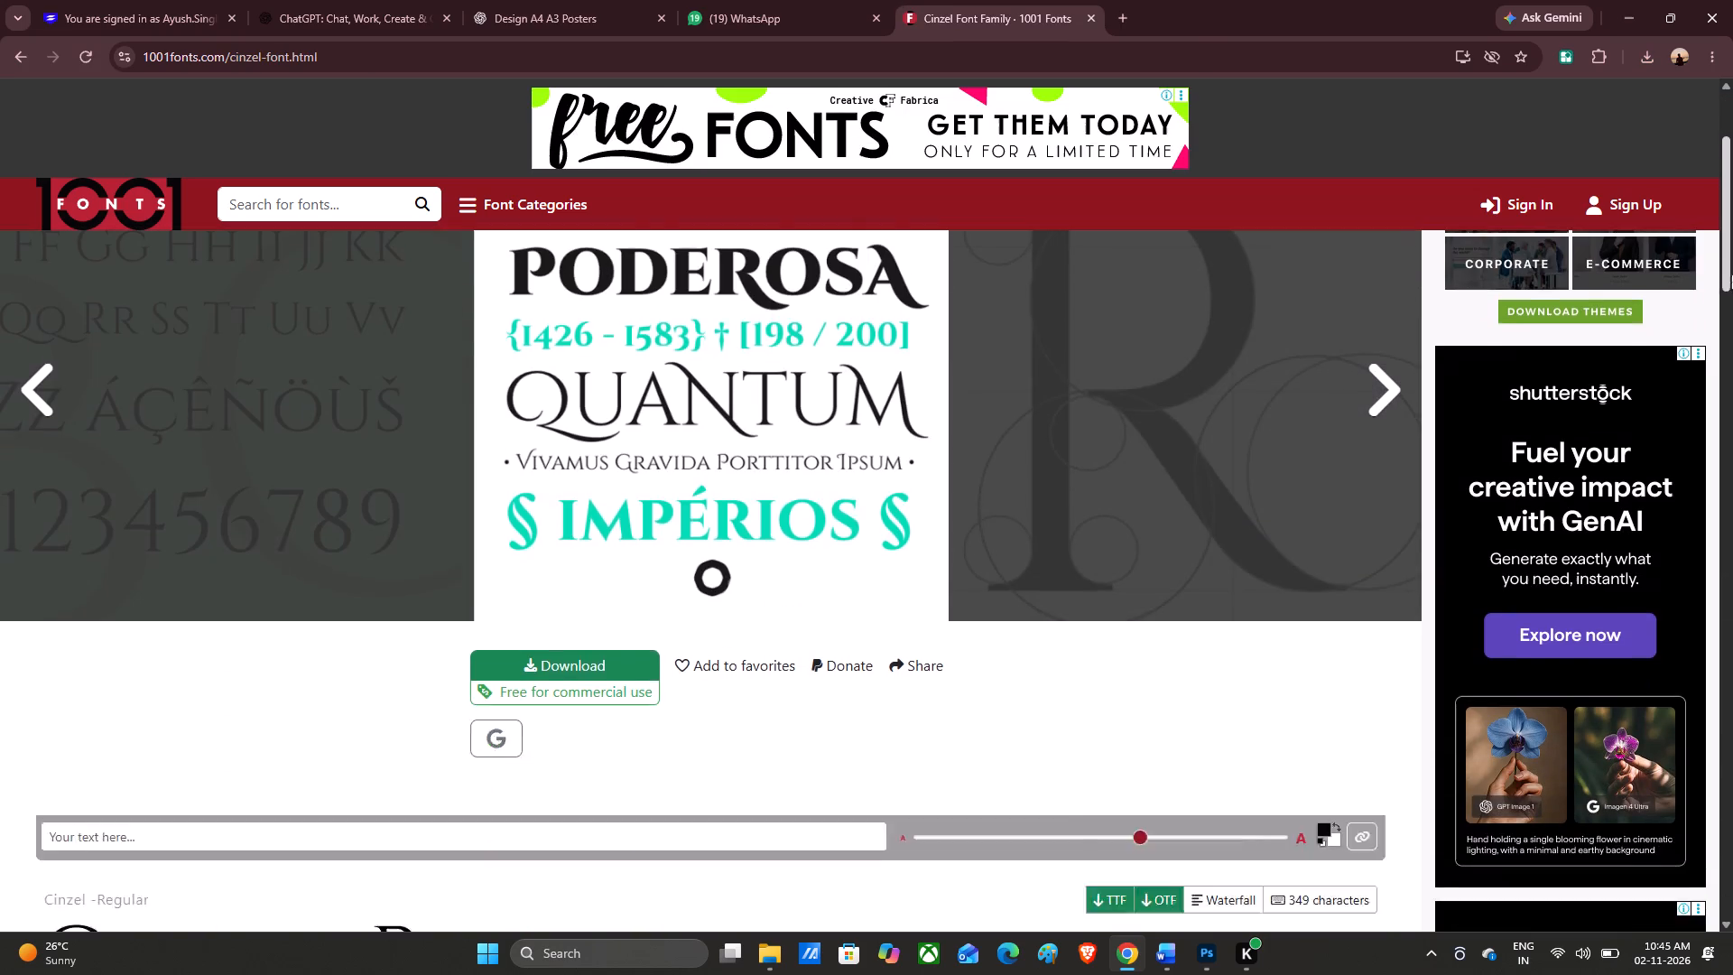
{"action": "left_click_drag", "start_coordinate": [1732, 275], "coordinate": [1732, 301]}
{"action": "left_click", "coordinate": [603, 460]}
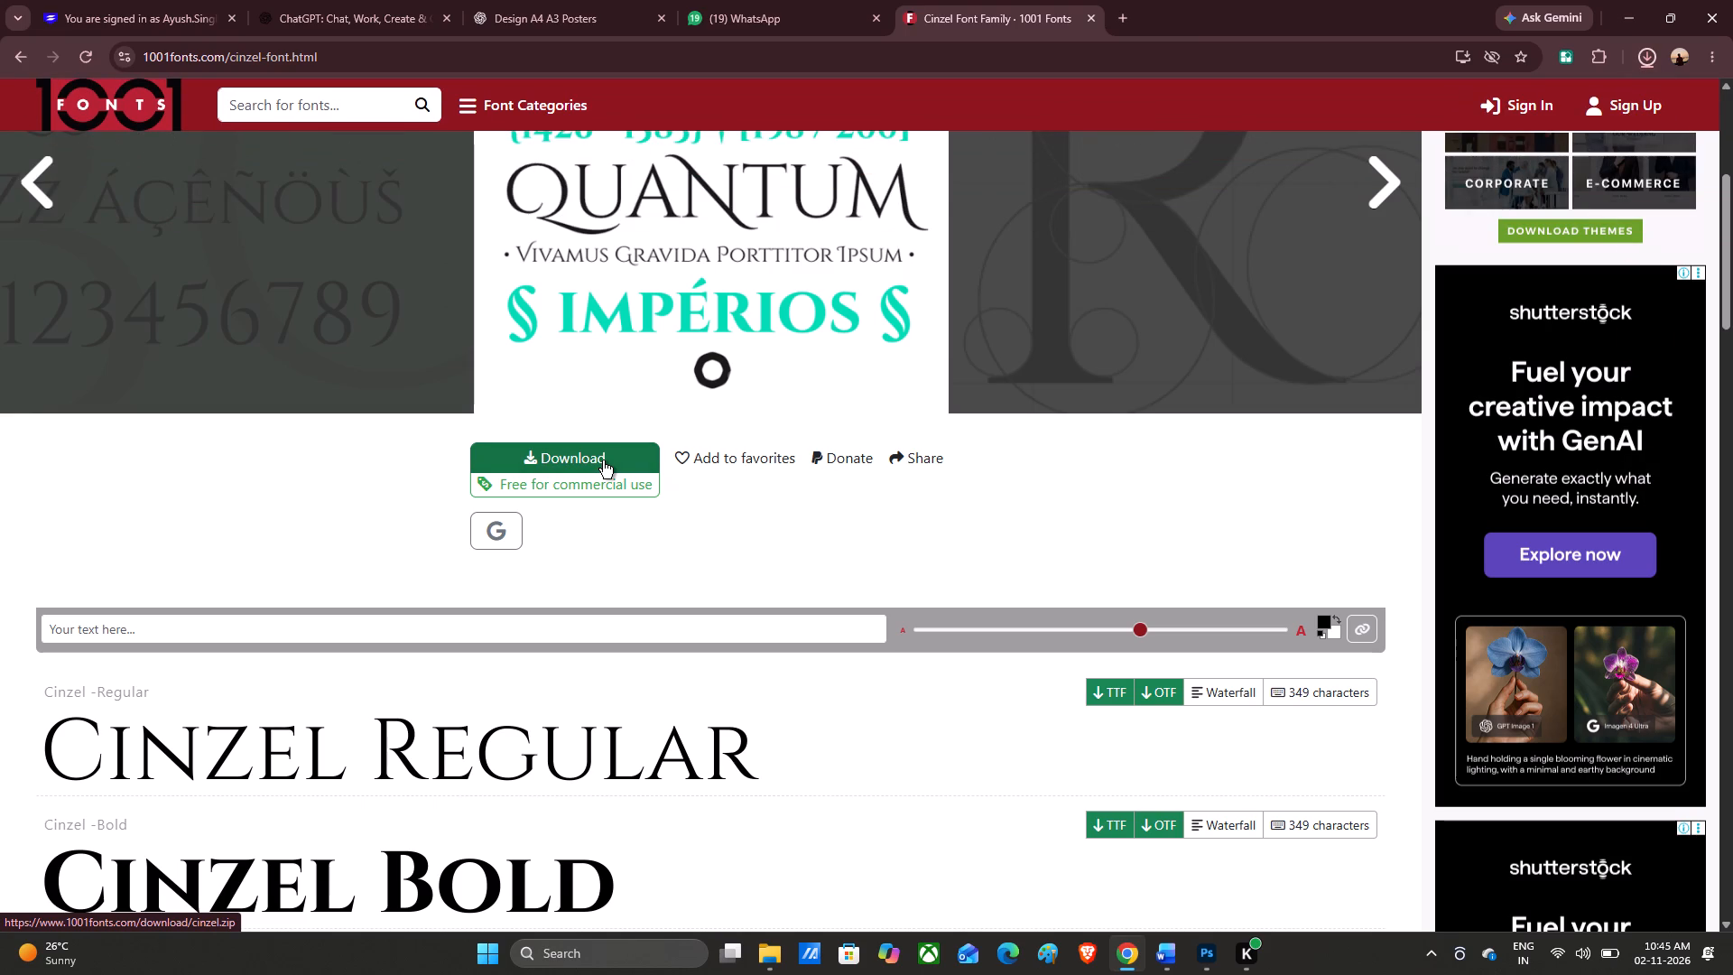
{"action": "left_click", "coordinate": [603, 460]}
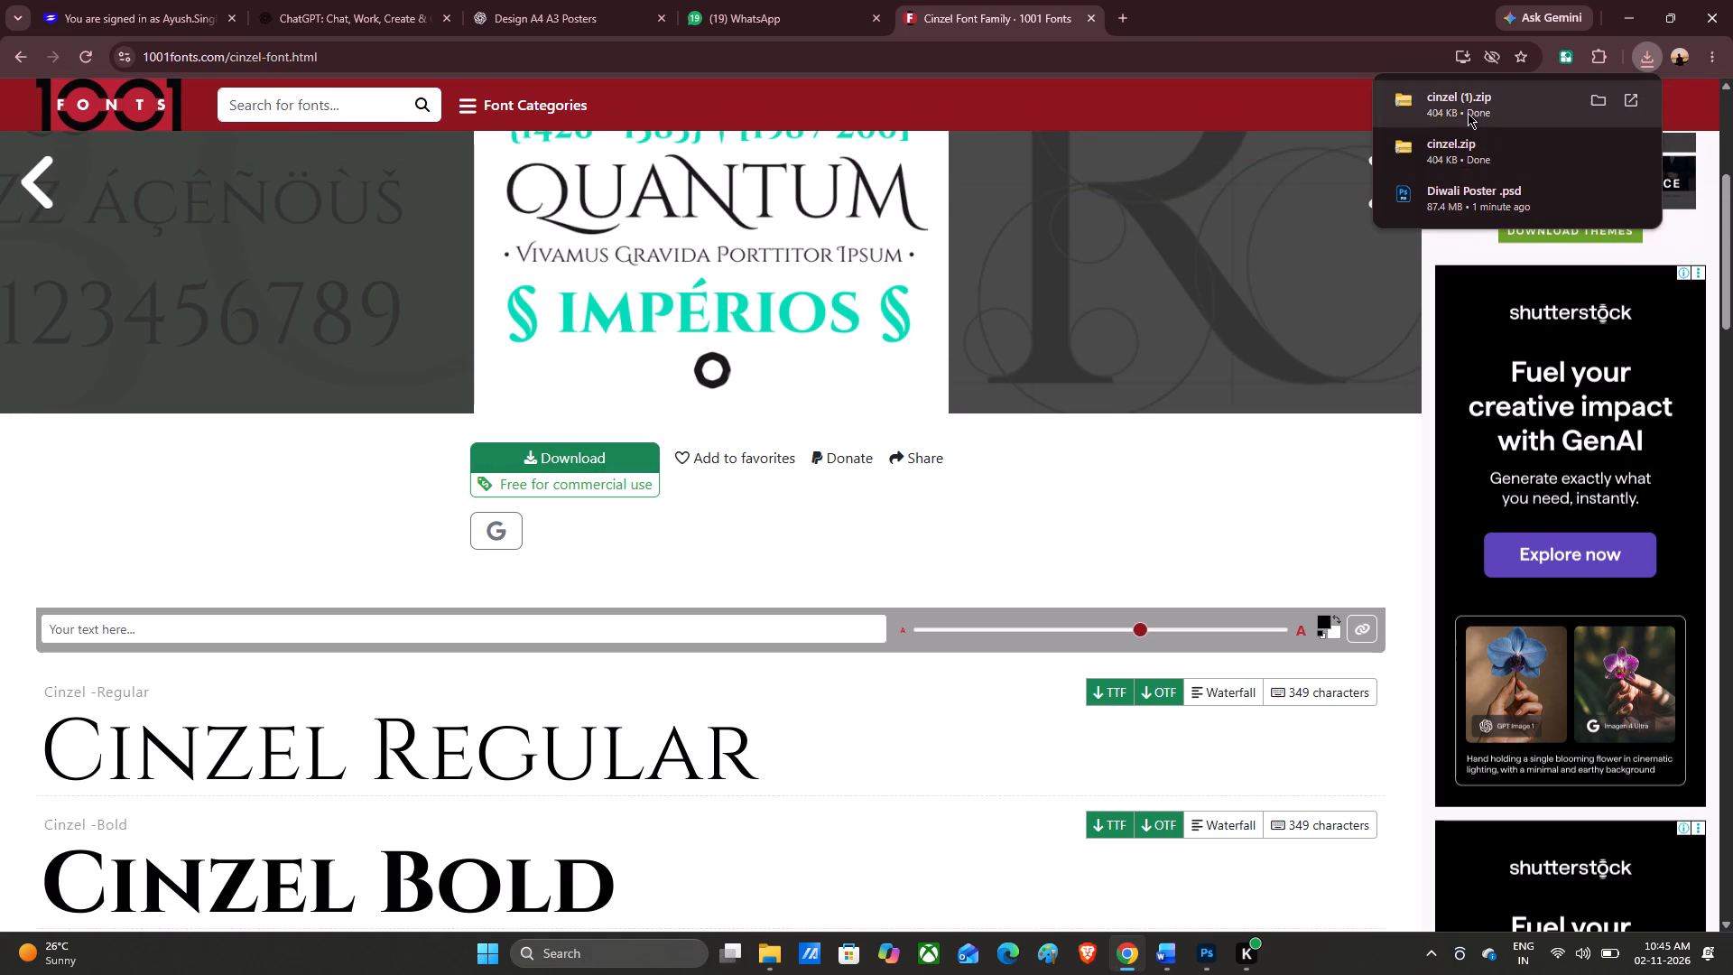
Open the downloaded cinzel (1) archive and extract all its files into the Downloads folder.
{"action": "double_click", "coordinate": [1468, 113]}
{"action": "double_click", "coordinate": [928, 154]}
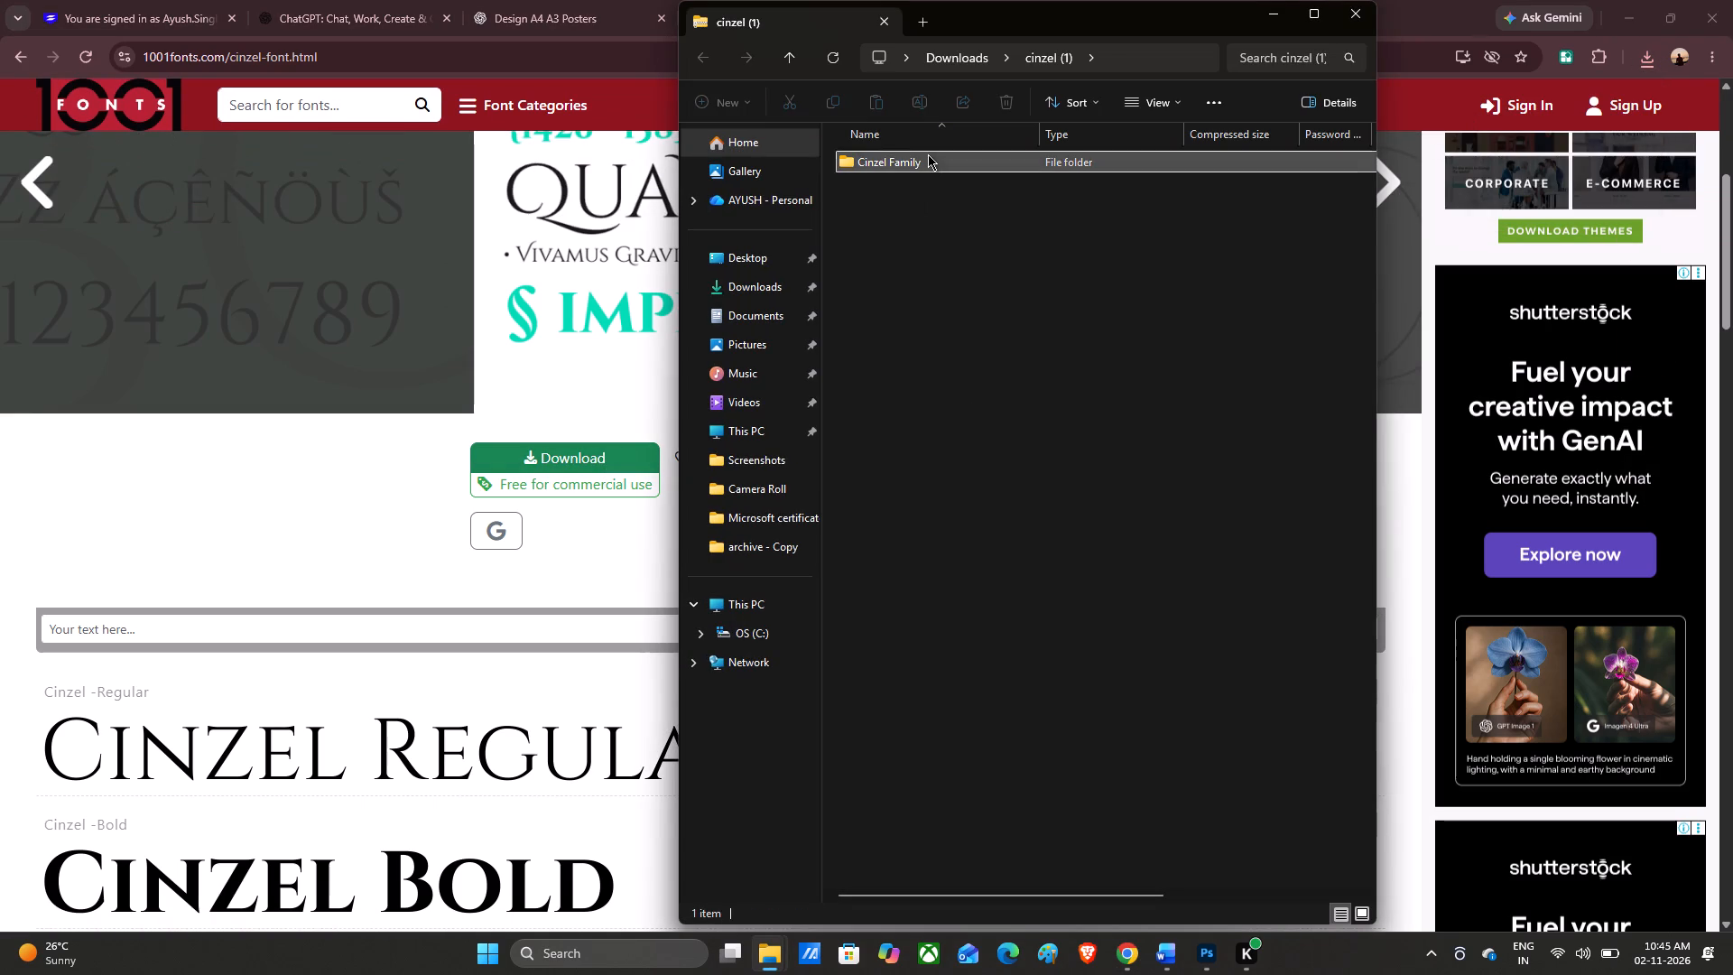
{"action": "double_click", "coordinate": [876, 153]}
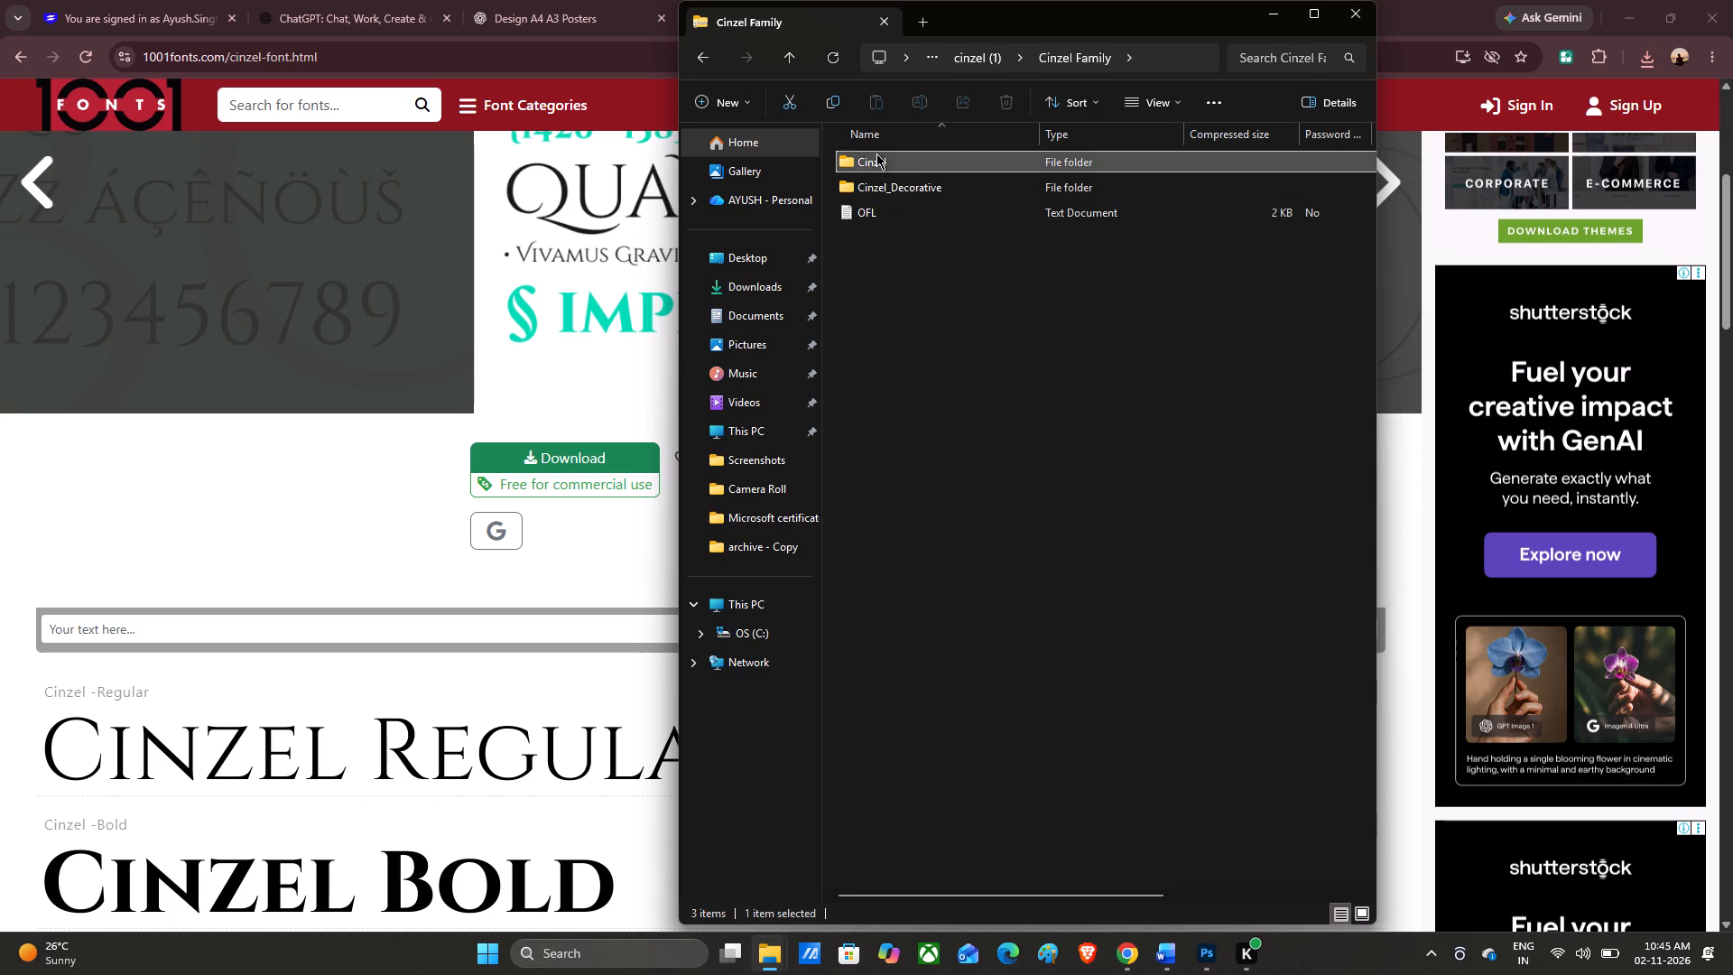
{"action": "left_click_drag", "start_coordinate": [992, 344], "coordinate": [887, 160]}
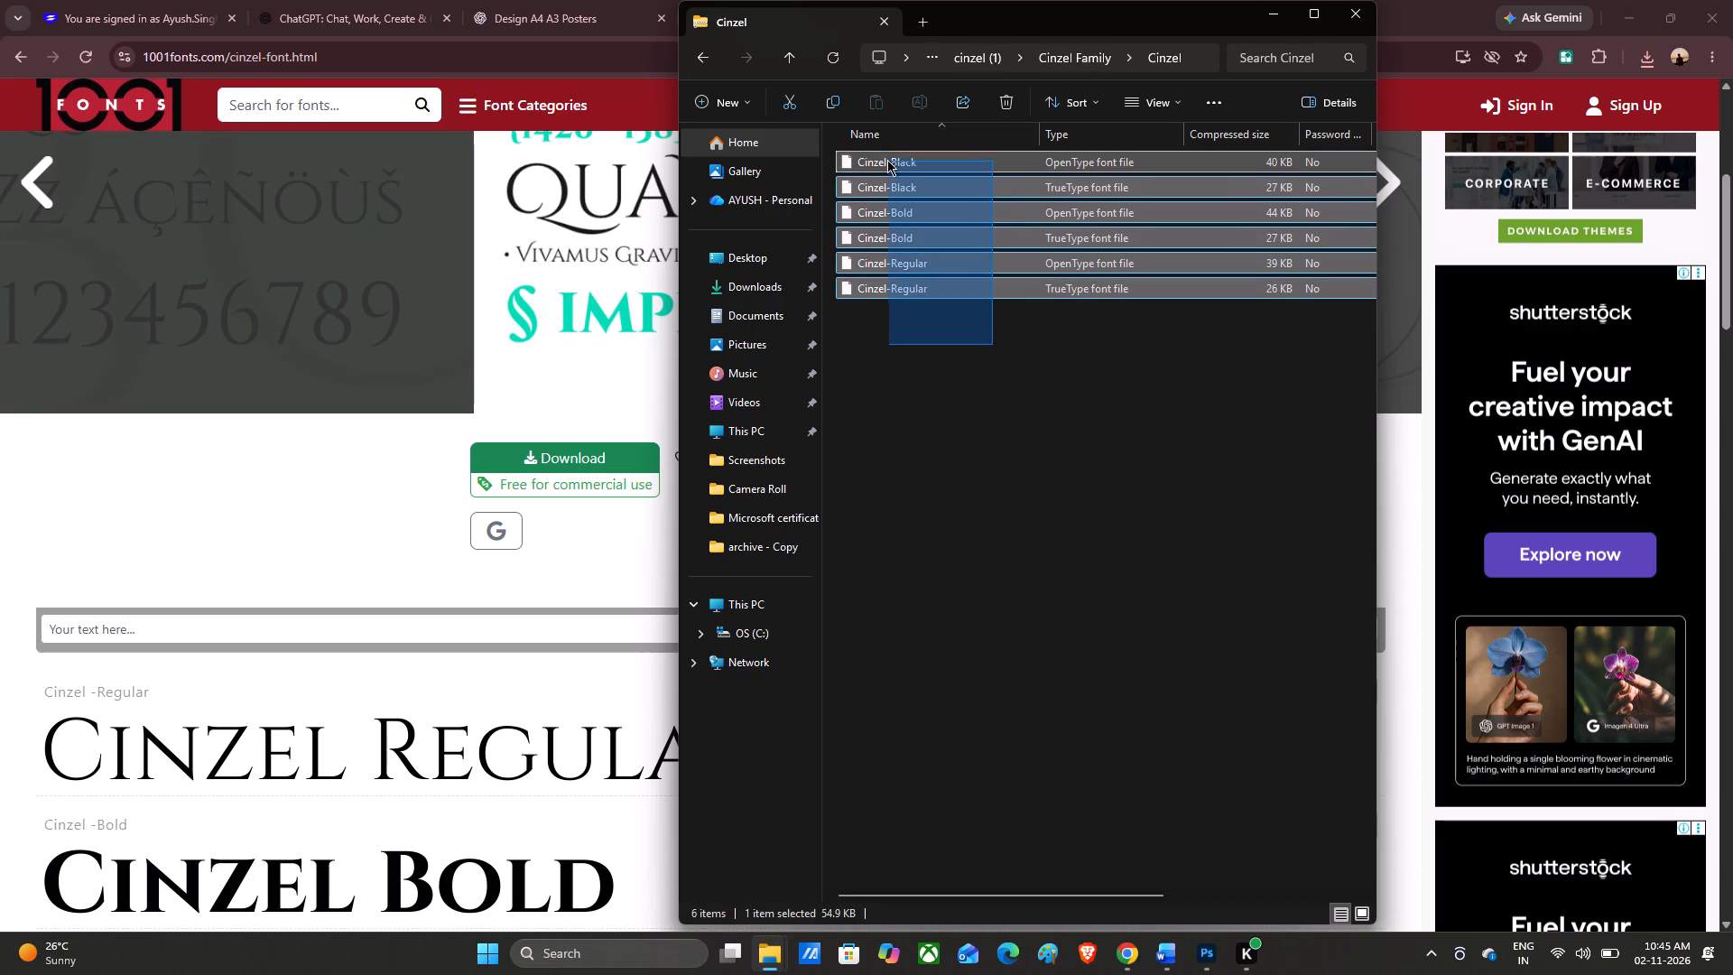
{"action": "left_click_drag", "start_coordinate": [887, 160], "coordinate": [882, 152]}
{"action": "right_click", "coordinate": [882, 152]}
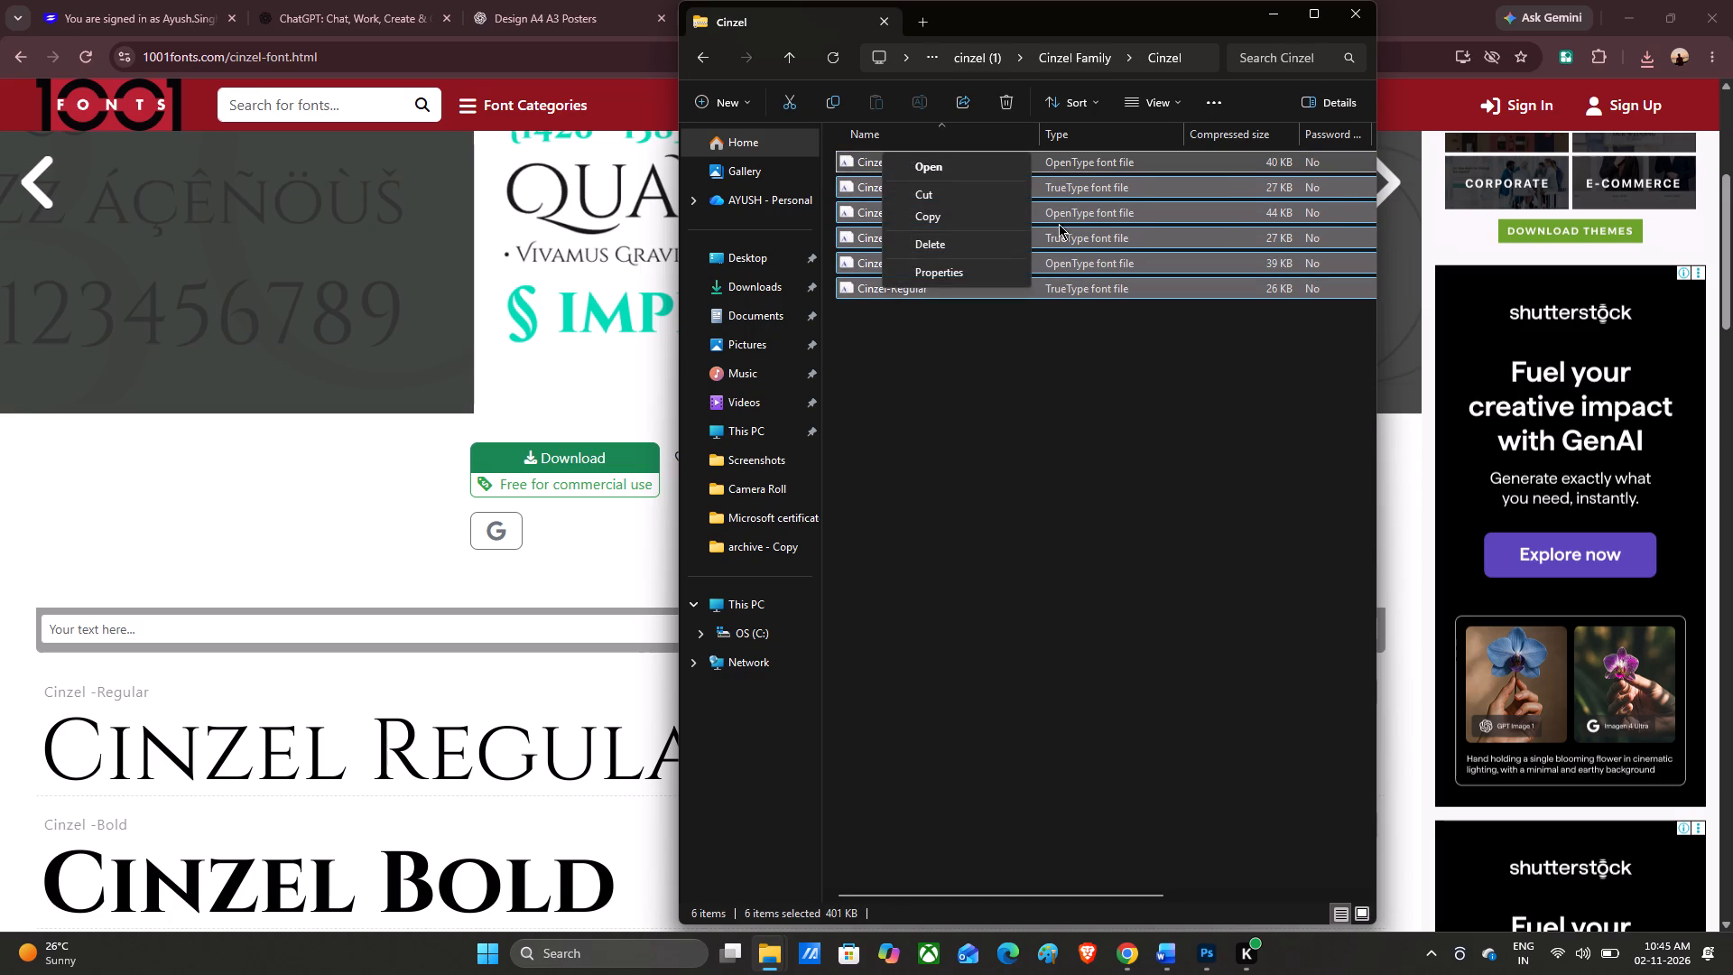
{"action": "right_click", "coordinate": [1059, 224]}
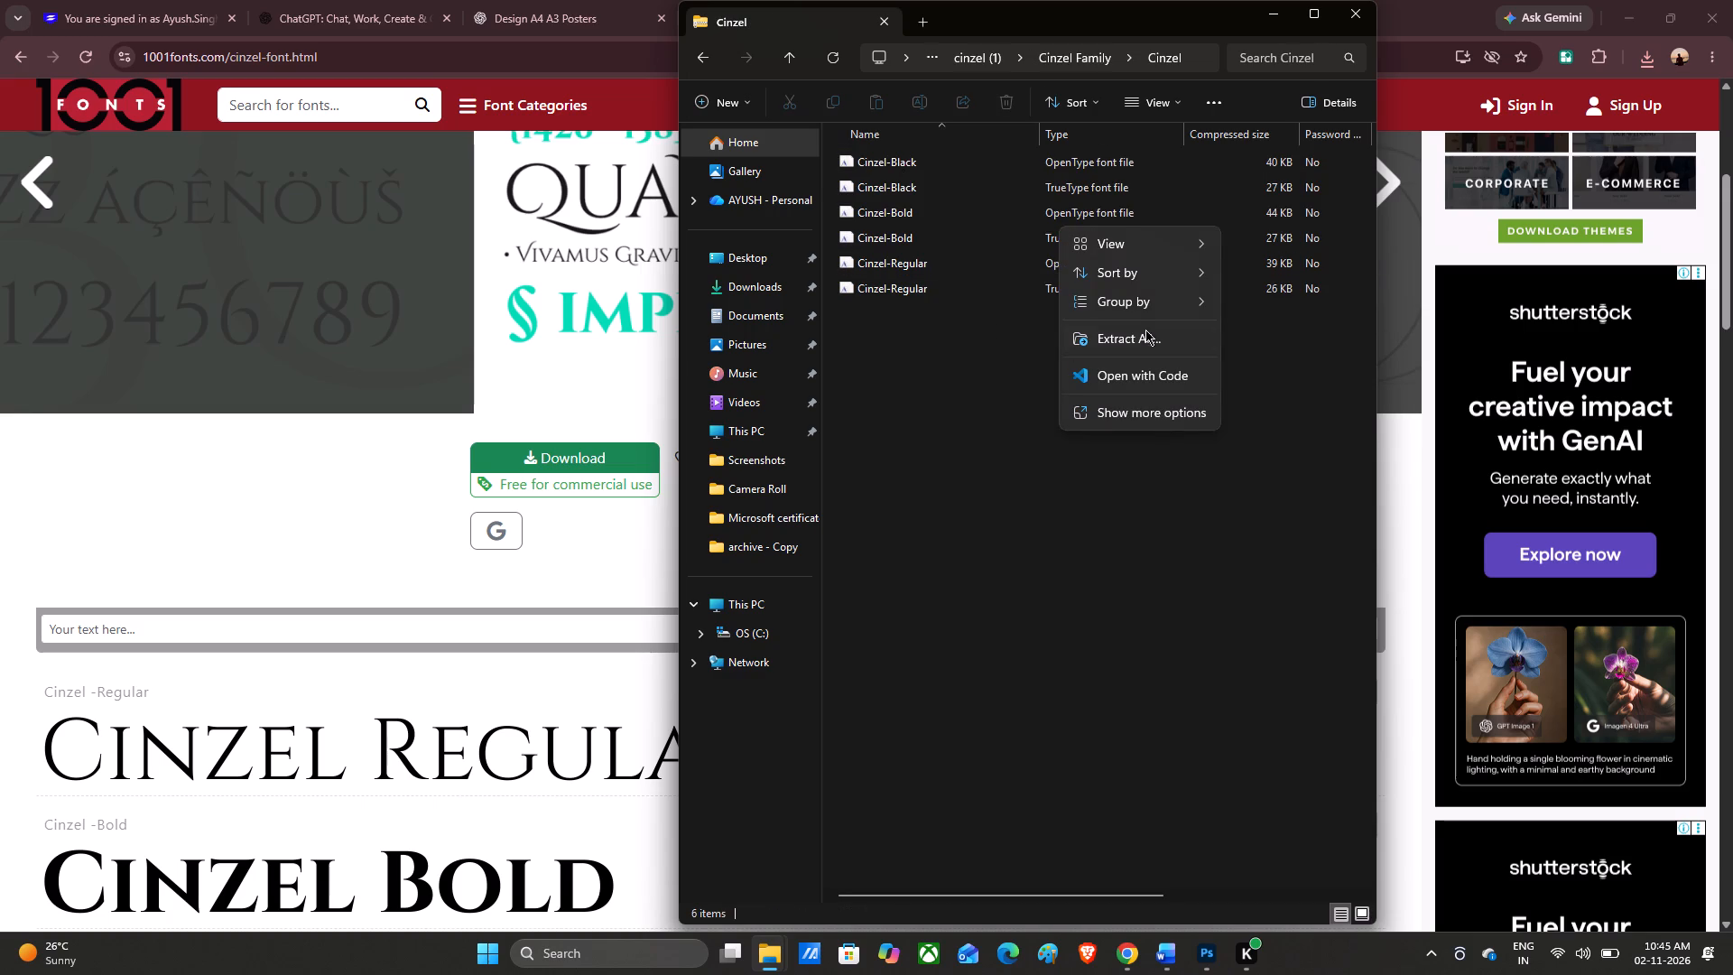
{"action": "left_click", "coordinate": [1151, 342]}
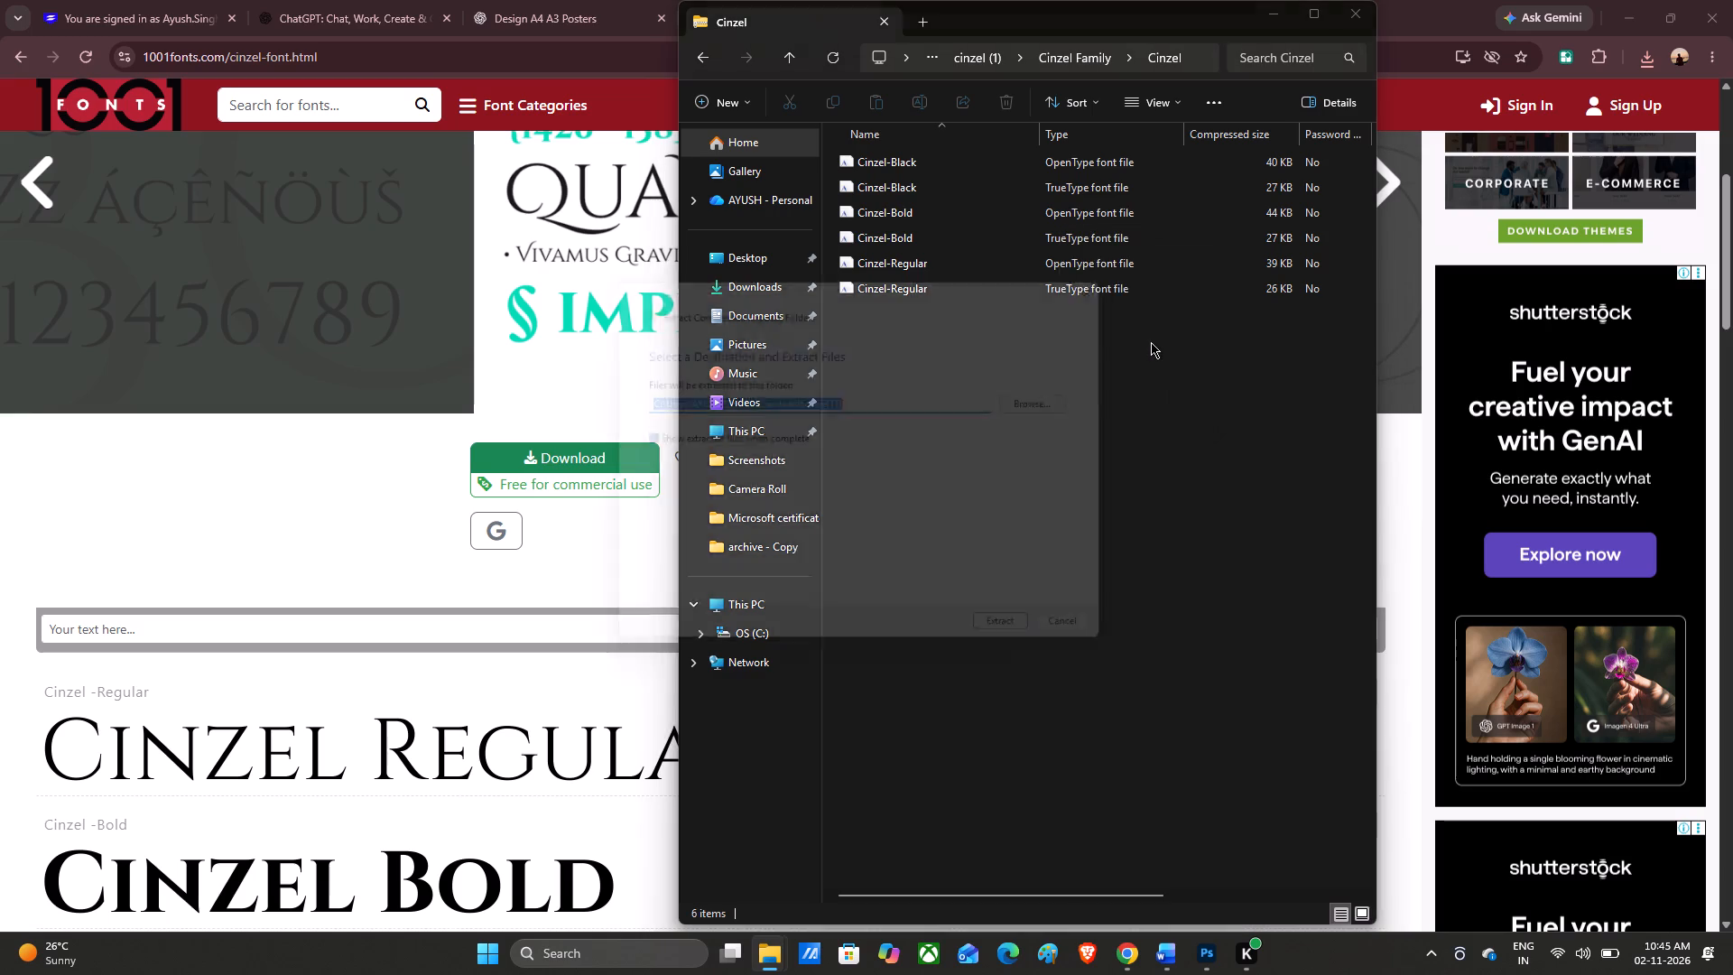
{"action": "left_click", "coordinate": [1030, 653]}
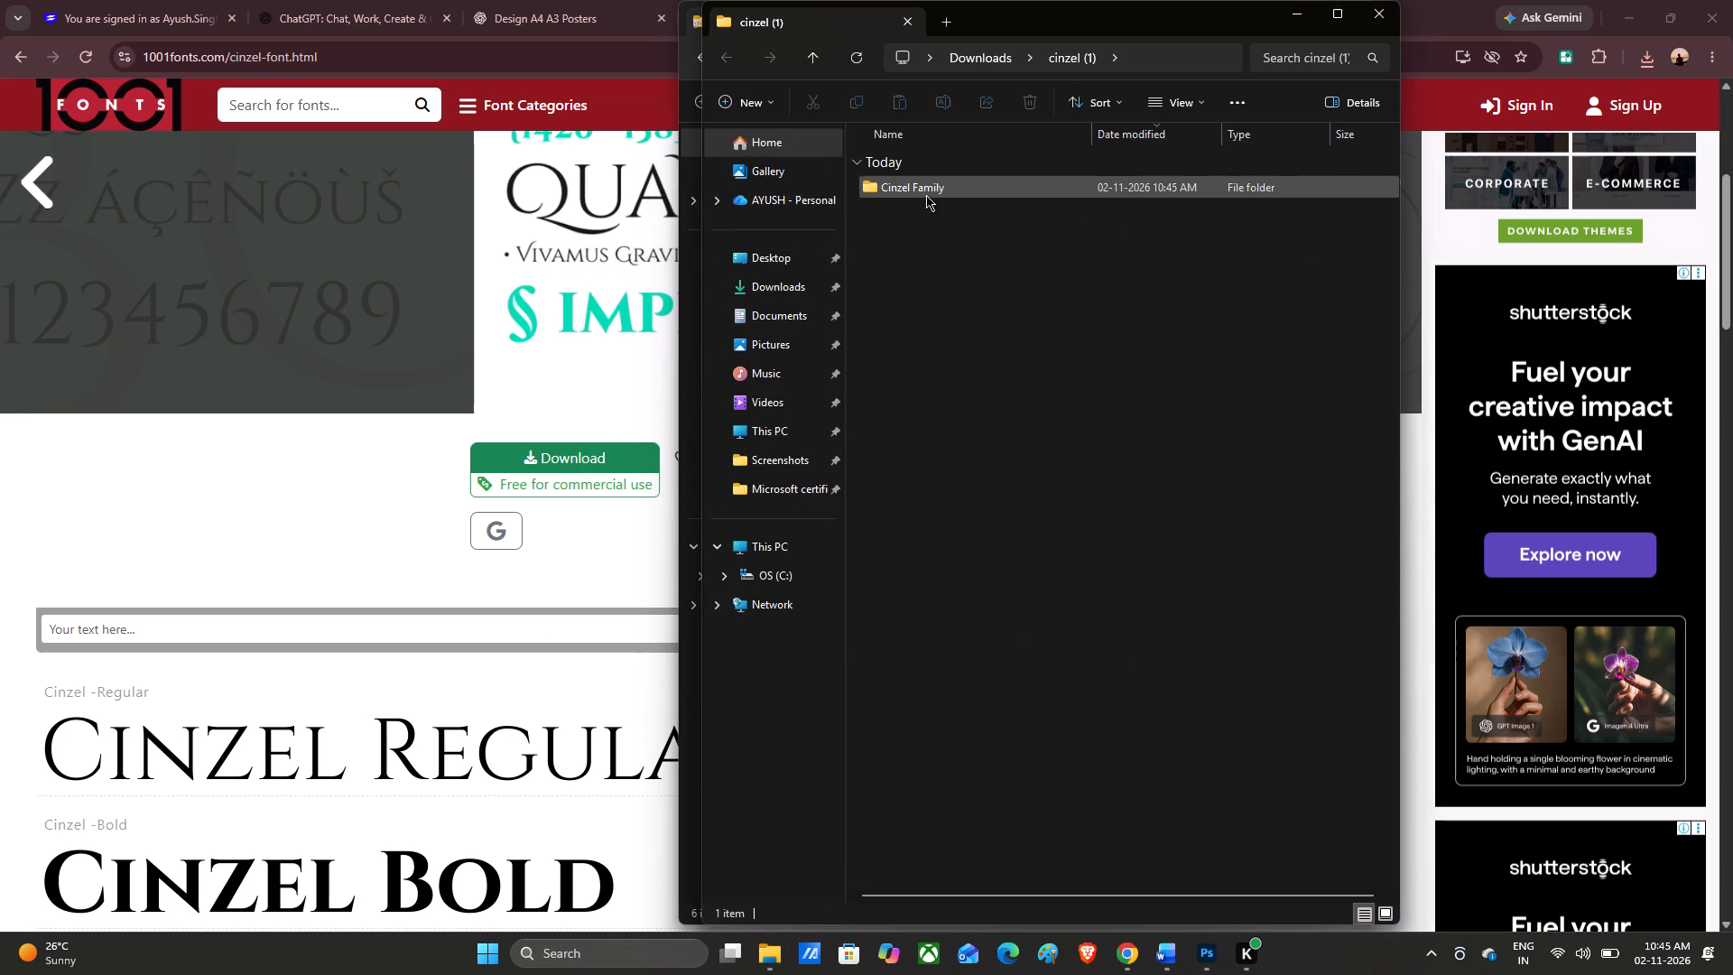
Open the Cinzel_Decorative folder inside the extracted Cinzel Family folder.
{"action": "double_click", "coordinate": [926, 195]}
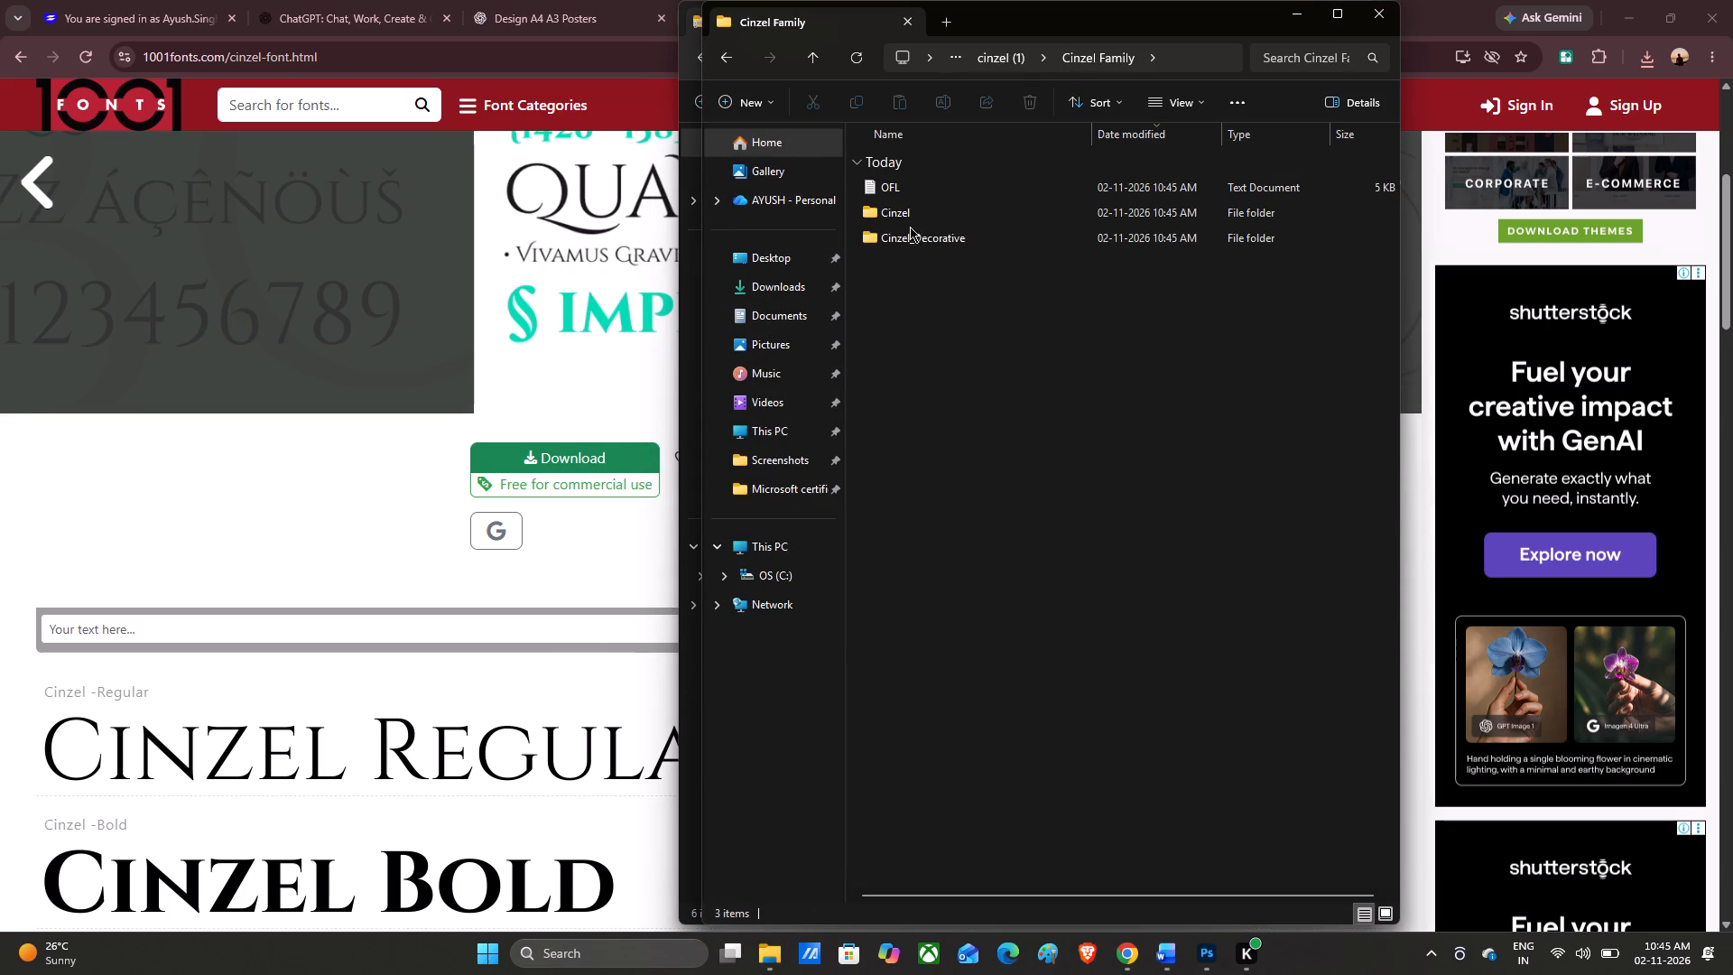
{"action": "double_click", "coordinate": [913, 247]}
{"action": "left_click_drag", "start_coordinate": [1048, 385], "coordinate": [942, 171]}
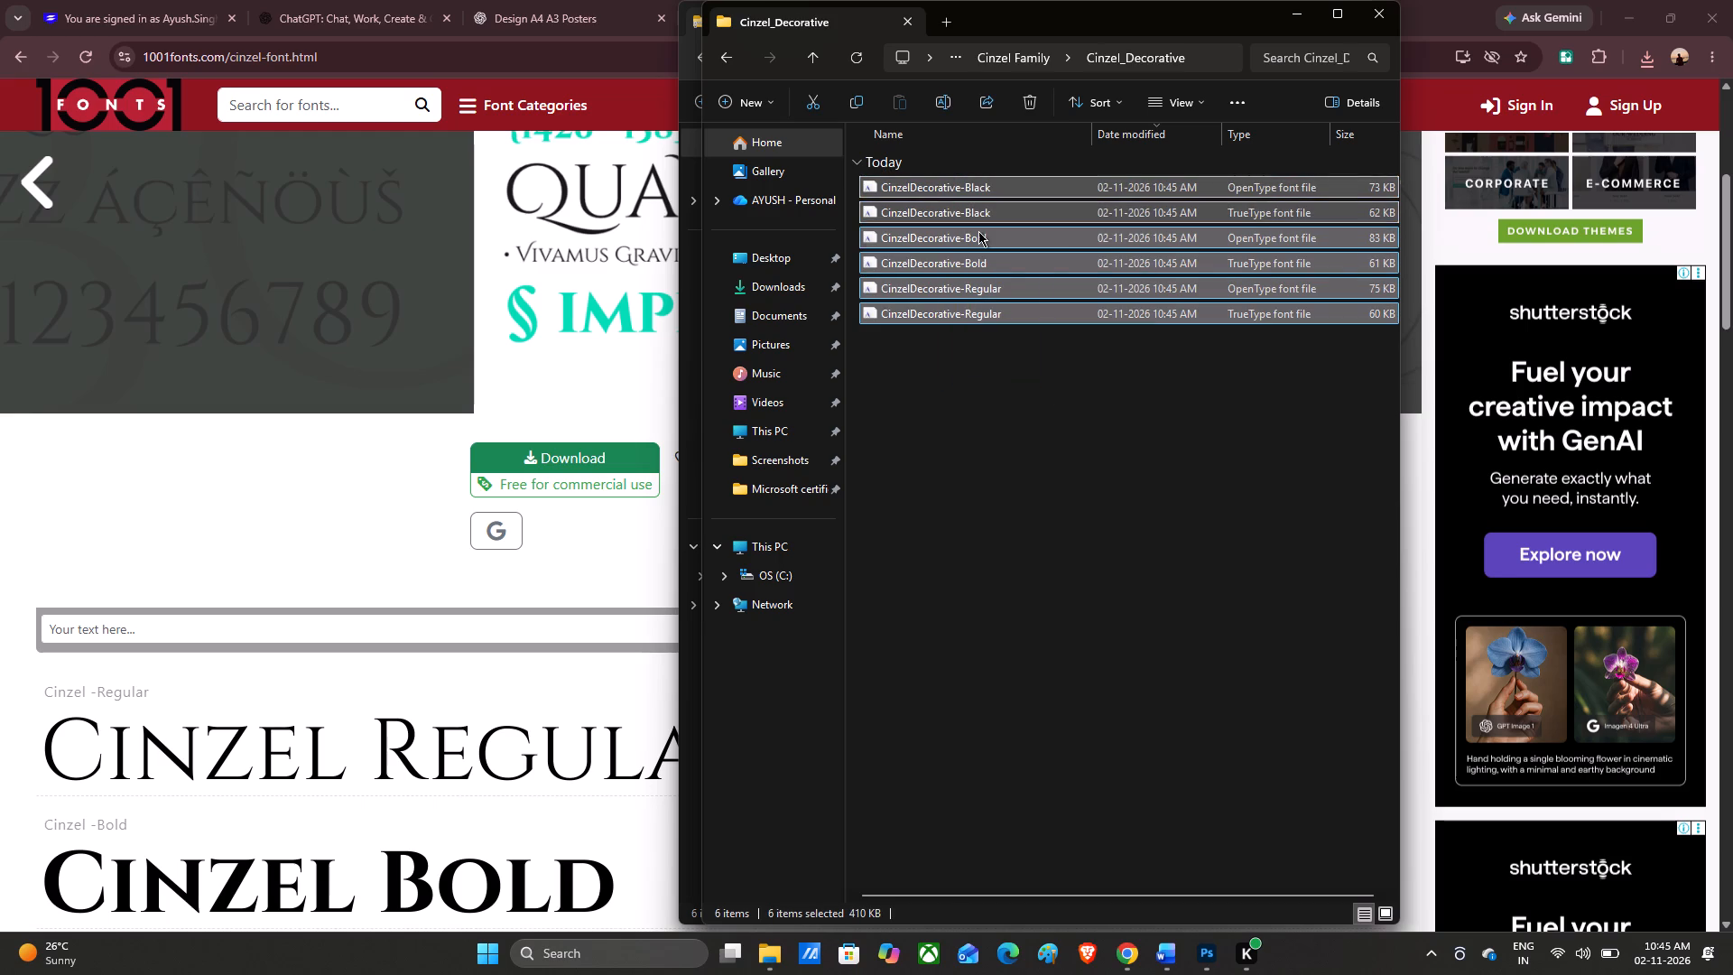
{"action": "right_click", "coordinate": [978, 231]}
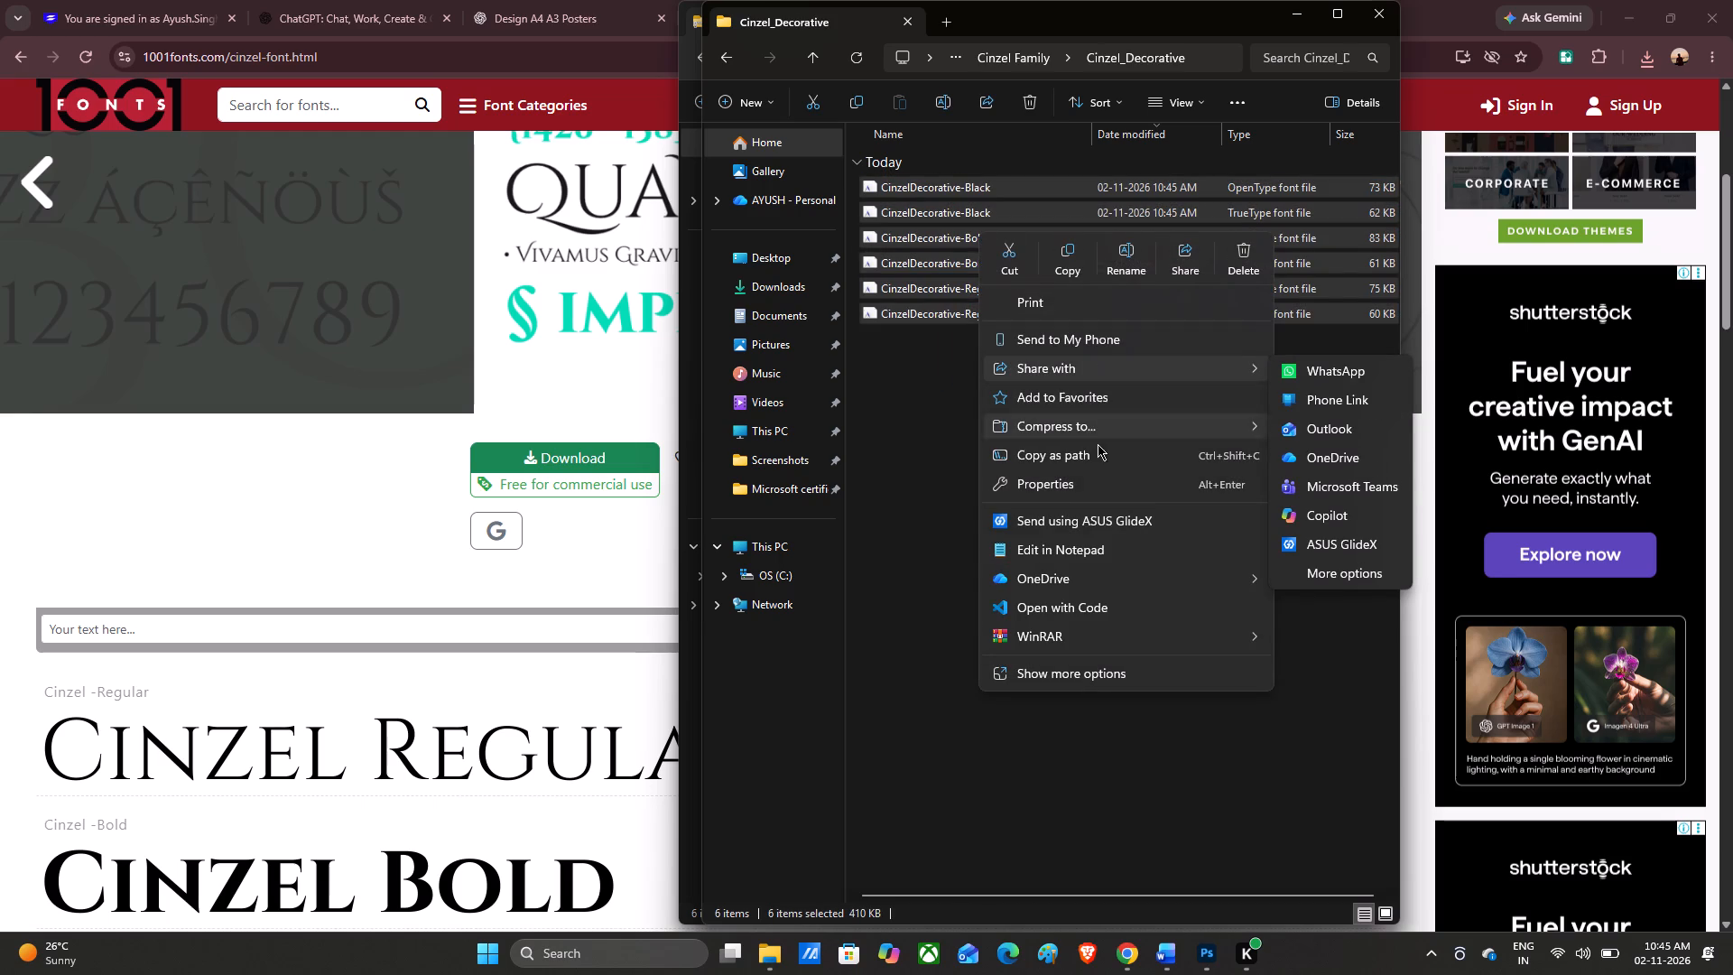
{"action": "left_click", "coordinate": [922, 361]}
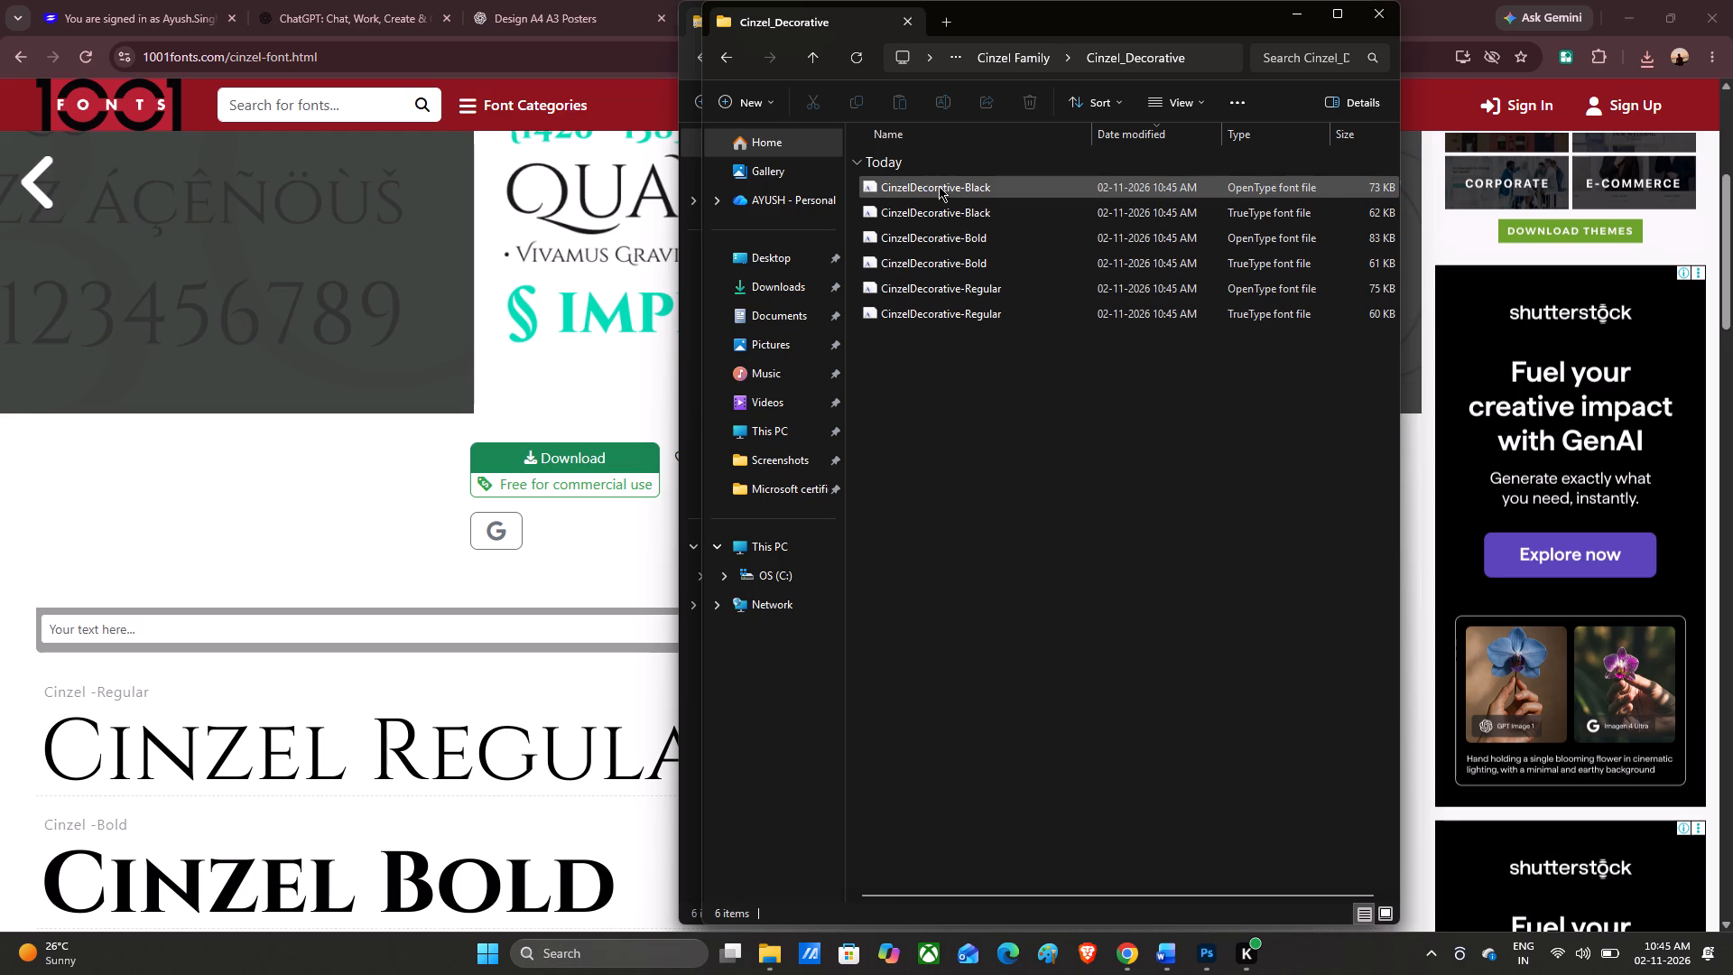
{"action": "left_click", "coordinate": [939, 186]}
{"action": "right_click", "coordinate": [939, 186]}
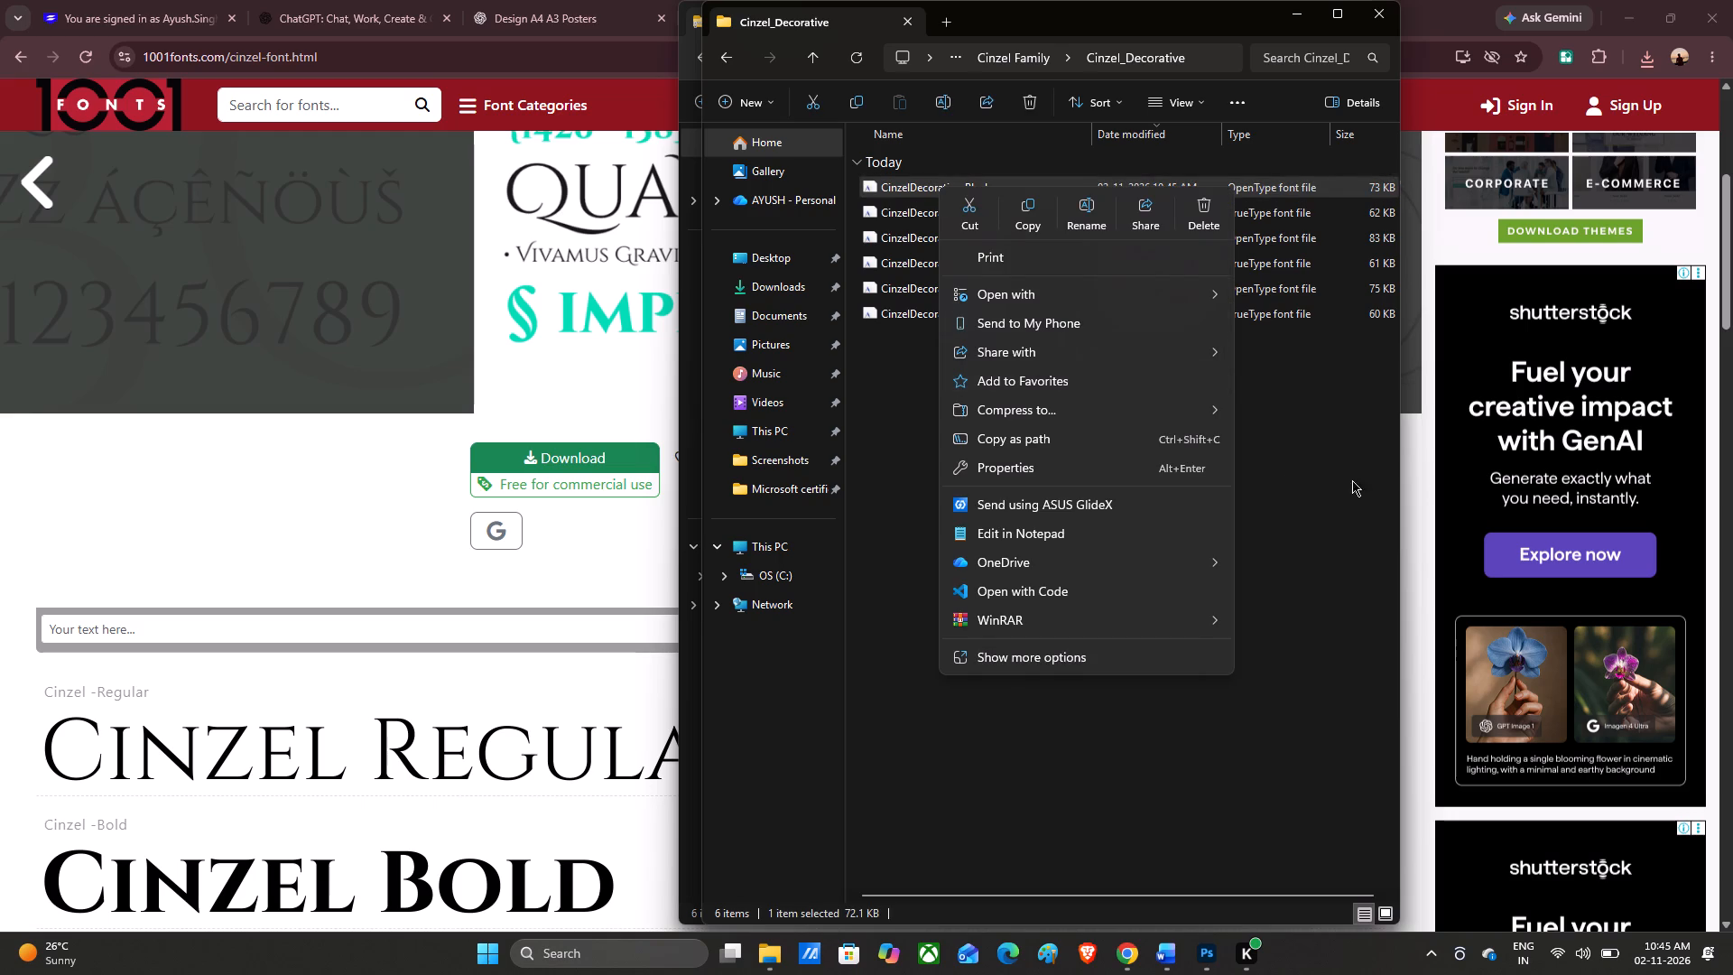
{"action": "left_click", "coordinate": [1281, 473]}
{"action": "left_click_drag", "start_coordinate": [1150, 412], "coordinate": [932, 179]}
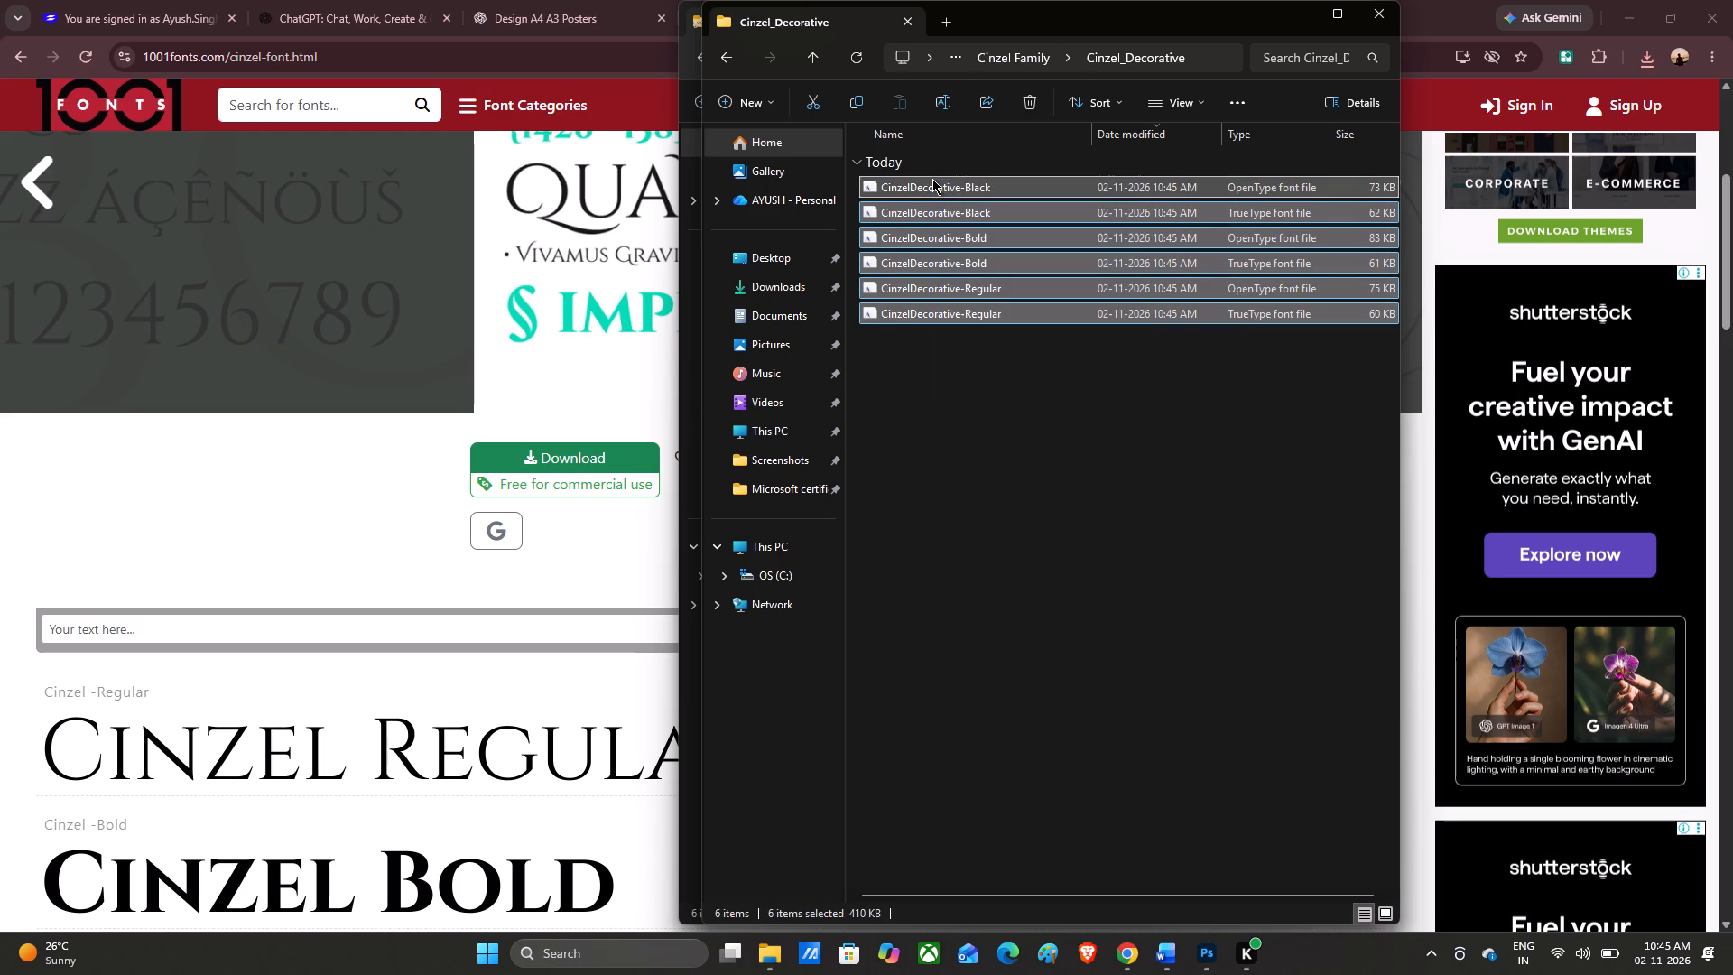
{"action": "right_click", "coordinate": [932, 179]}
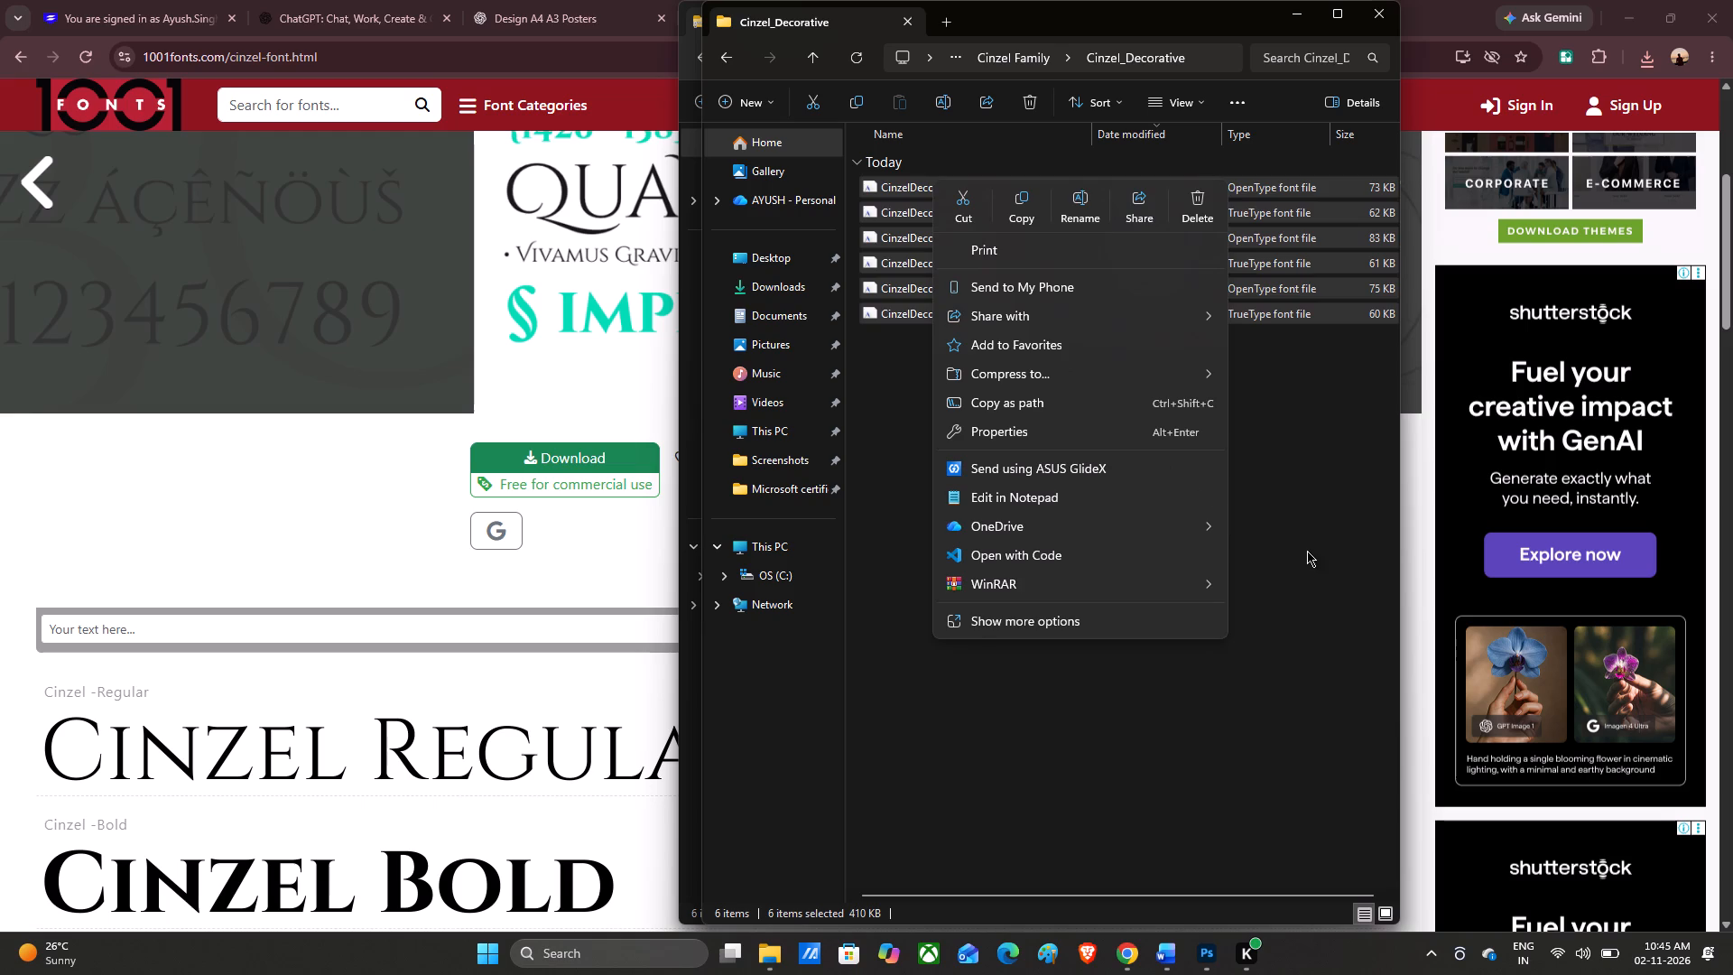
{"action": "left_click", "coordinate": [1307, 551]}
Install all the CinzelDecorative font files, replacing already installed versions for all current items.
{"action": "left_click_drag", "start_coordinate": [1033, 326], "coordinate": [955, 184]}
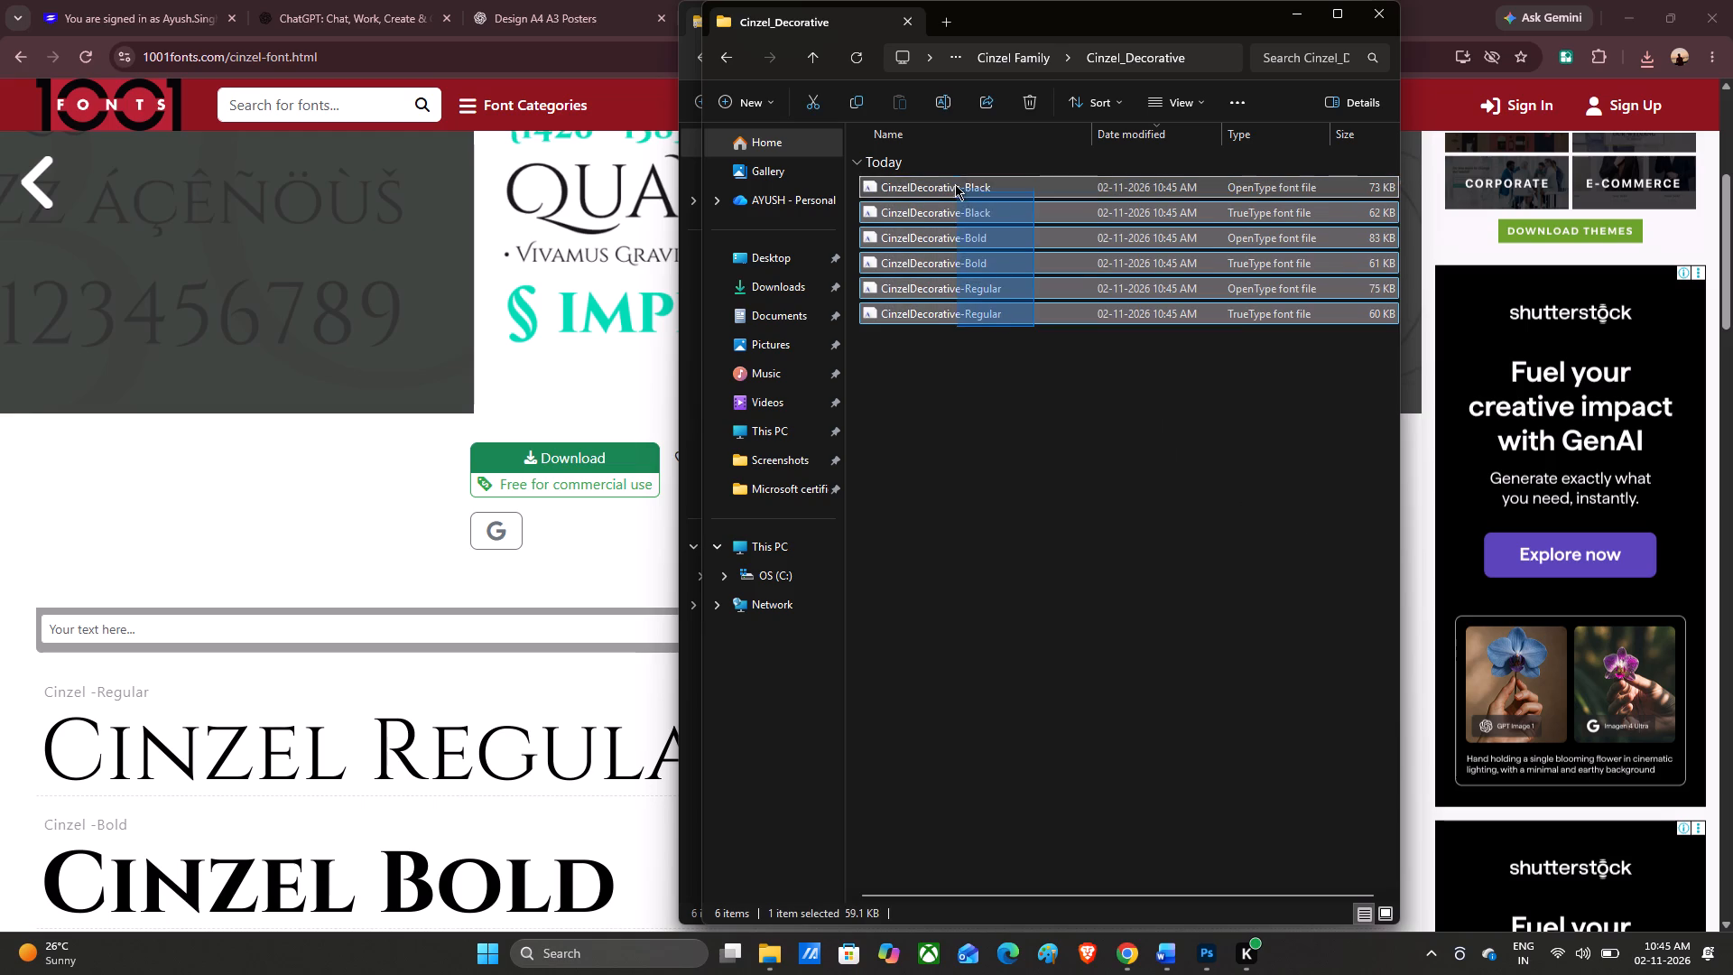
{"action": "left_click_drag", "start_coordinate": [955, 184], "coordinate": [950, 173]}
{"action": "right_click", "coordinate": [1013, 260]}
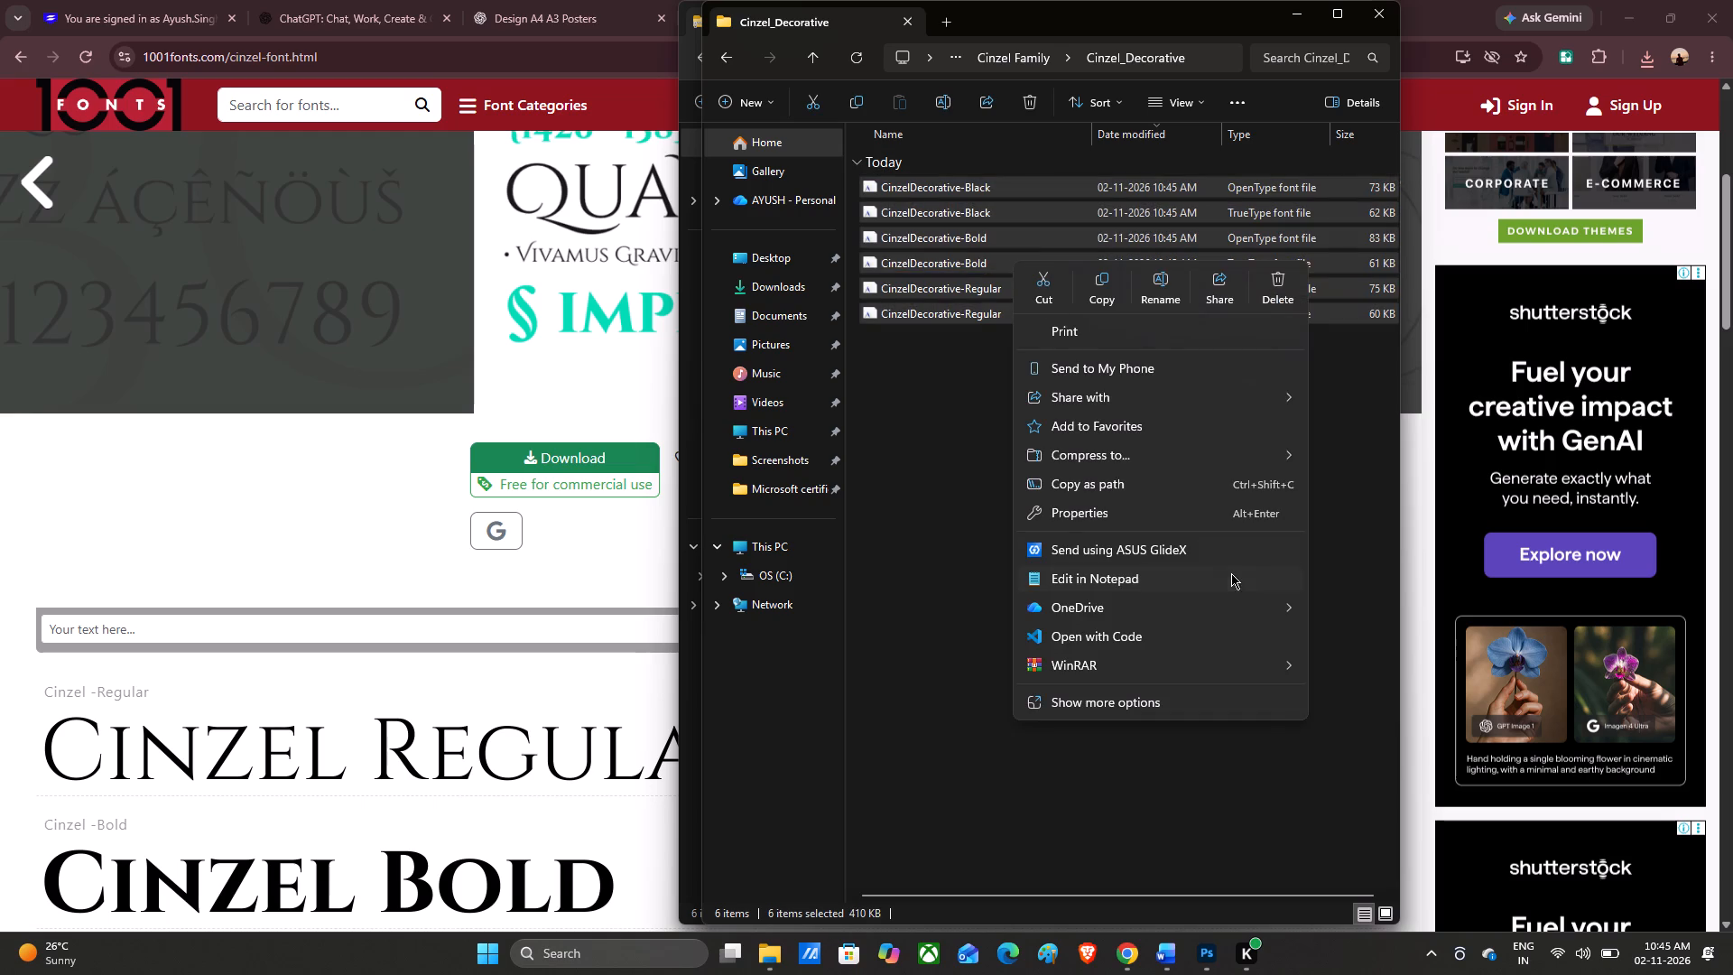
{"action": "left_click", "coordinate": [1232, 706]}
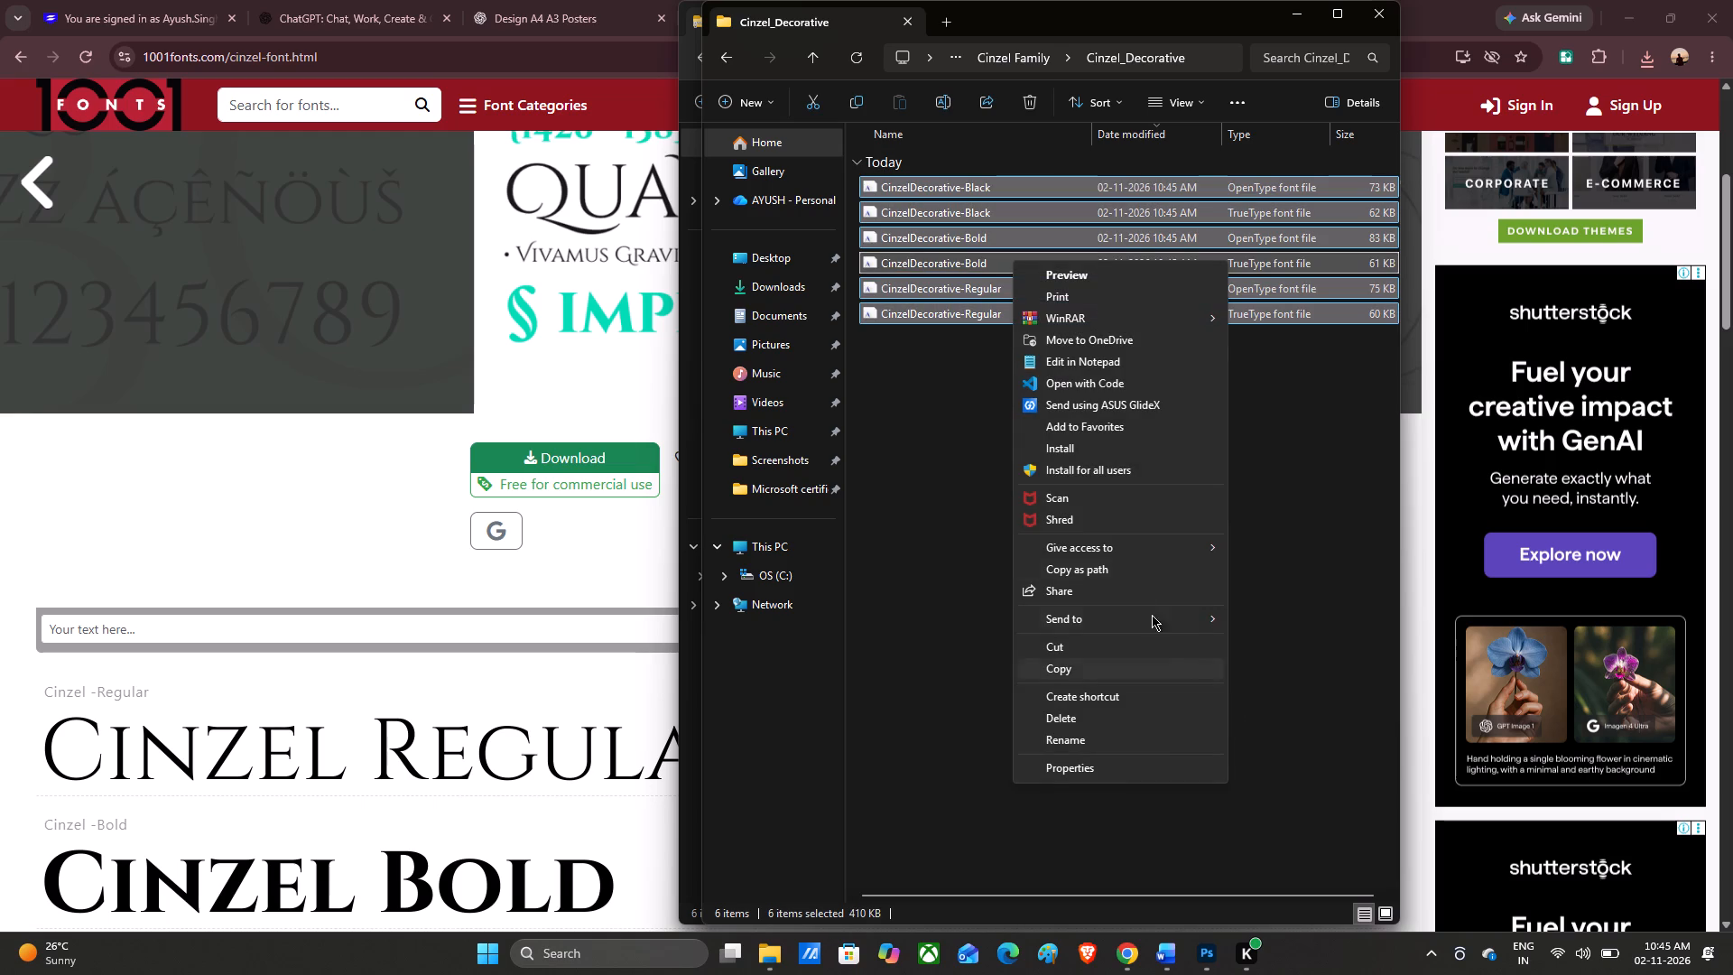
{"action": "left_click", "coordinate": [1083, 452]}
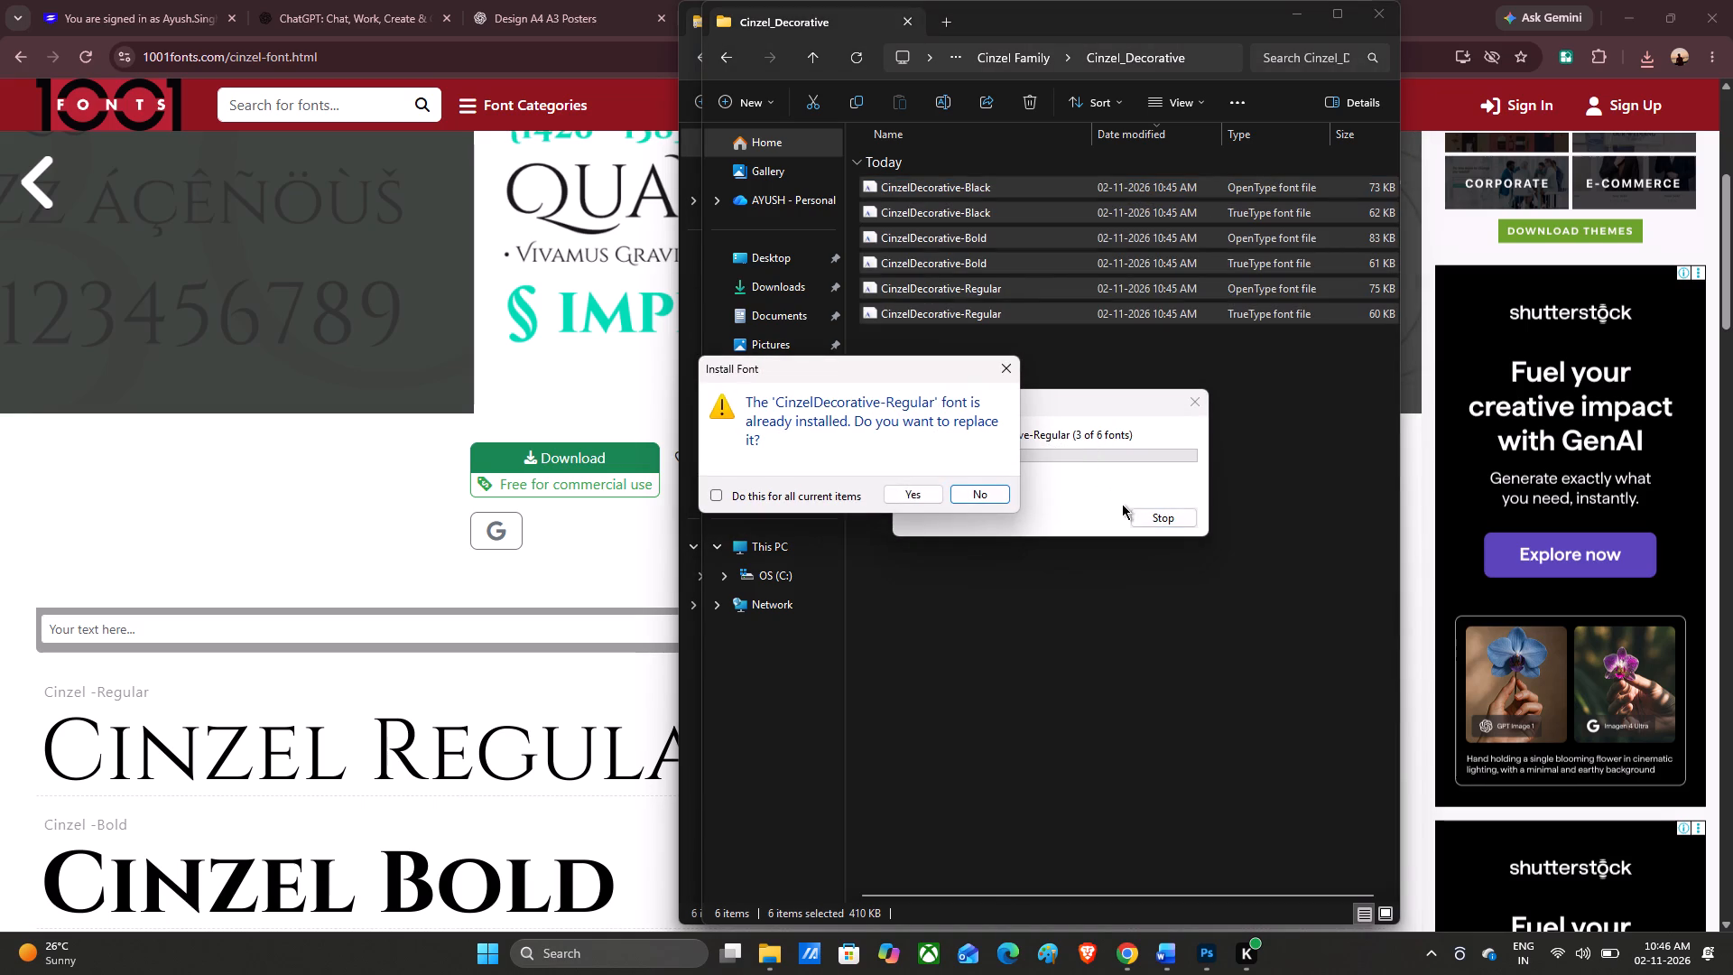
{"action": "left_click", "coordinate": [719, 495]}
{"action": "left_click", "coordinate": [924, 493]}
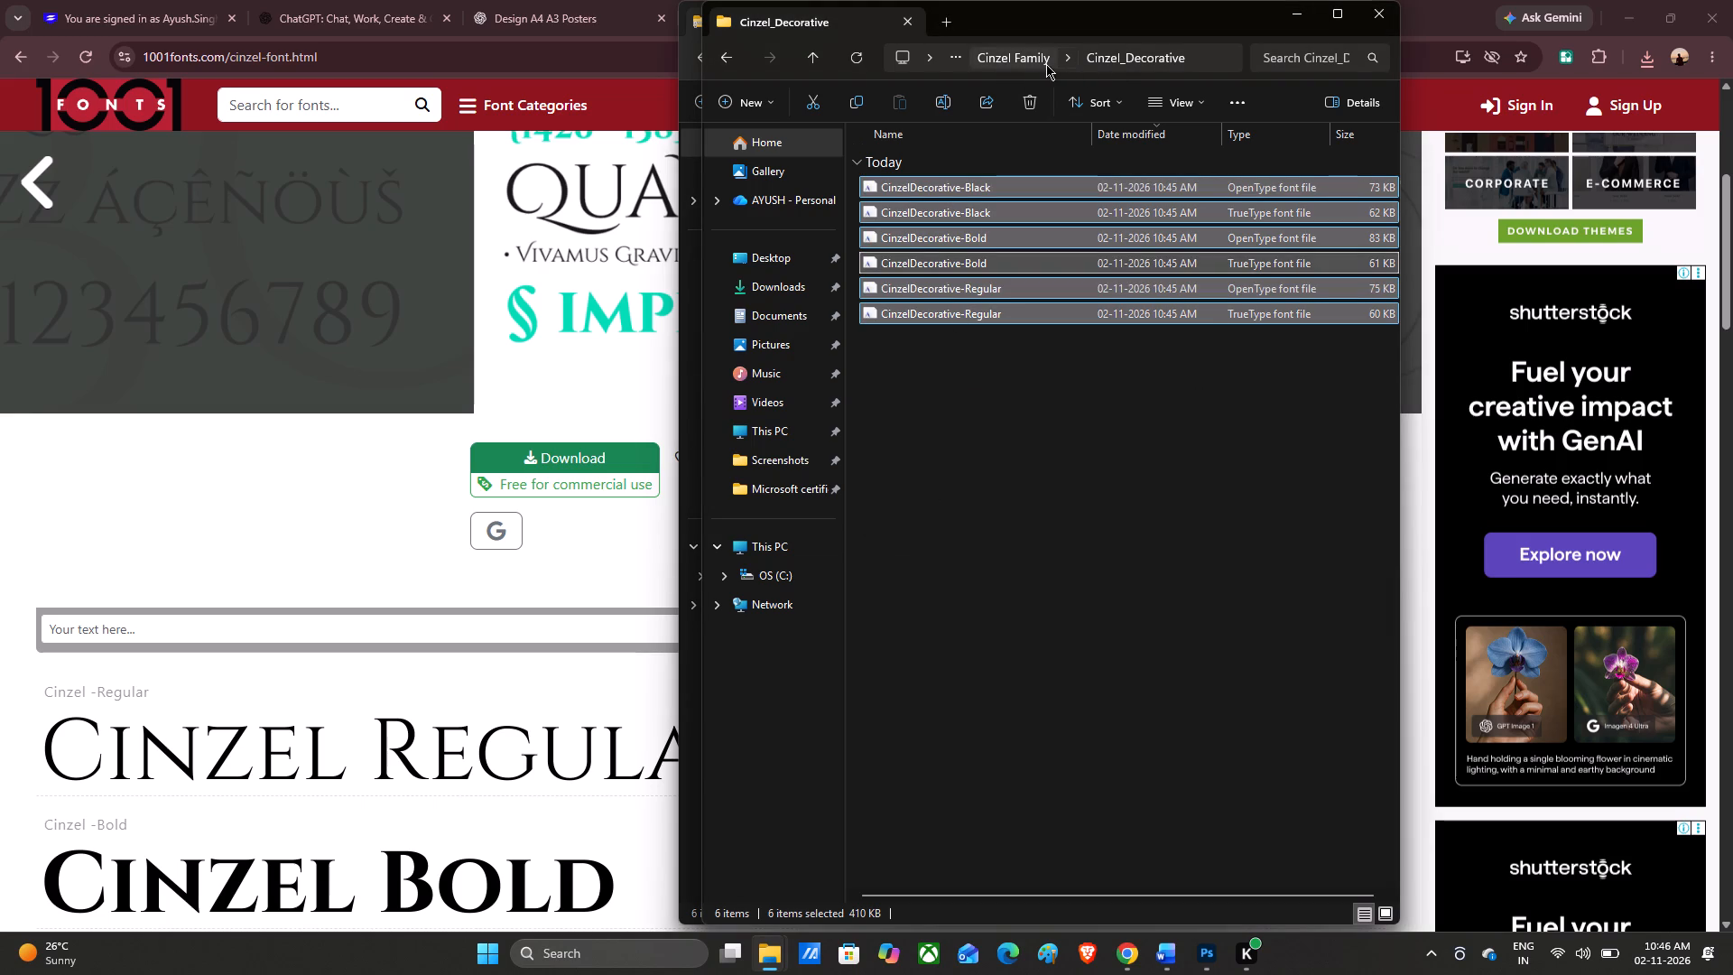
Install all the font files from the Cinzel folder in Cinzel Family, replacing existing versions for all current items, and close the folder windows.
{"action": "left_click", "coordinate": [1046, 64]}
{"action": "double_click", "coordinate": [926, 218]}
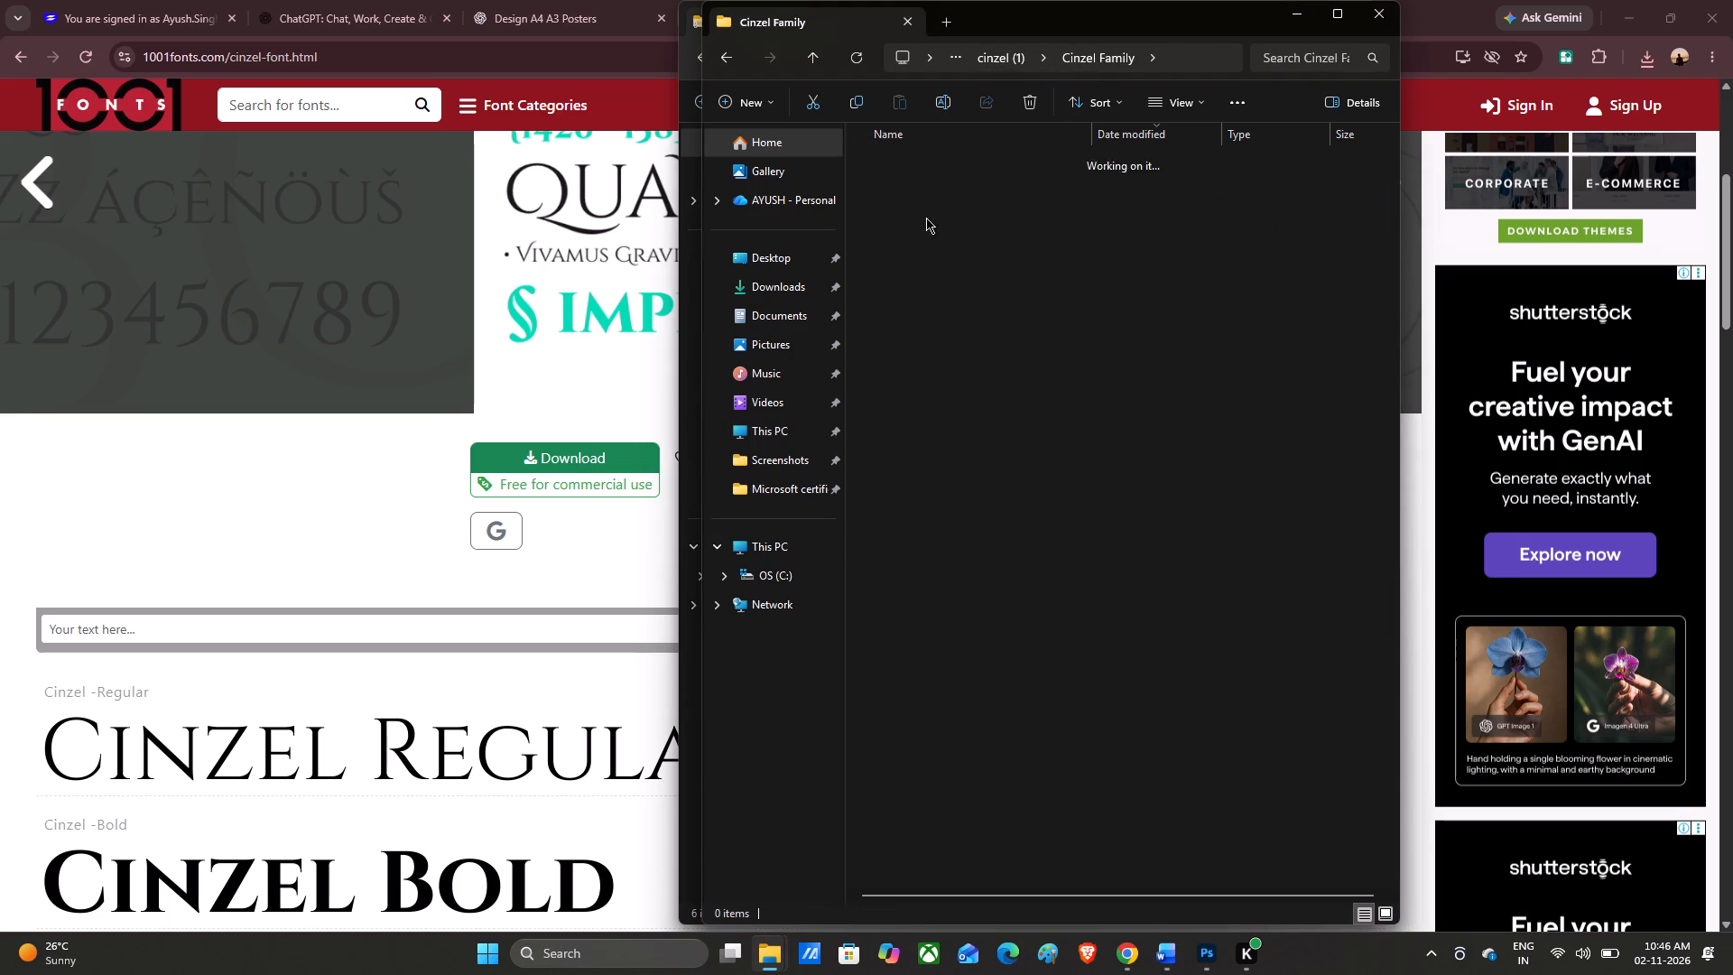
{"action": "left_click_drag", "start_coordinate": [1052, 412], "coordinate": [915, 177]}
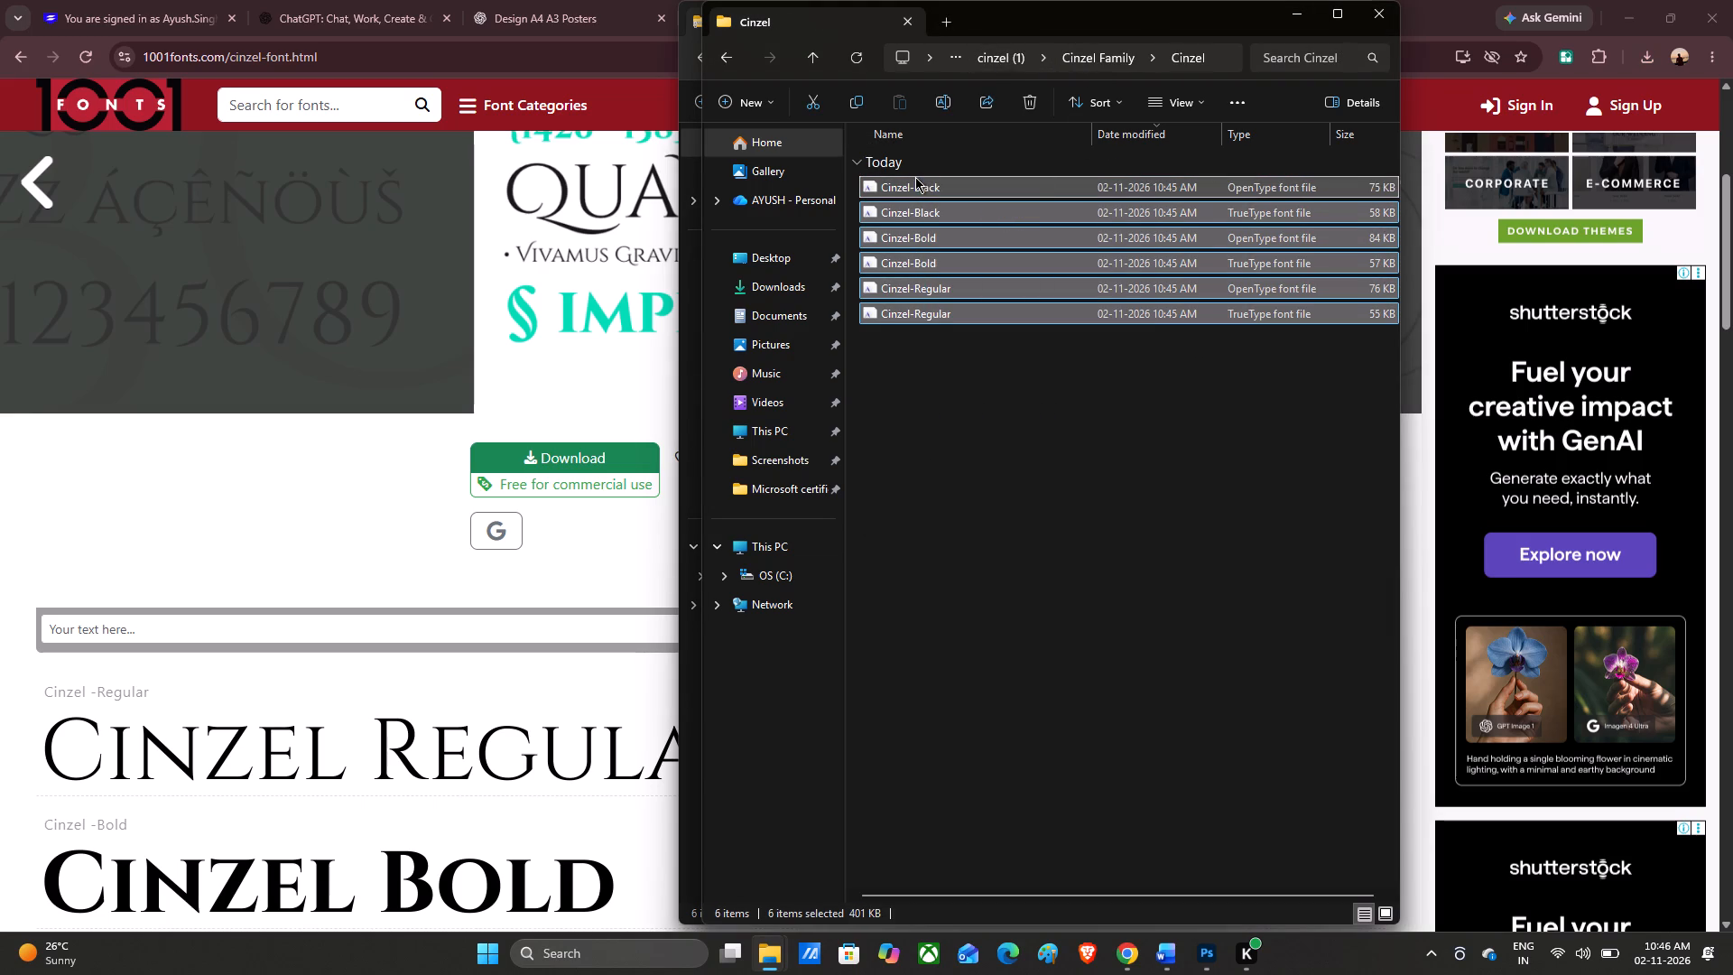
{"action": "right_click", "coordinate": [915, 177]}
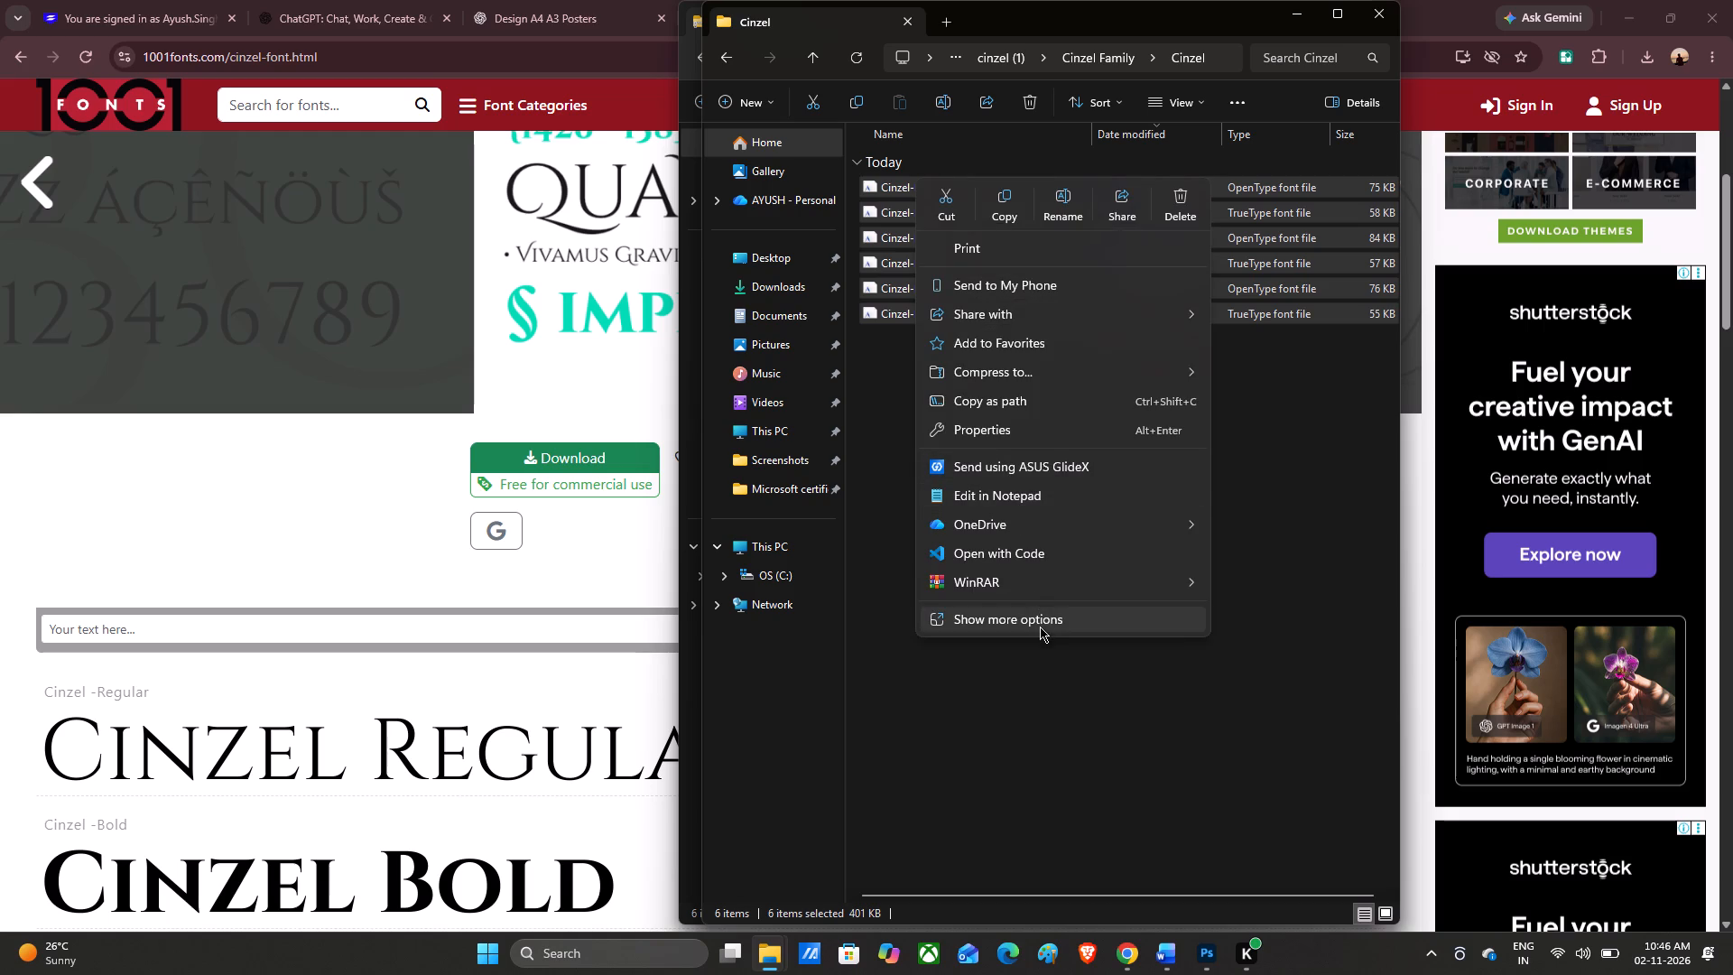
{"action": "left_click", "coordinate": [1040, 627]}
{"action": "left_click", "coordinate": [964, 357]}
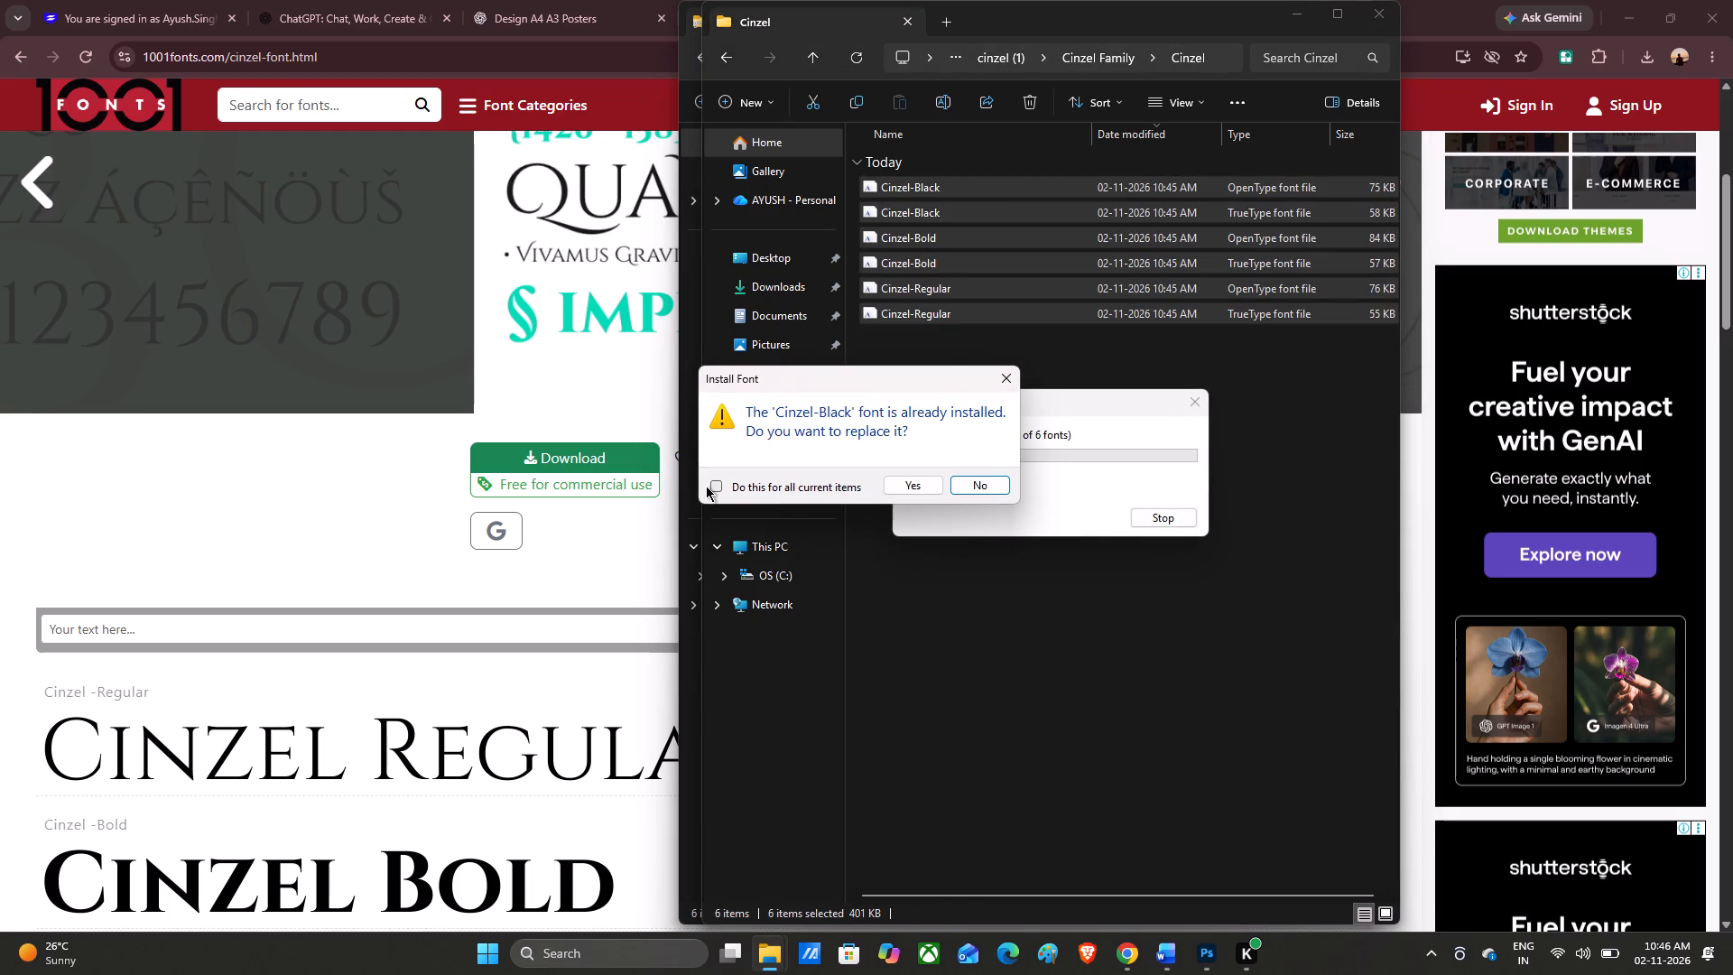
{"action": "left_click", "coordinate": [706, 486]}
{"action": "left_click", "coordinate": [714, 486]}
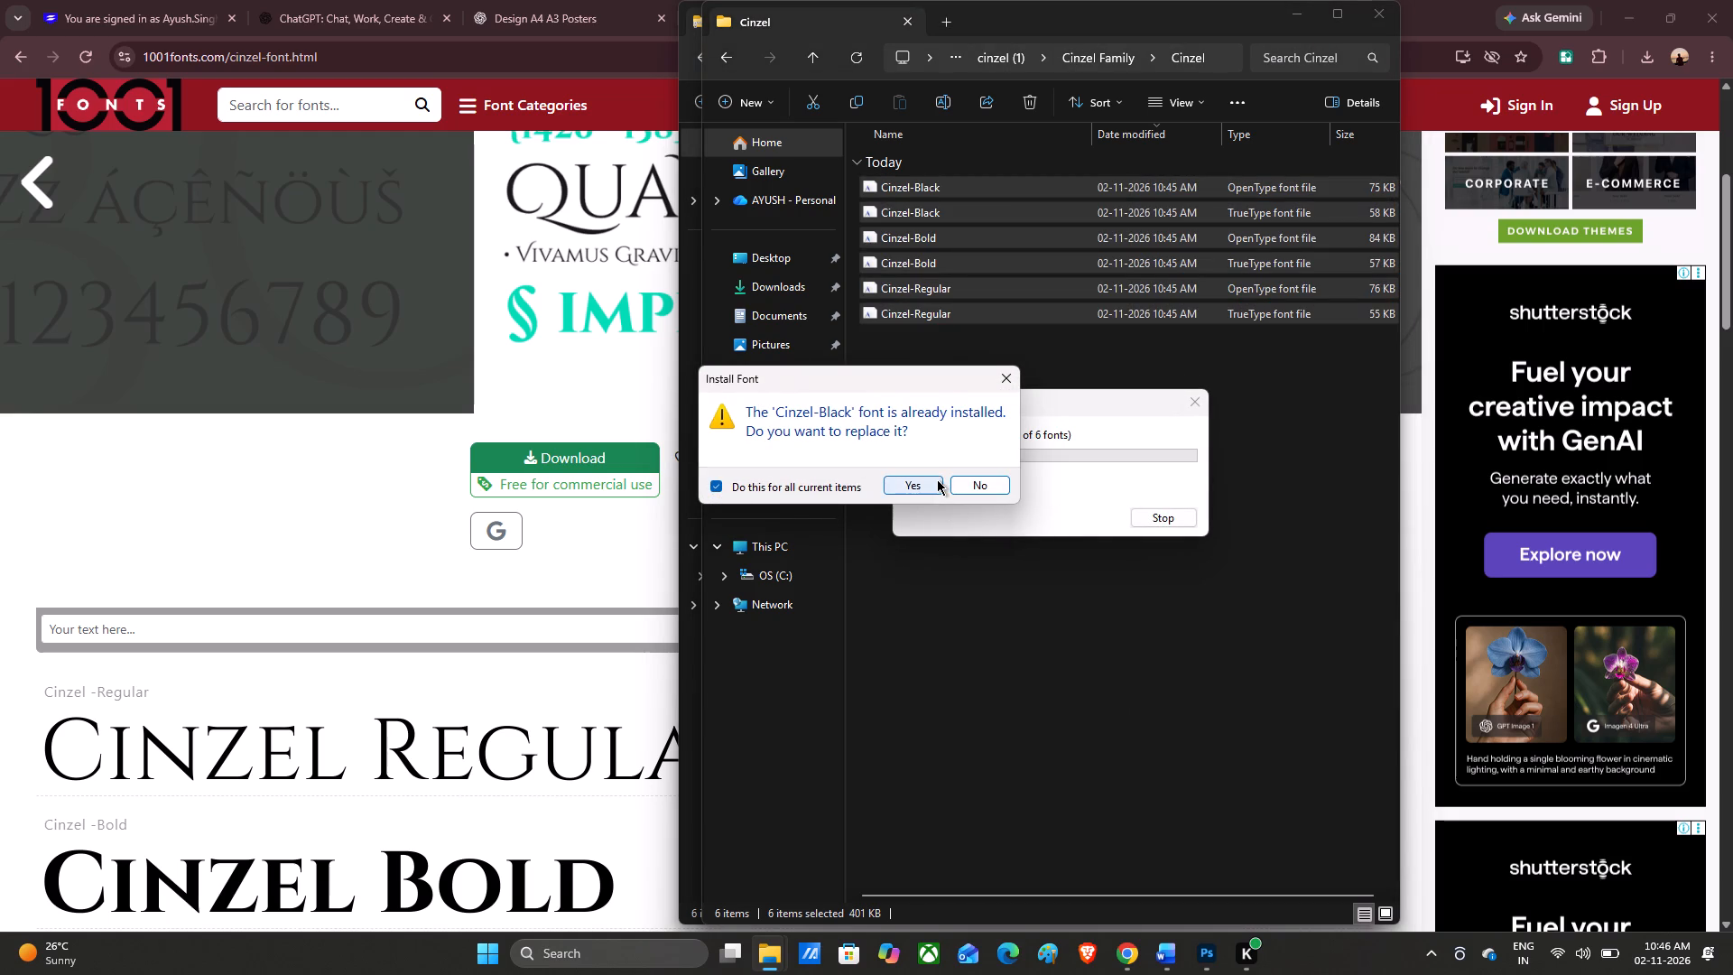
{"action": "left_click", "coordinate": [937, 479]}
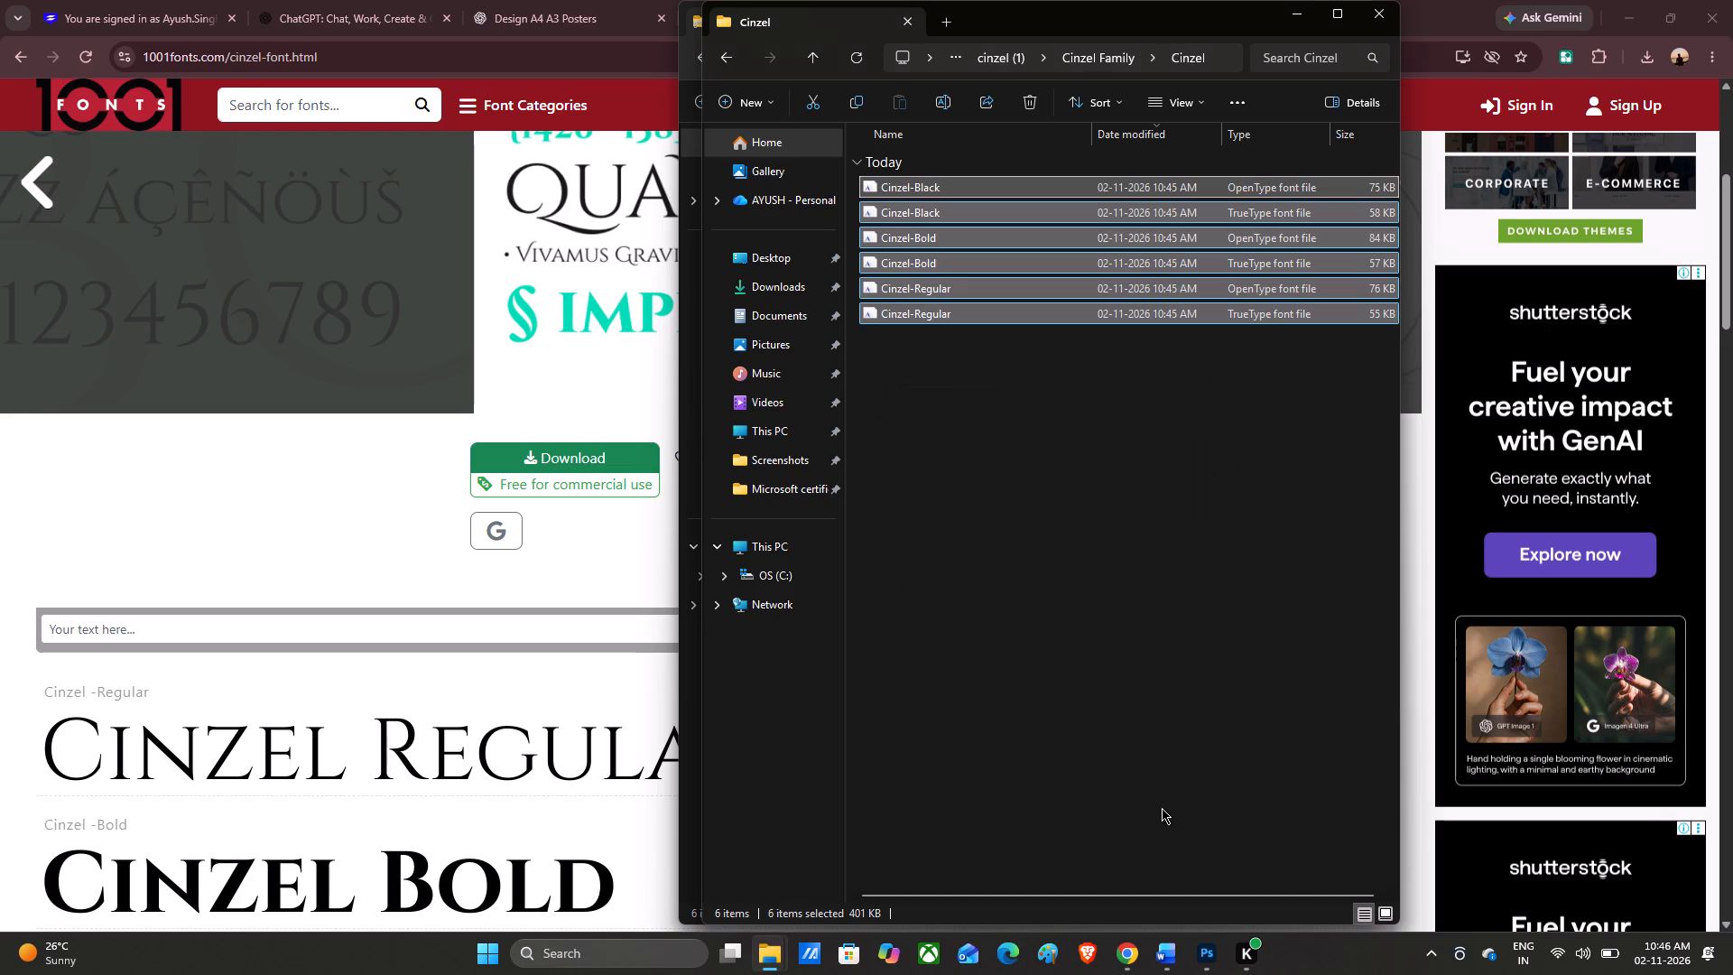
{"action": "left_click", "coordinate": [1373, 7]}
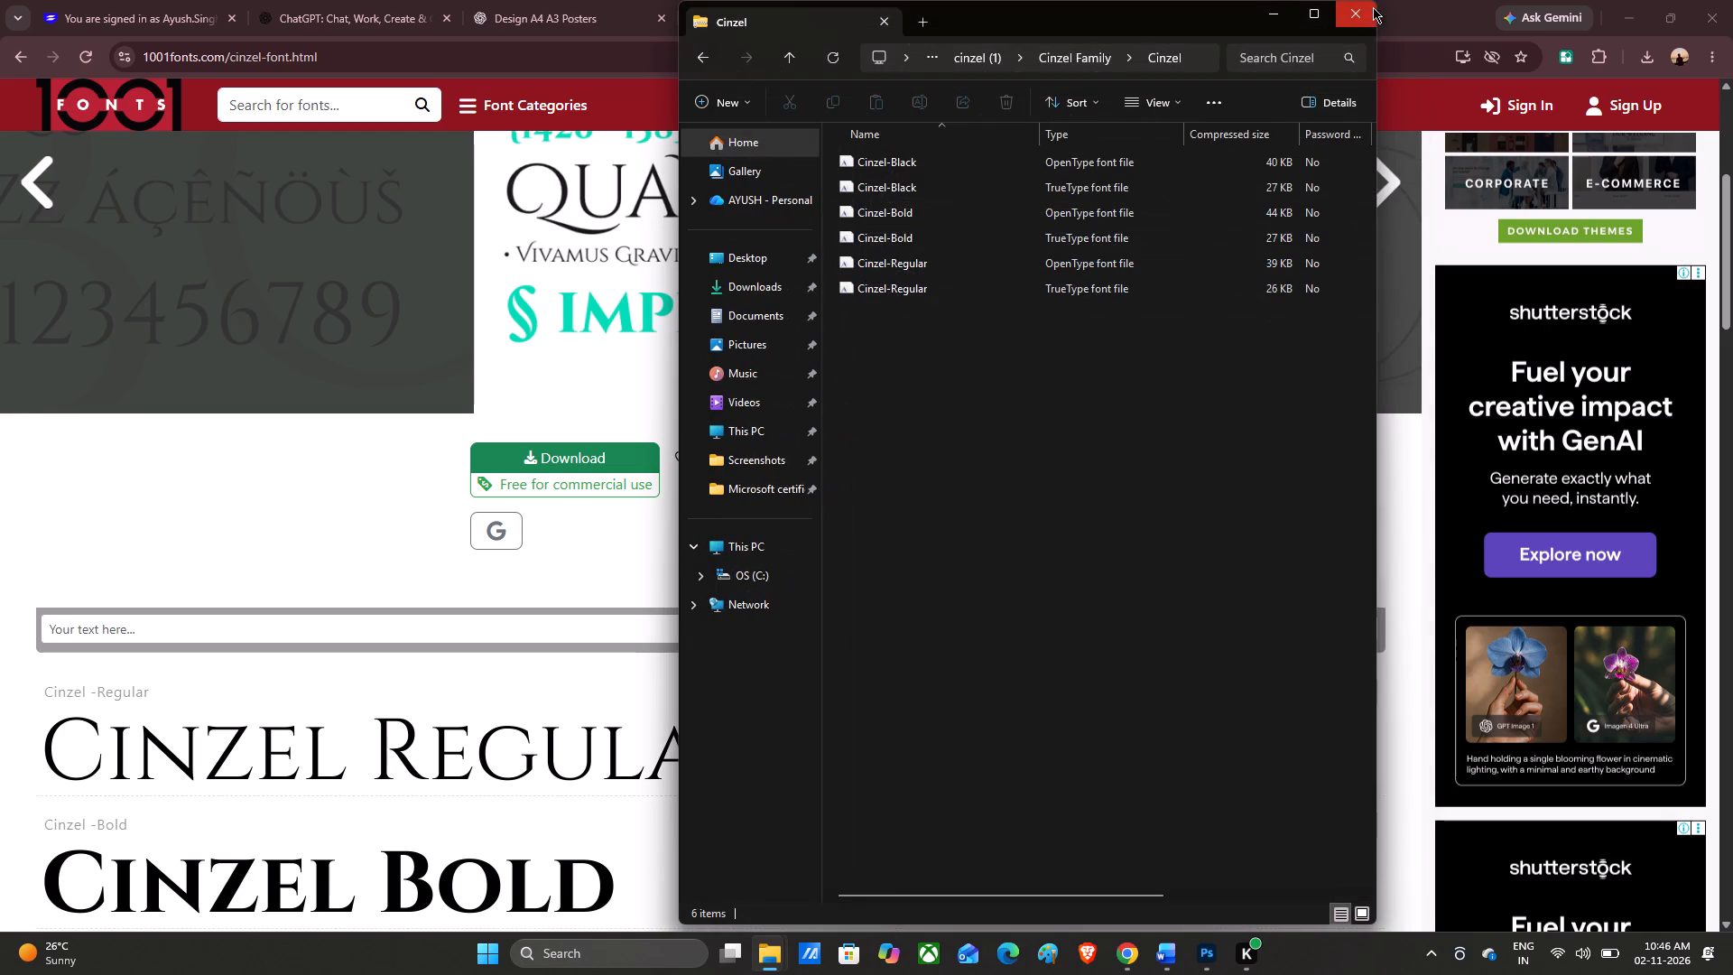
{"action": "left_click", "coordinate": [1373, 7]}
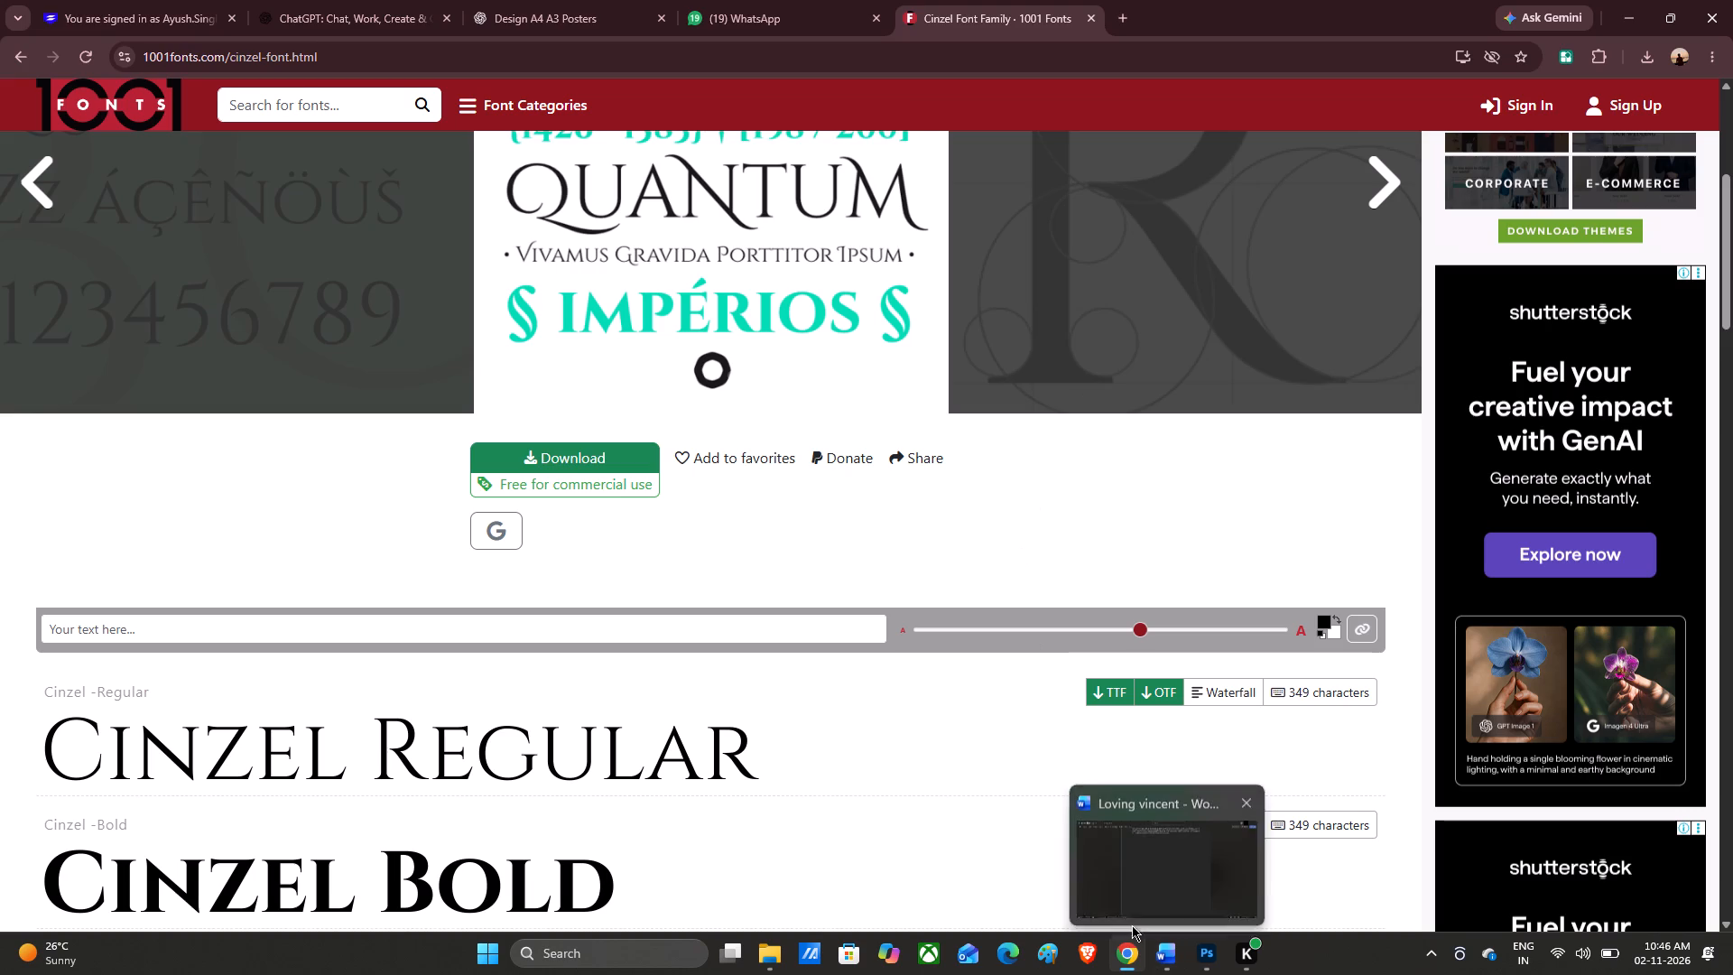
Switch to Photoshop and replace the DIWALI title's missing font with Cinzel Decorative in the Bold style.
{"action": "left_click", "coordinate": [1192, 970]}
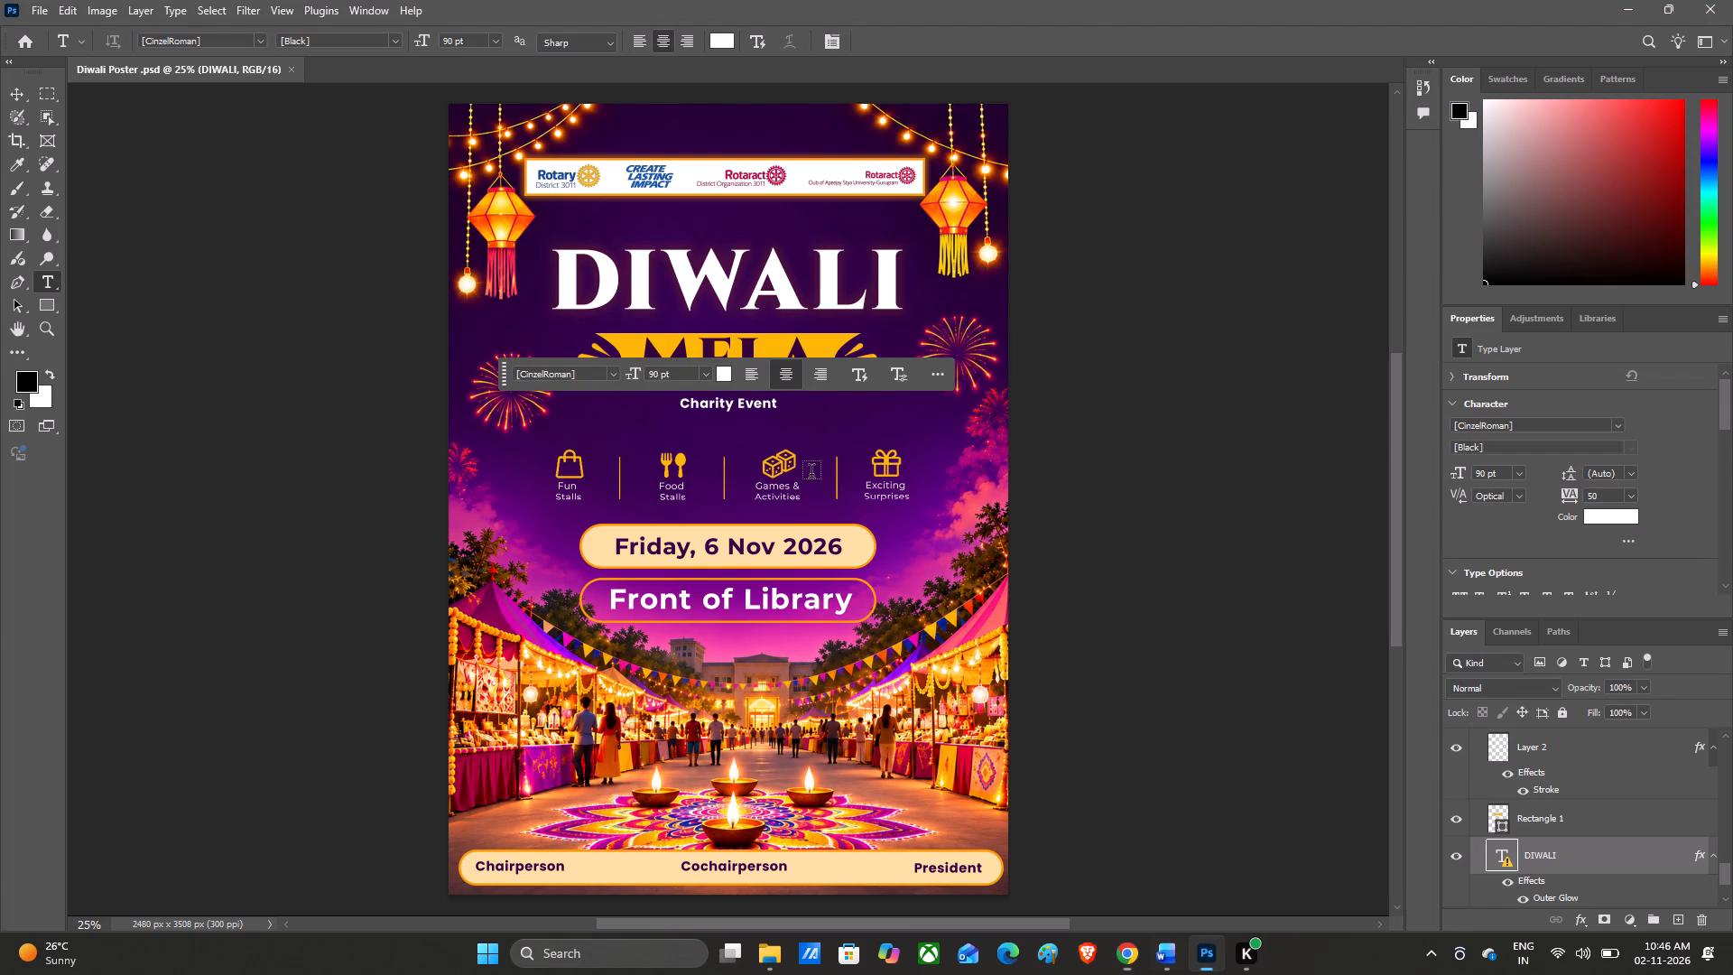
{"action": "double_click", "coordinate": [718, 304]}
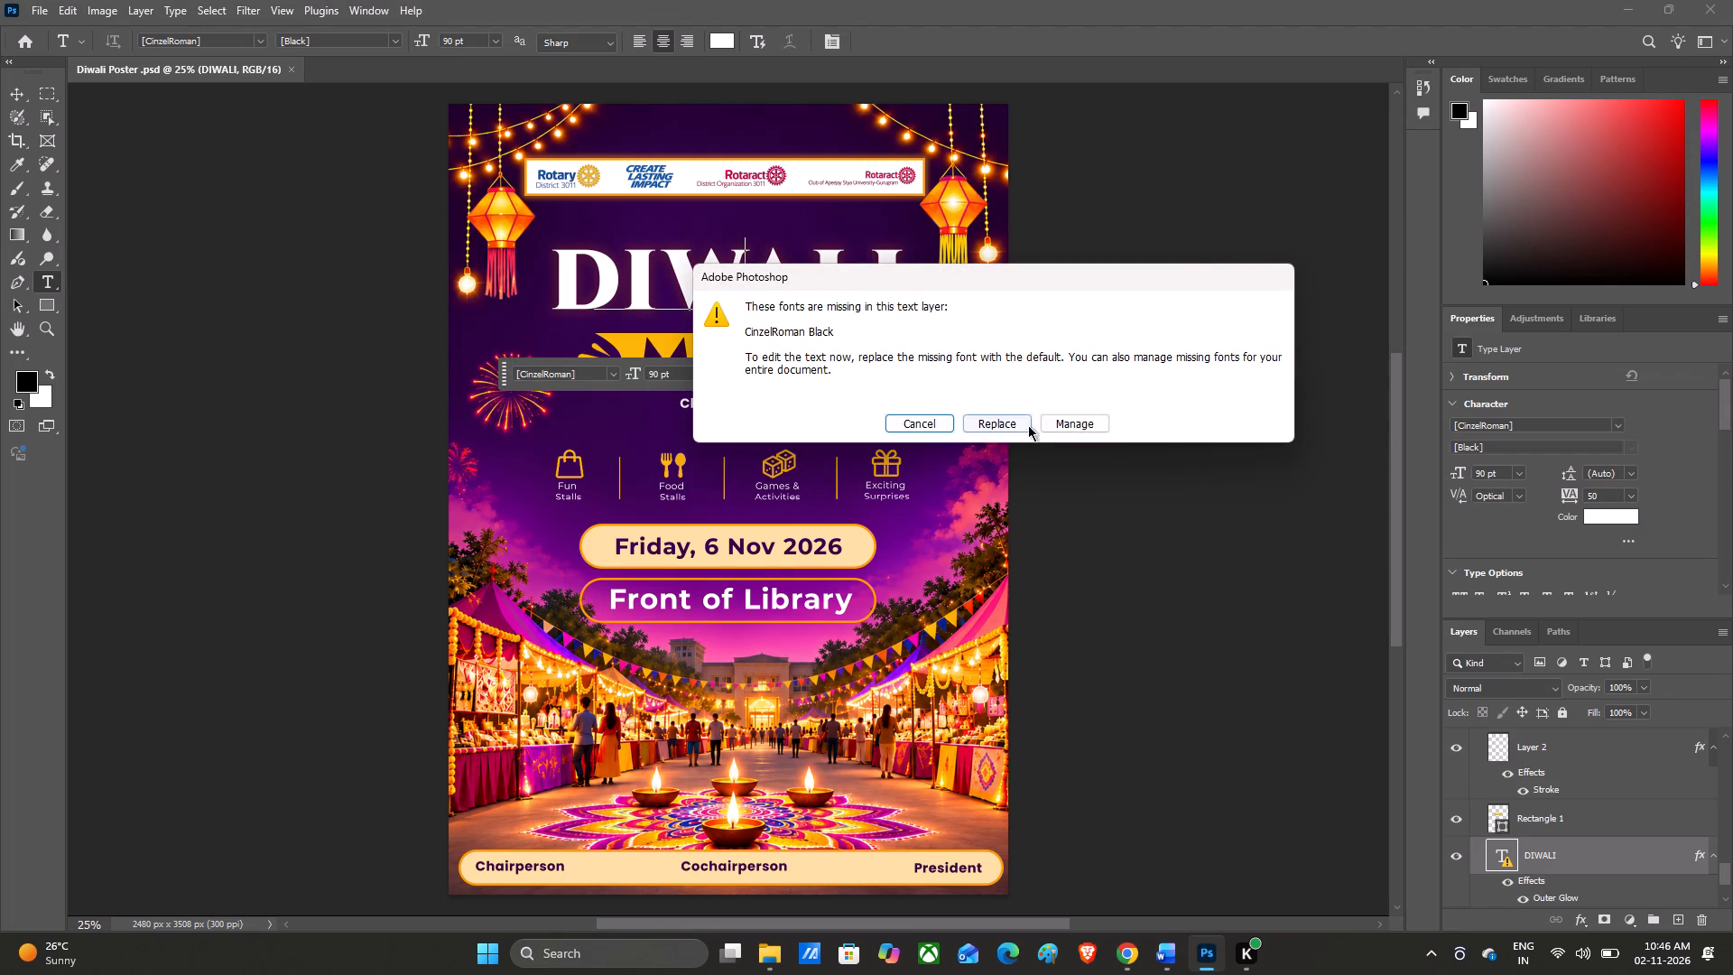
{"action": "left_click", "coordinate": [1016, 426]}
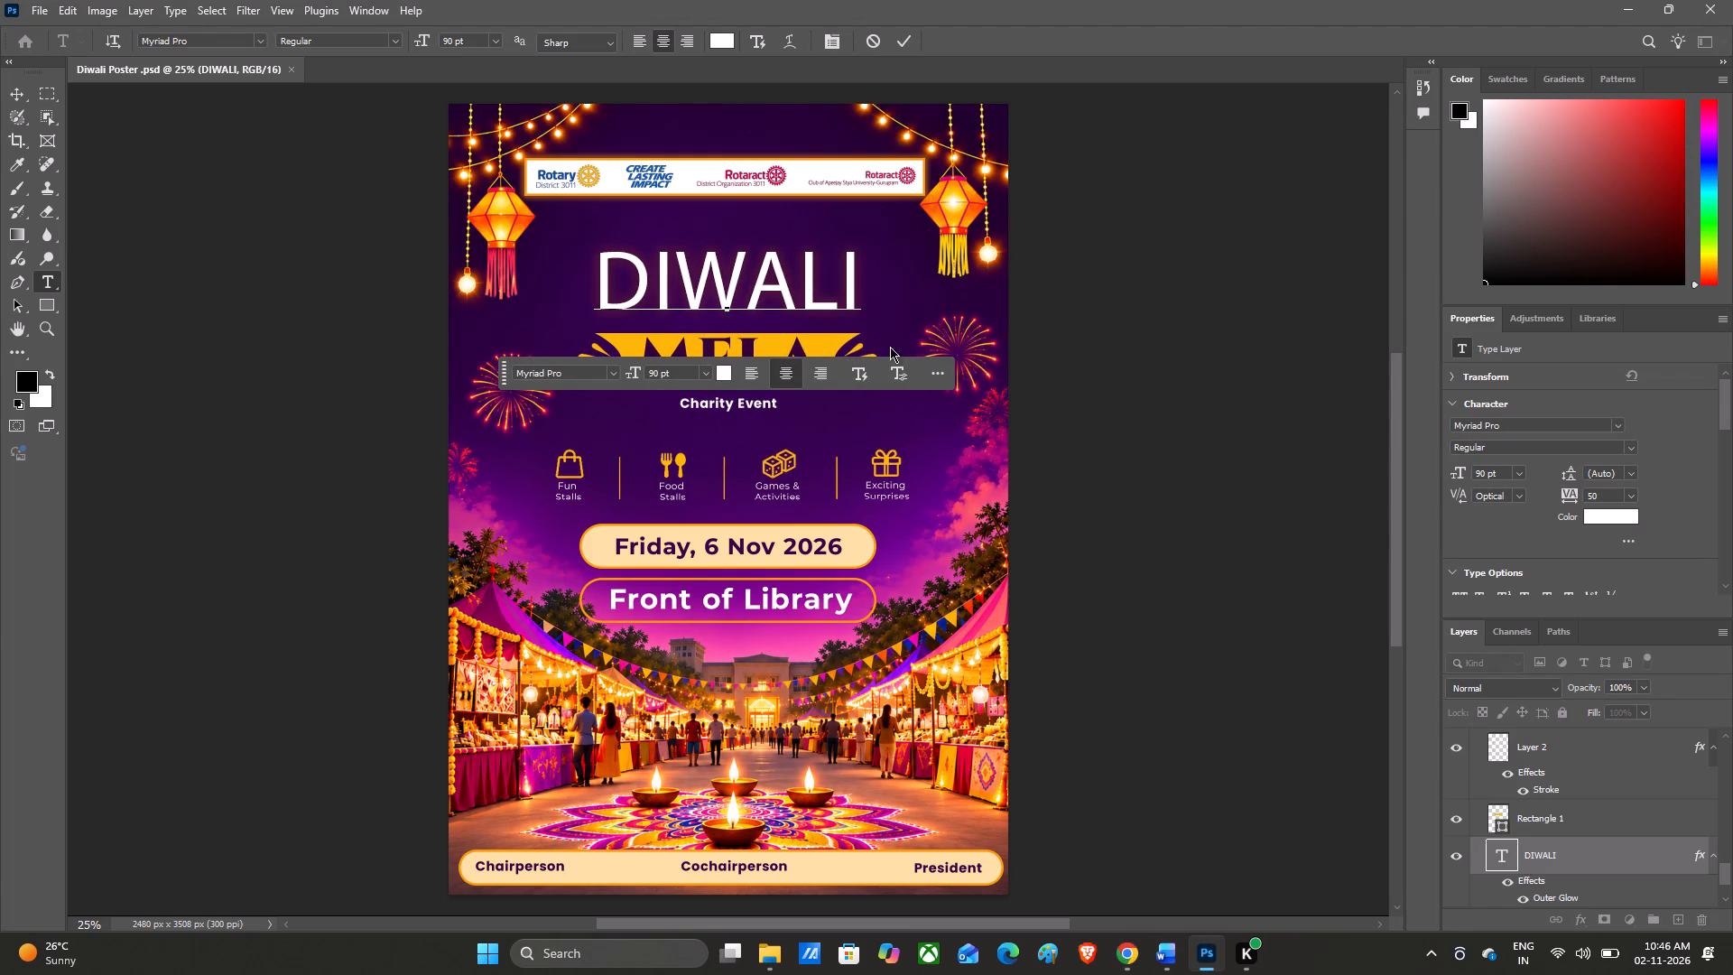
{"action": "triple_click", "coordinate": [750, 274]}
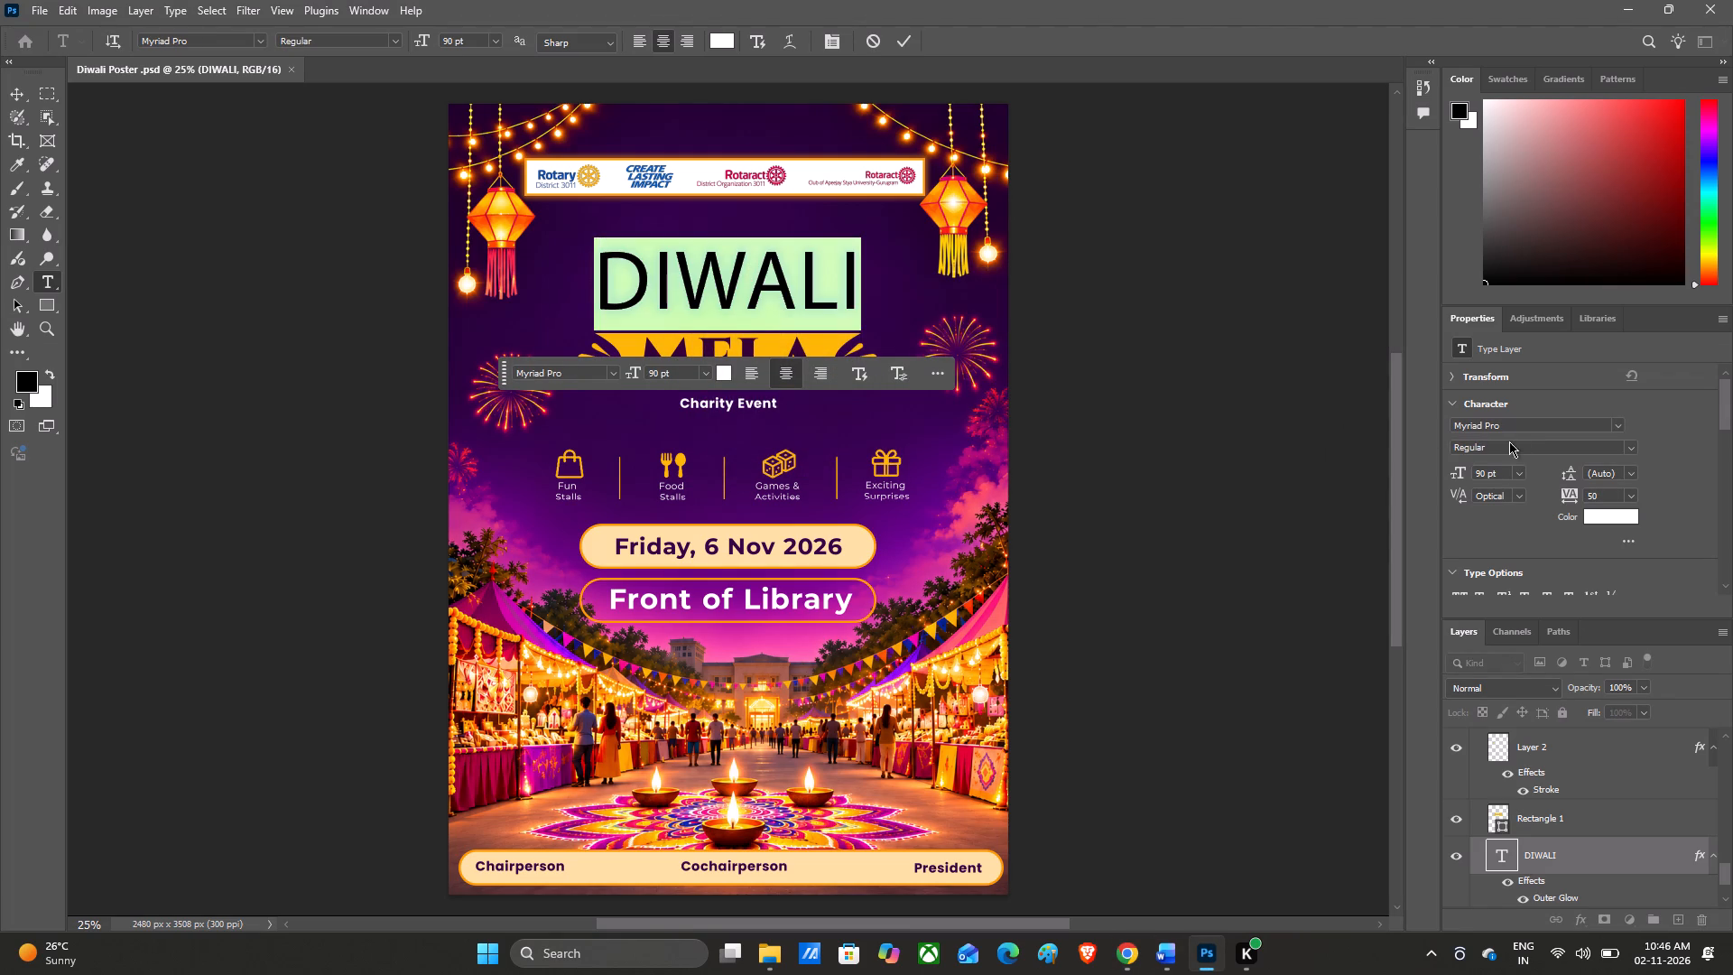
{"action": "left_click", "coordinate": [1506, 422]}
{"action": "type", "text": "cin"}
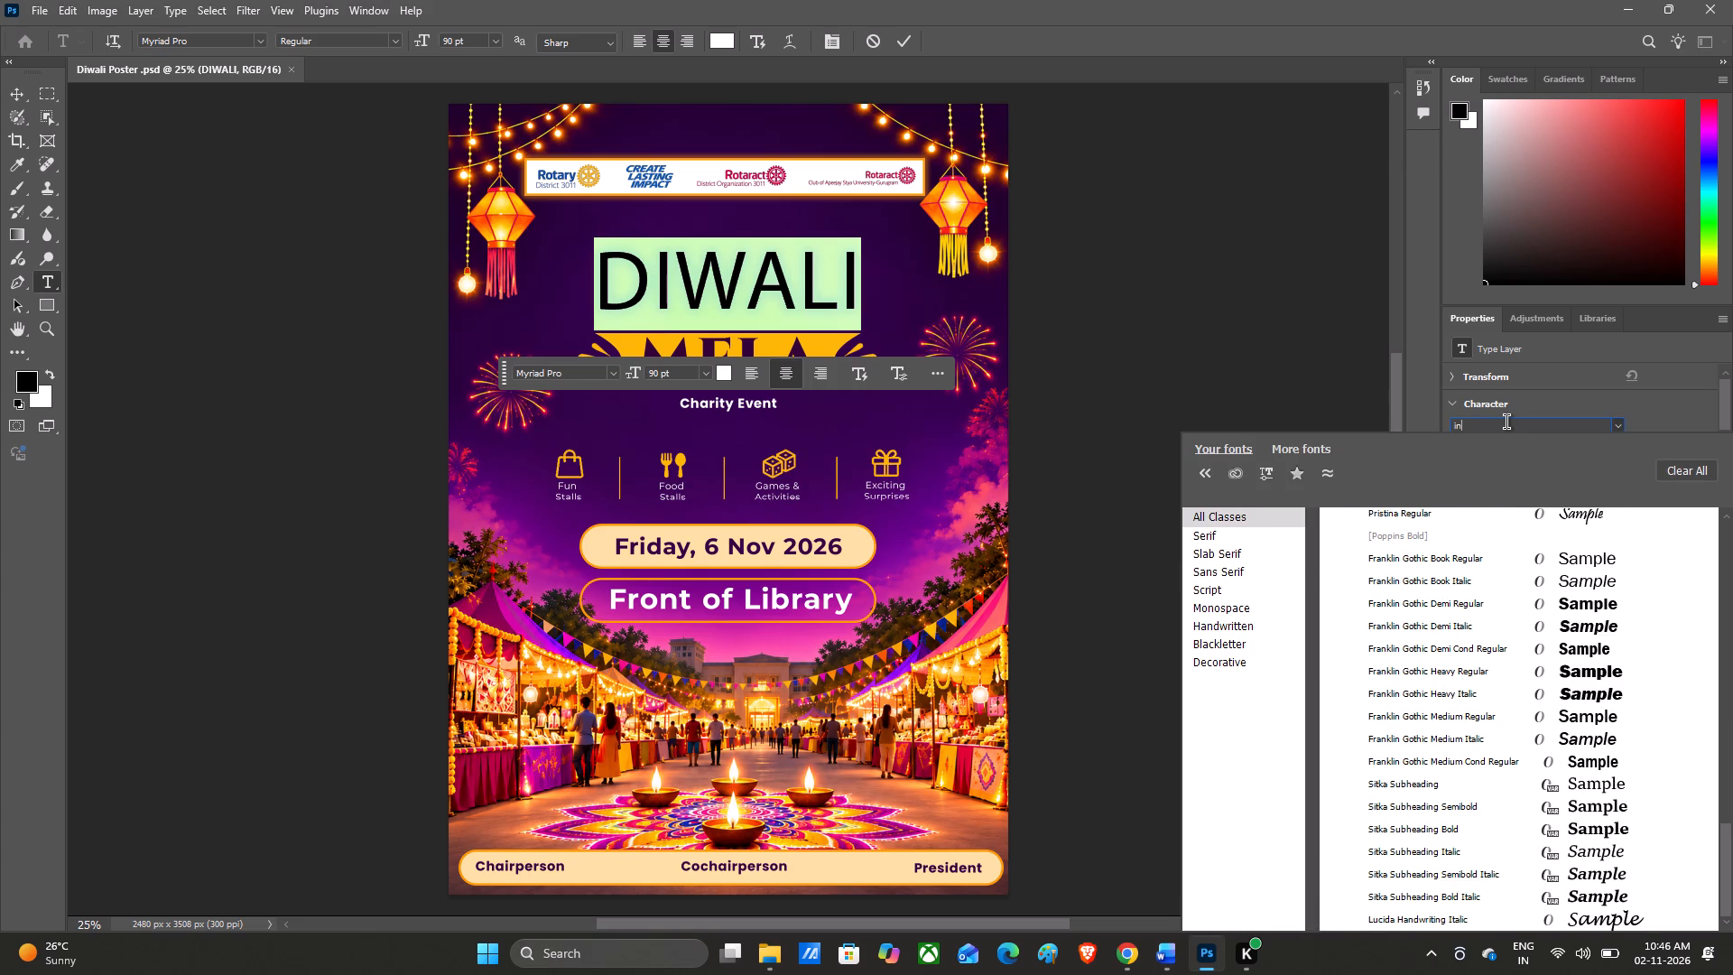
{"action": "key", "text": "BackSpace"}
{"action": "key", "text": "BackSpace"}
{"action": "key", "text": "BackSpace"}
{"action": "key", "text": "c"}
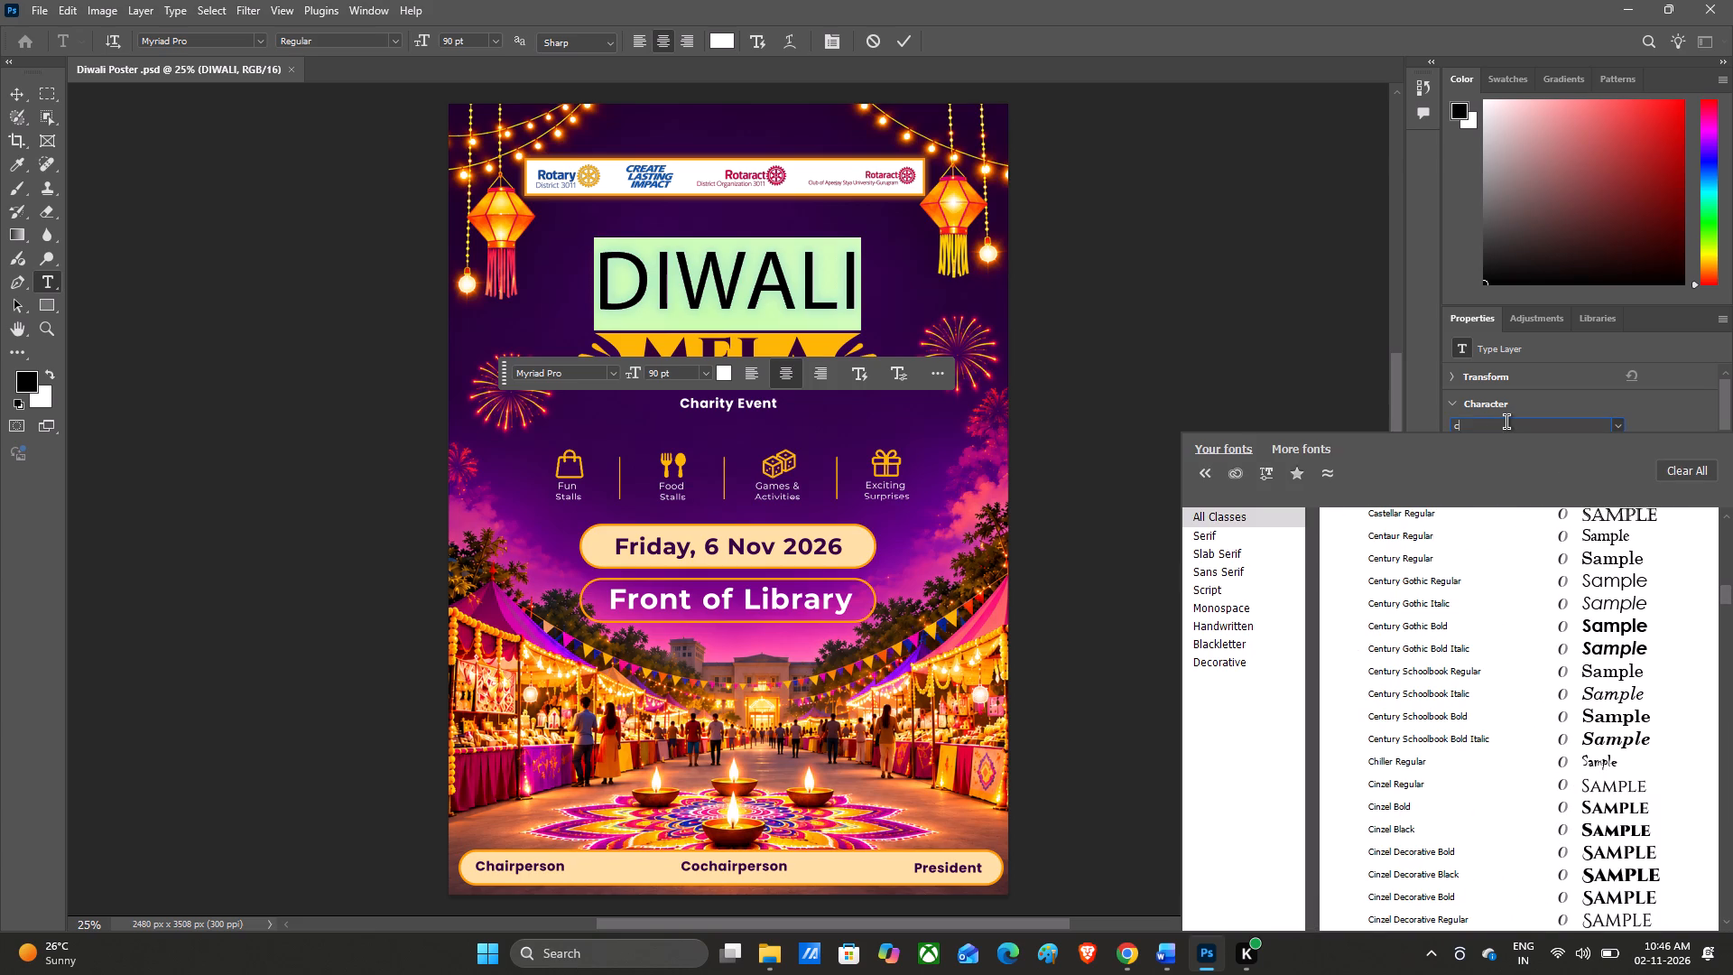
{"action": "left_click", "coordinate": [1421, 851]}
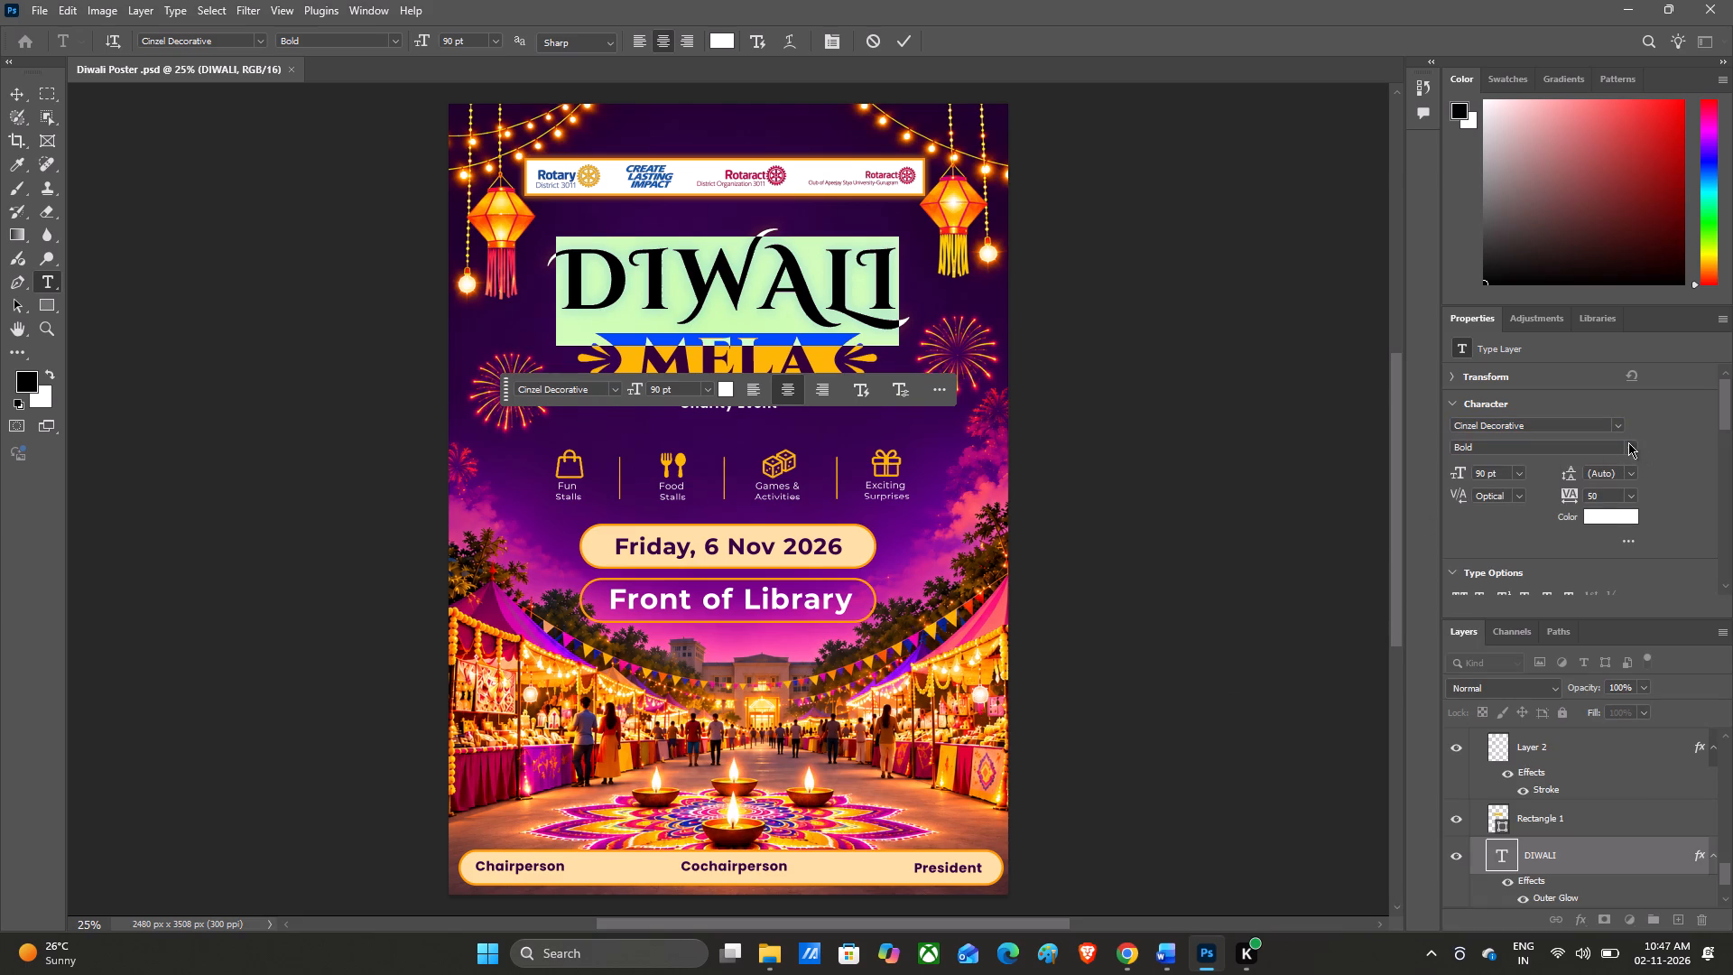
{"action": "left_click", "coordinate": [1626, 443]}
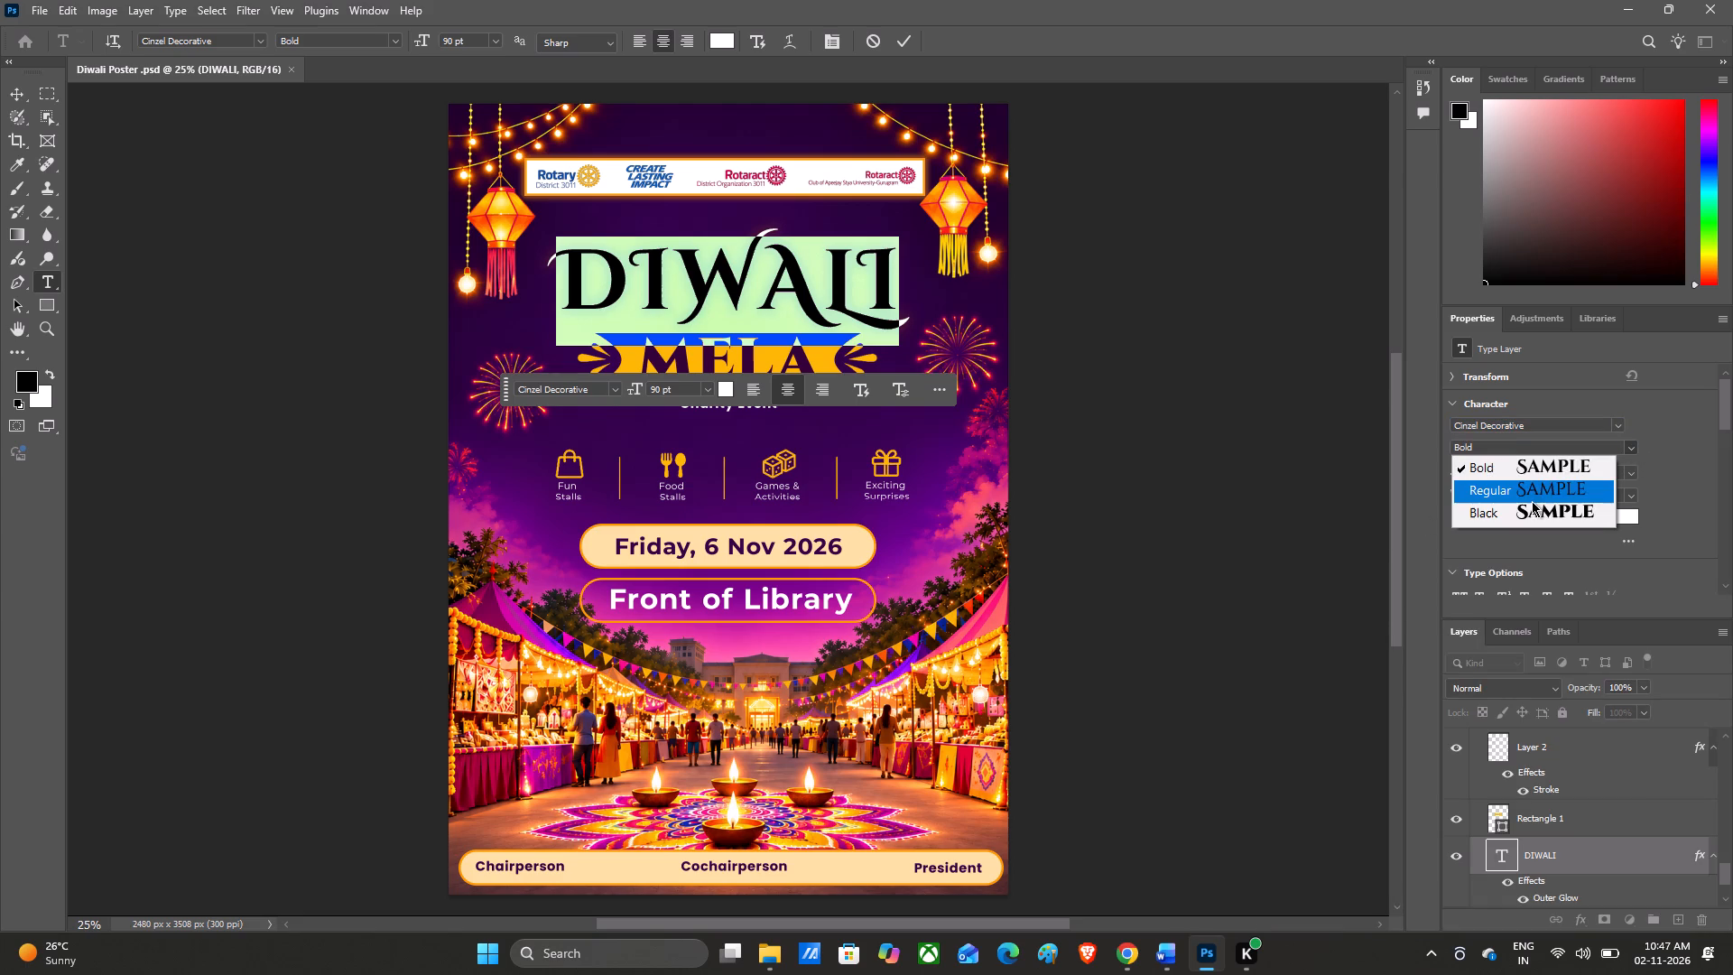
{"action": "left_click", "coordinate": [1541, 467]}
{"action": "left_click", "coordinate": [1128, 199]}
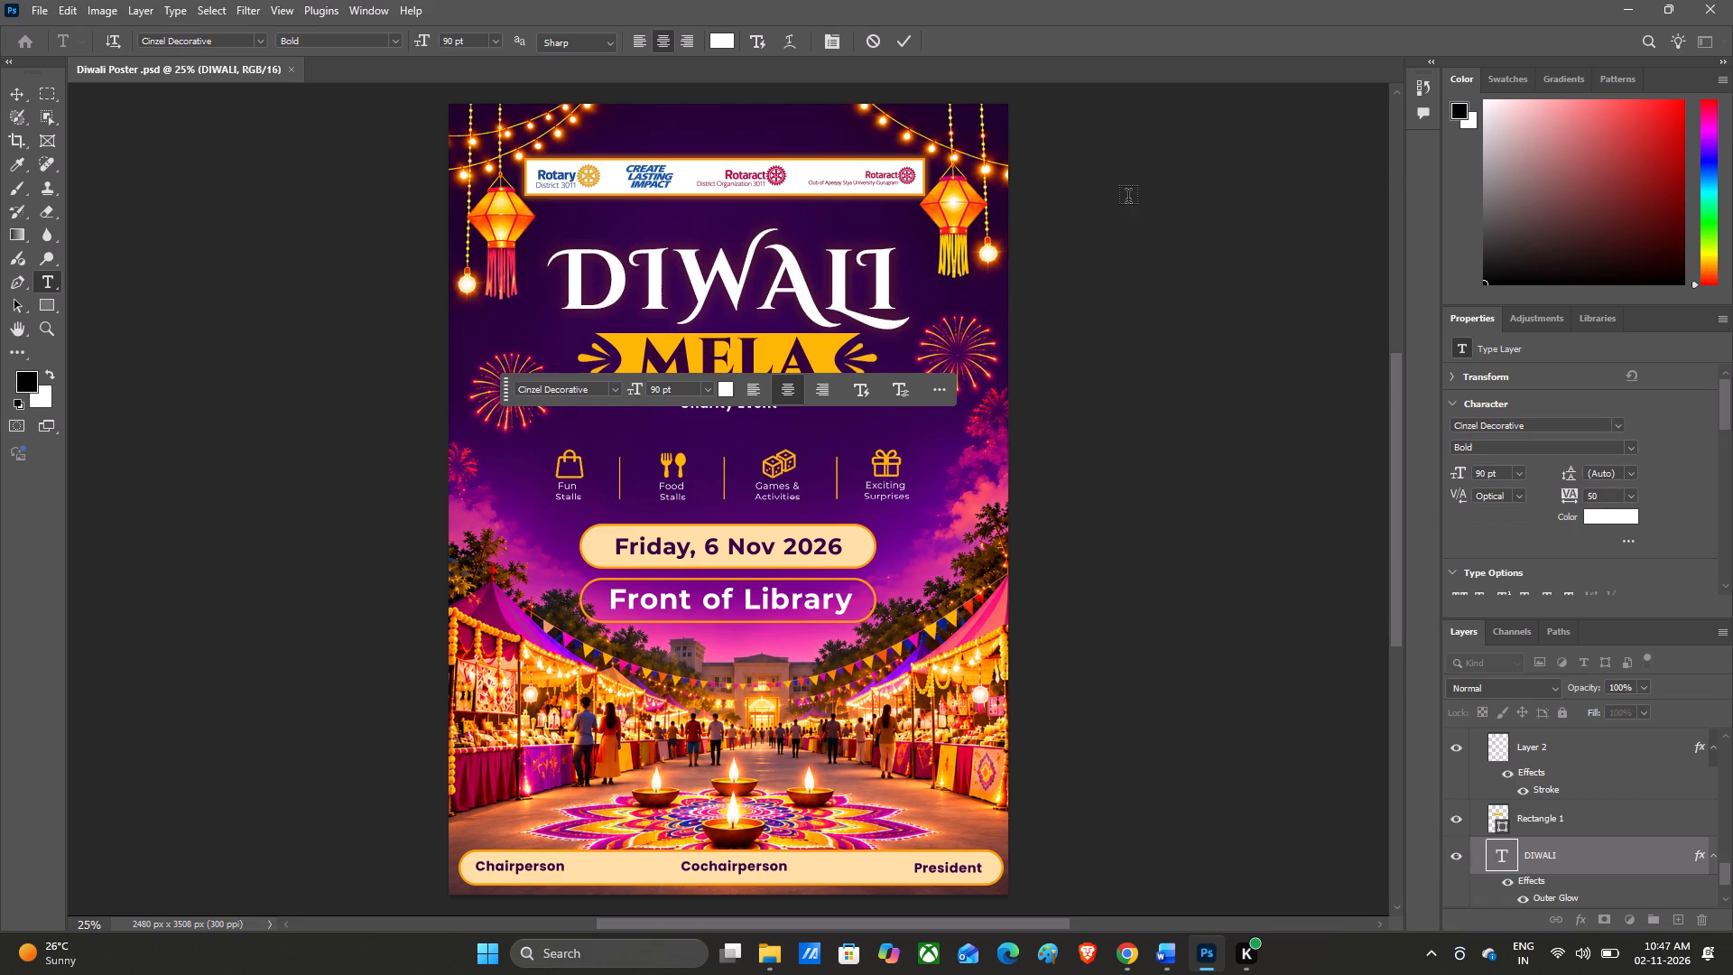
Replace the DIWALI title text with "noore", commit the edit and deselect the layer.
{"action": "left_click", "coordinate": [783, 295]}
{"action": "left_click", "coordinate": [783, 295]}
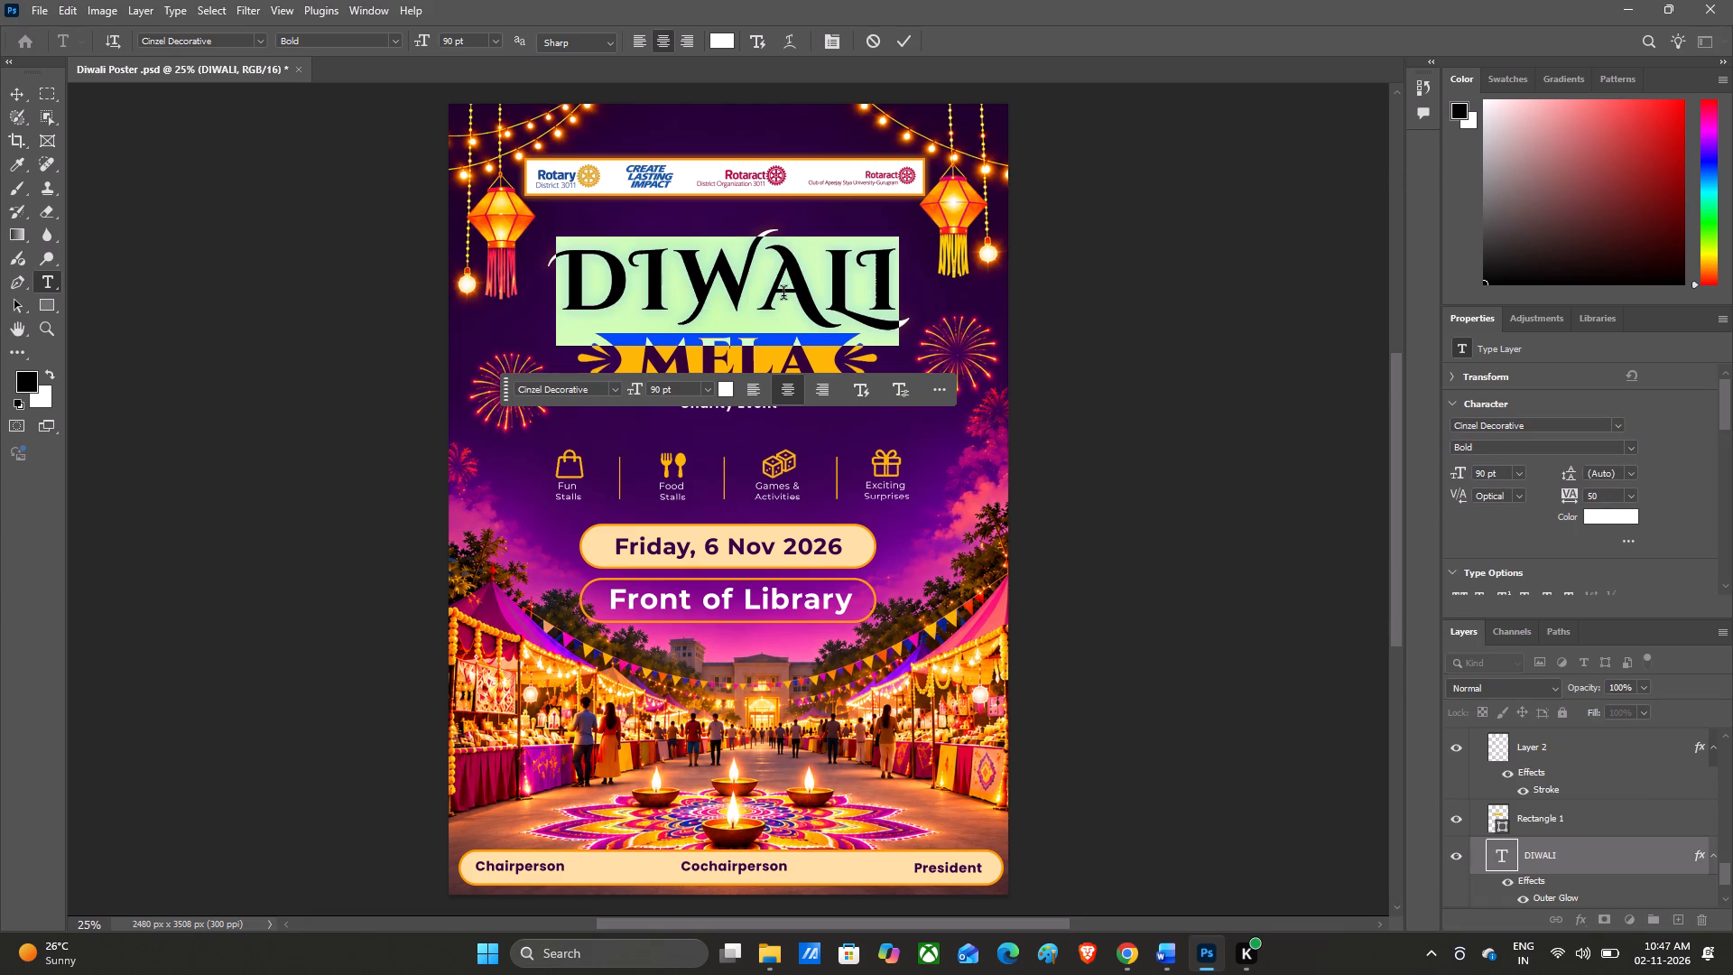
{"action": "type", "text": "noore"}
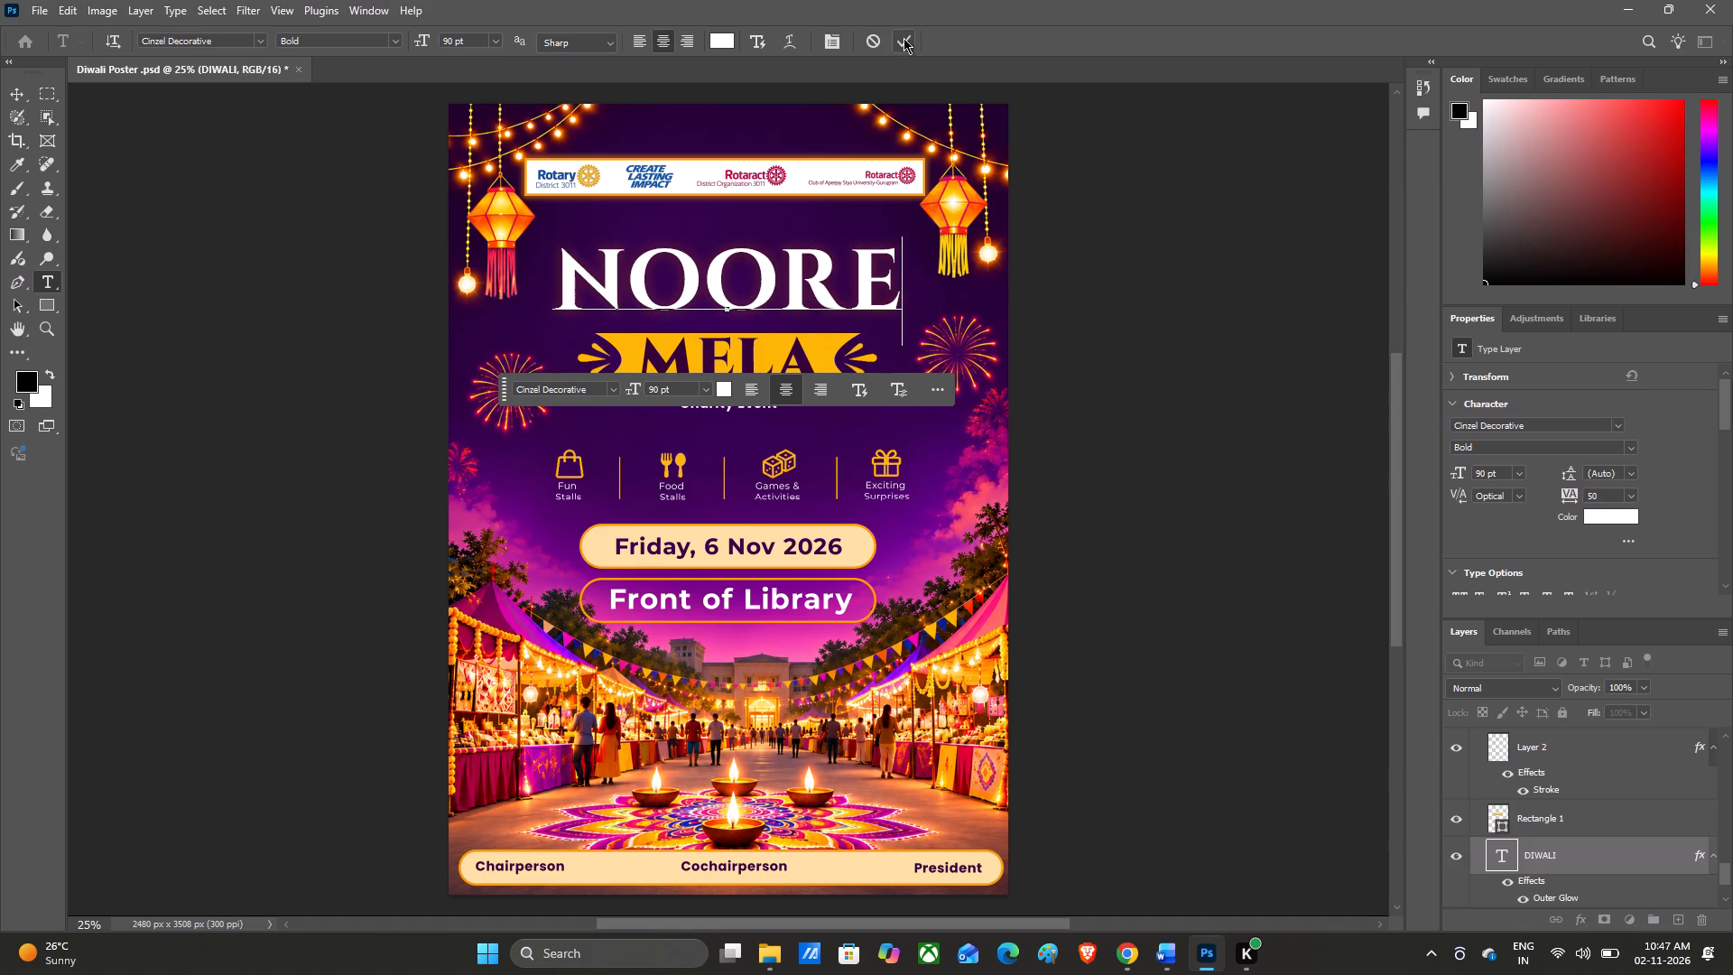
{"action": "left_click", "coordinate": [904, 38]}
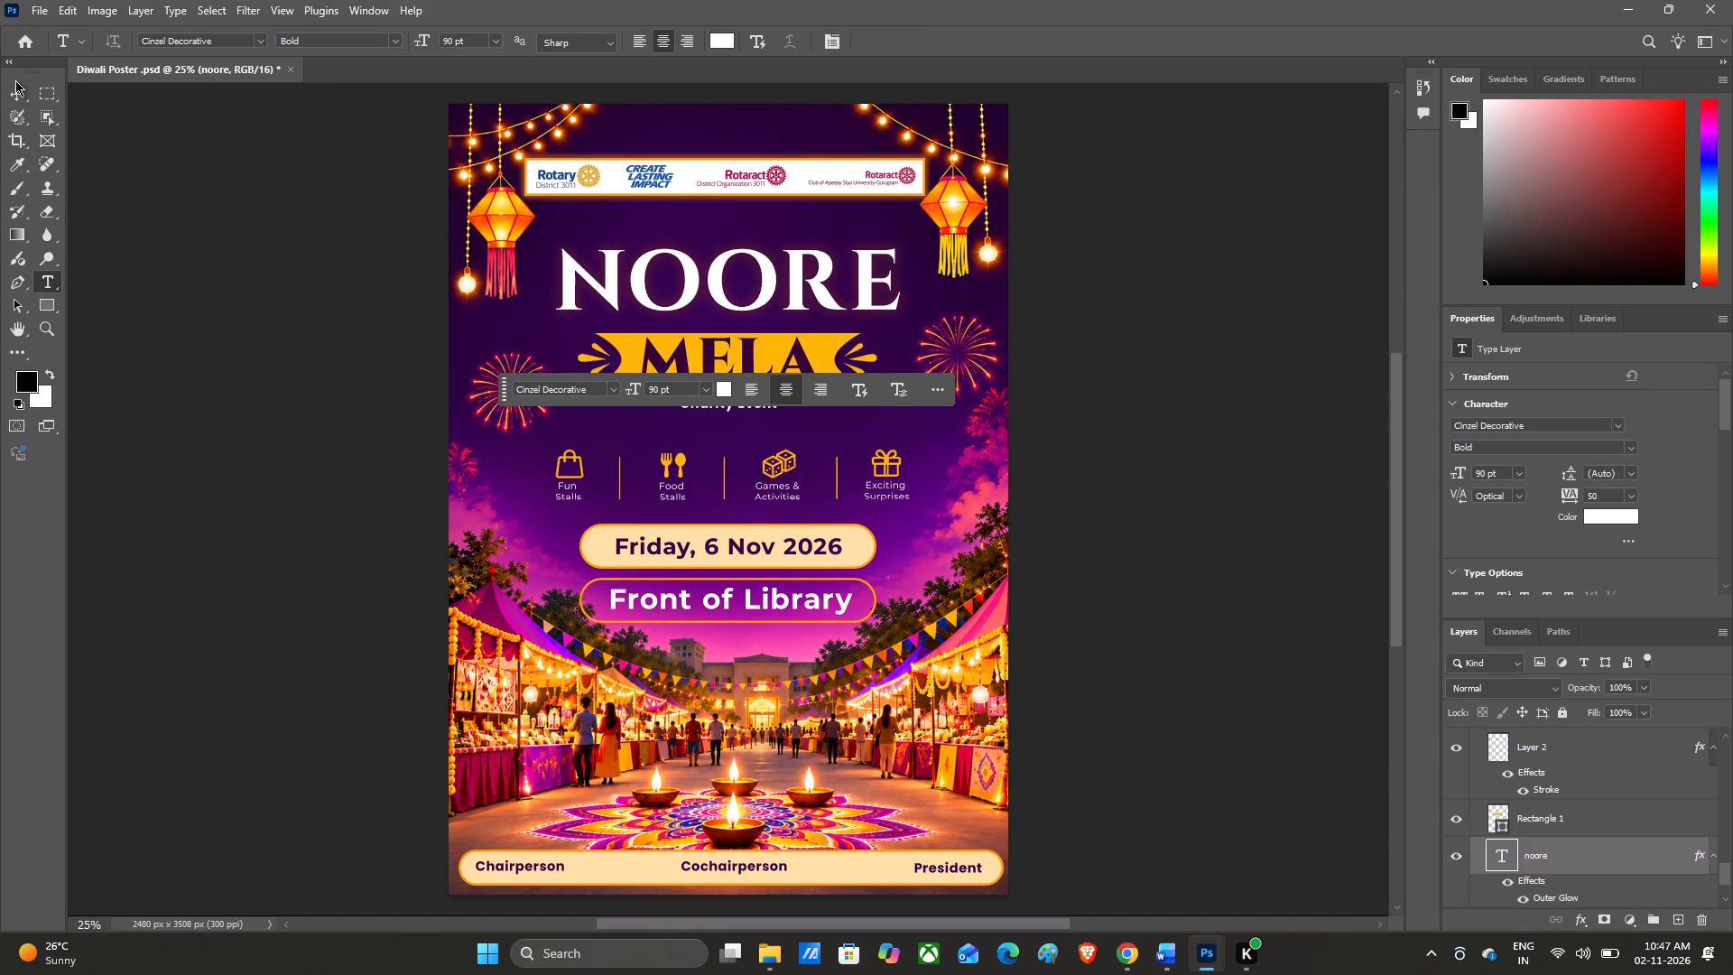
{"action": "left_click", "coordinate": [17, 97]}
{"action": "left_click", "coordinate": [1102, 313]}
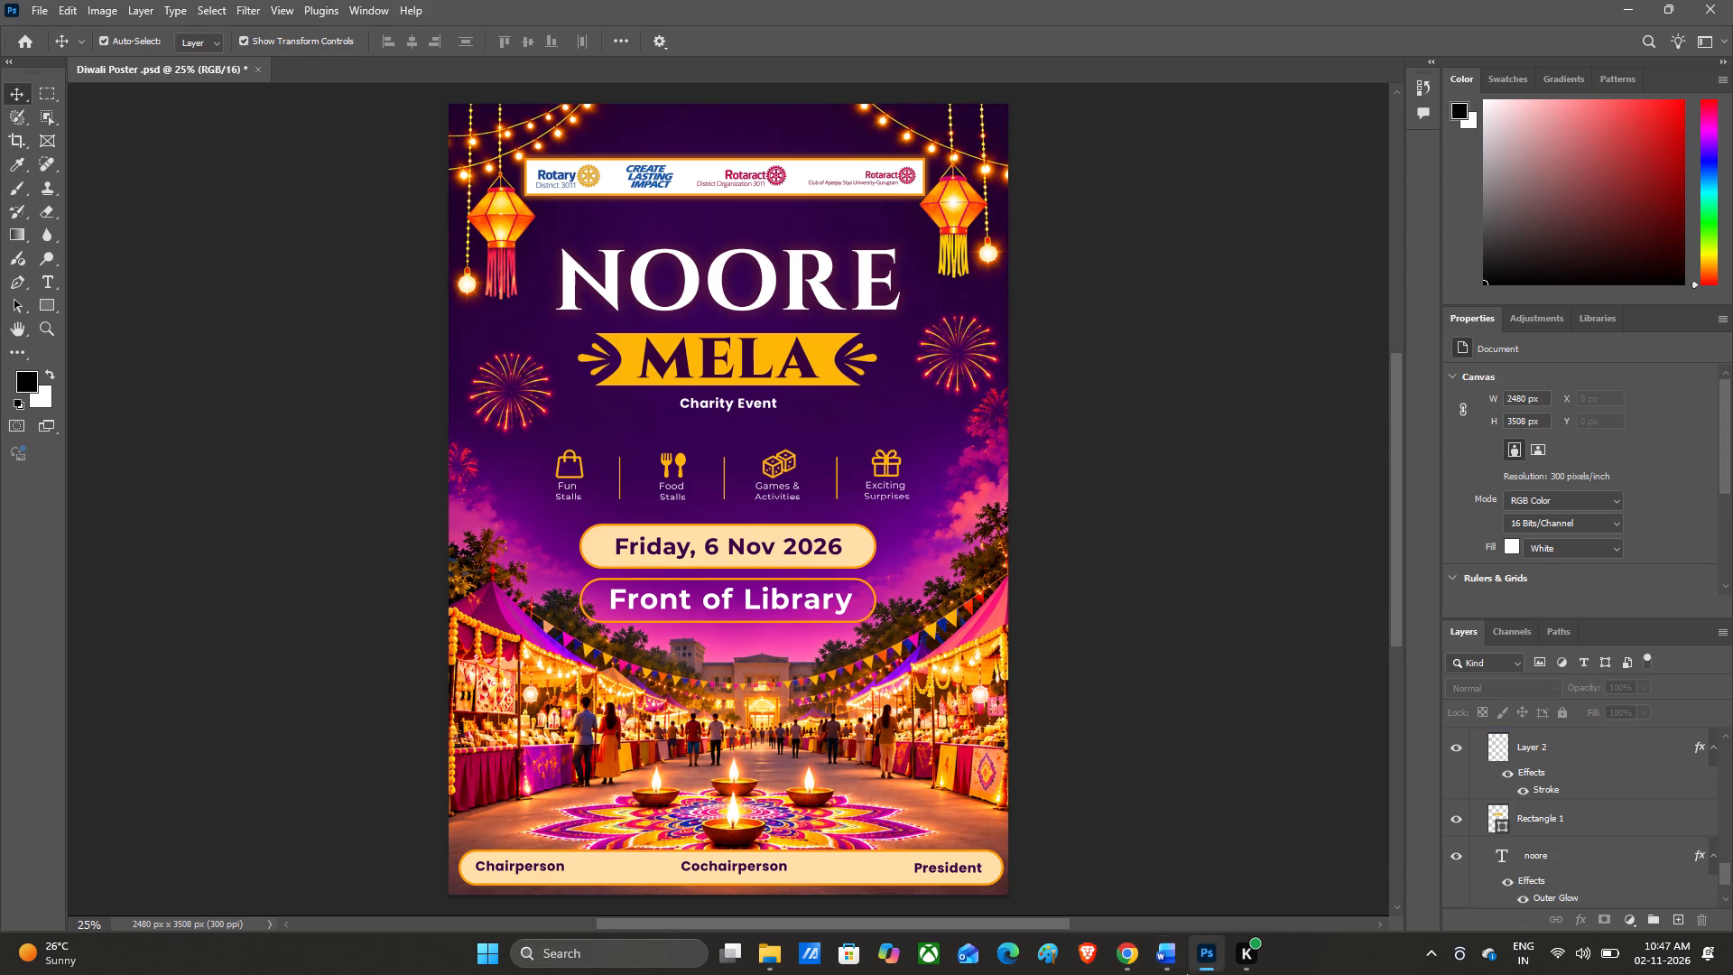
{"action": "left_click", "coordinate": [1145, 721]}
{"action": "left_click", "coordinate": [1128, 946]}
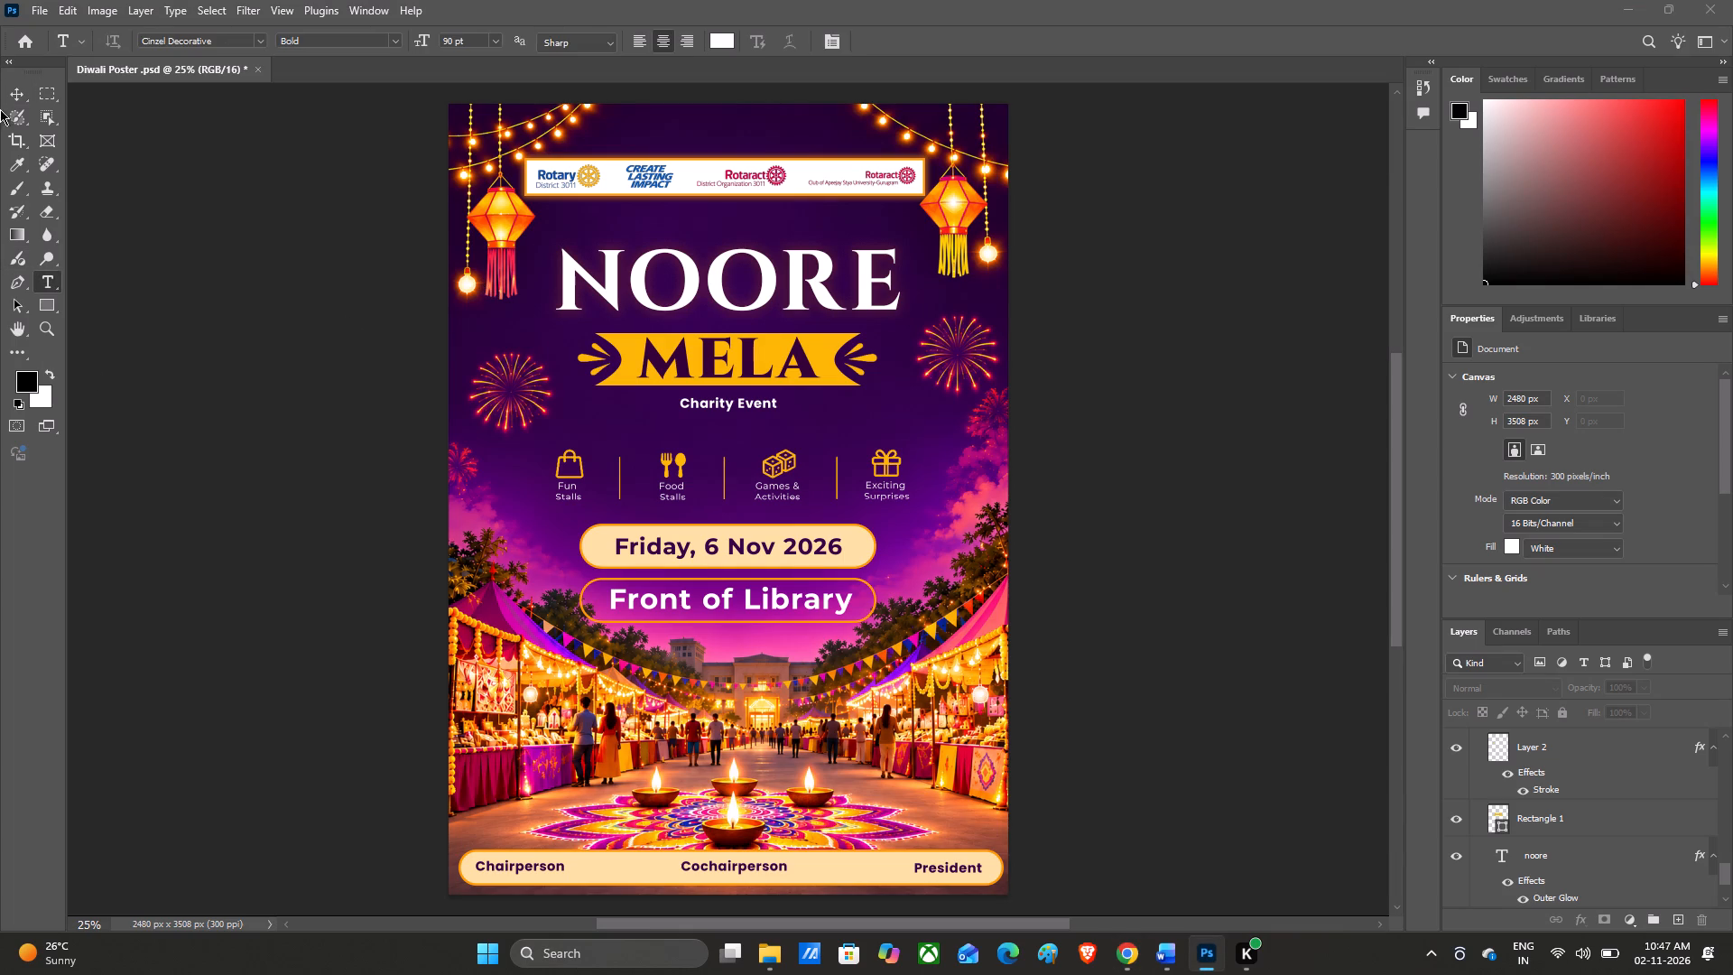
{"action": "left_click_drag", "start_coordinate": [0, 109], "coordinate": [15, 102]}
{"action": "left_click", "coordinate": [15, 102]}
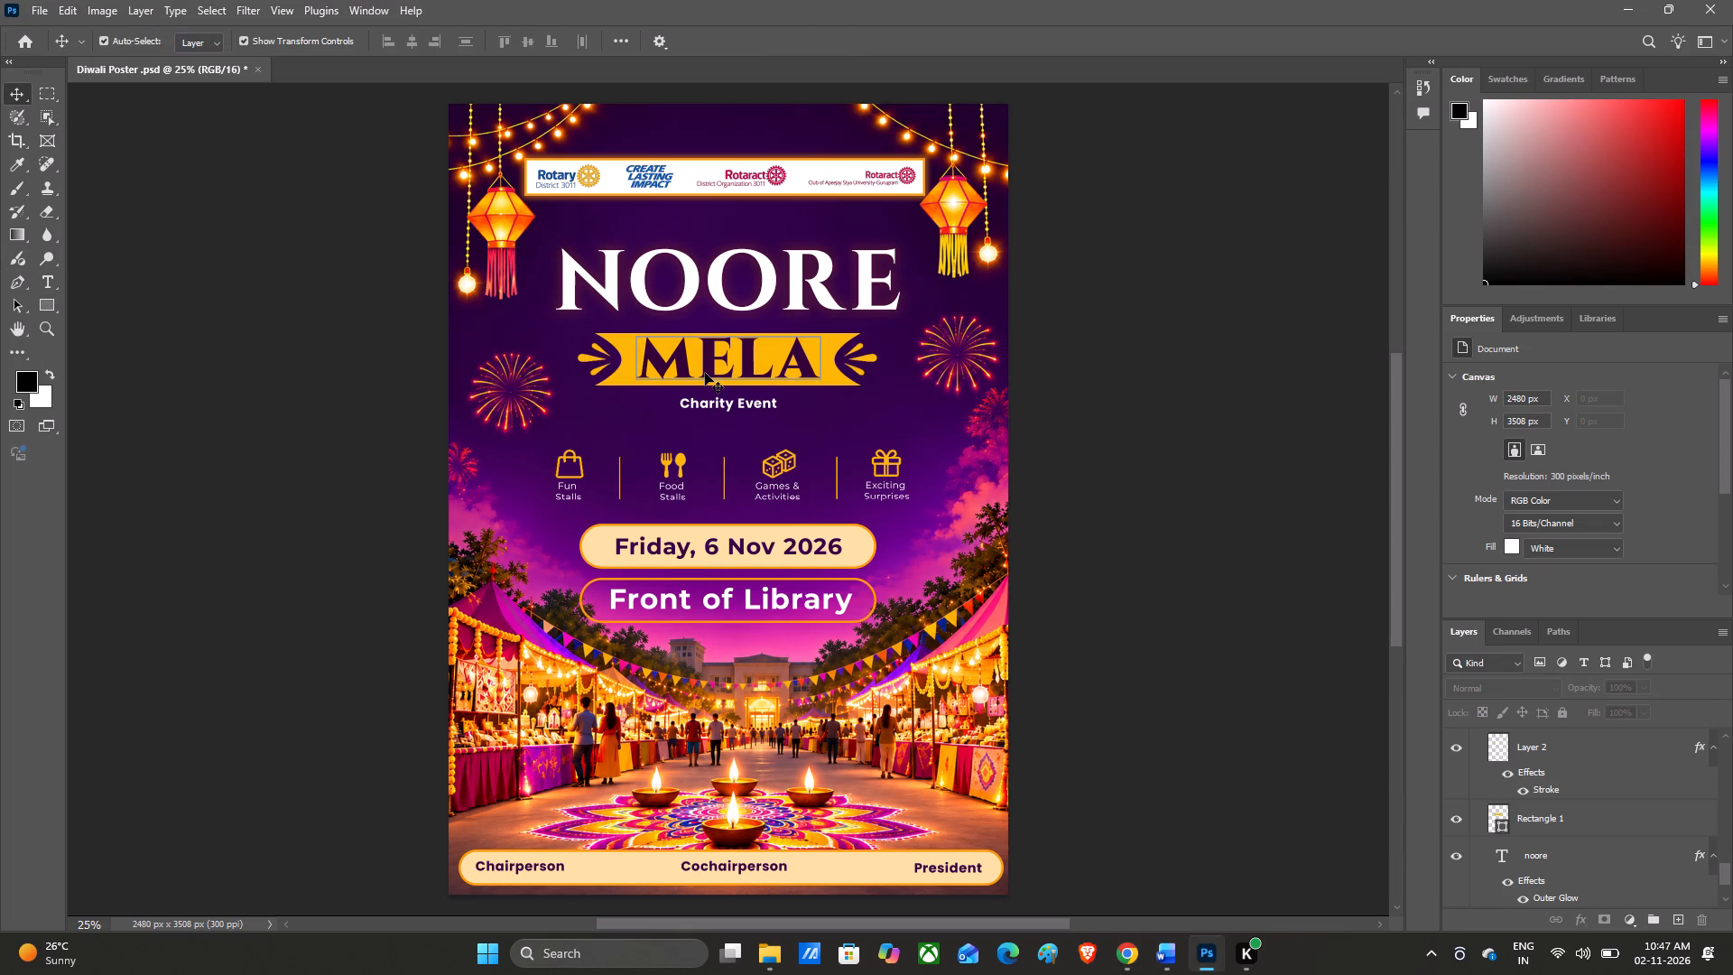
{"action": "left_click", "coordinate": [705, 373]}
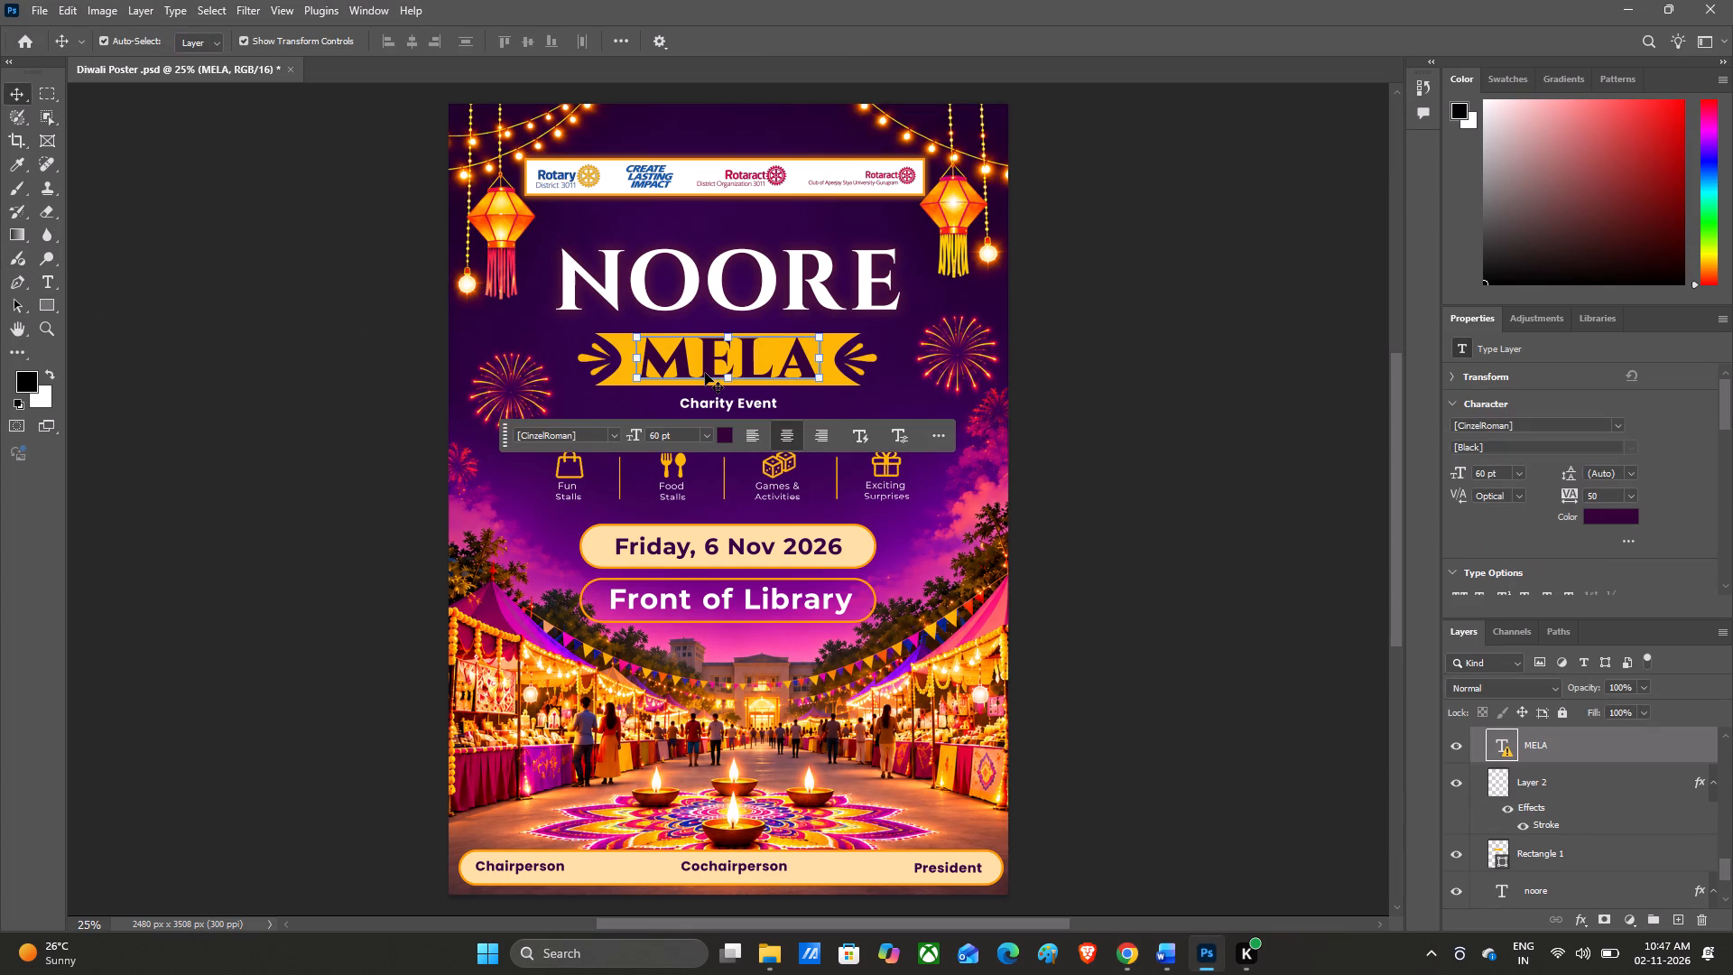
{"action": "key", "text": "Delete"}
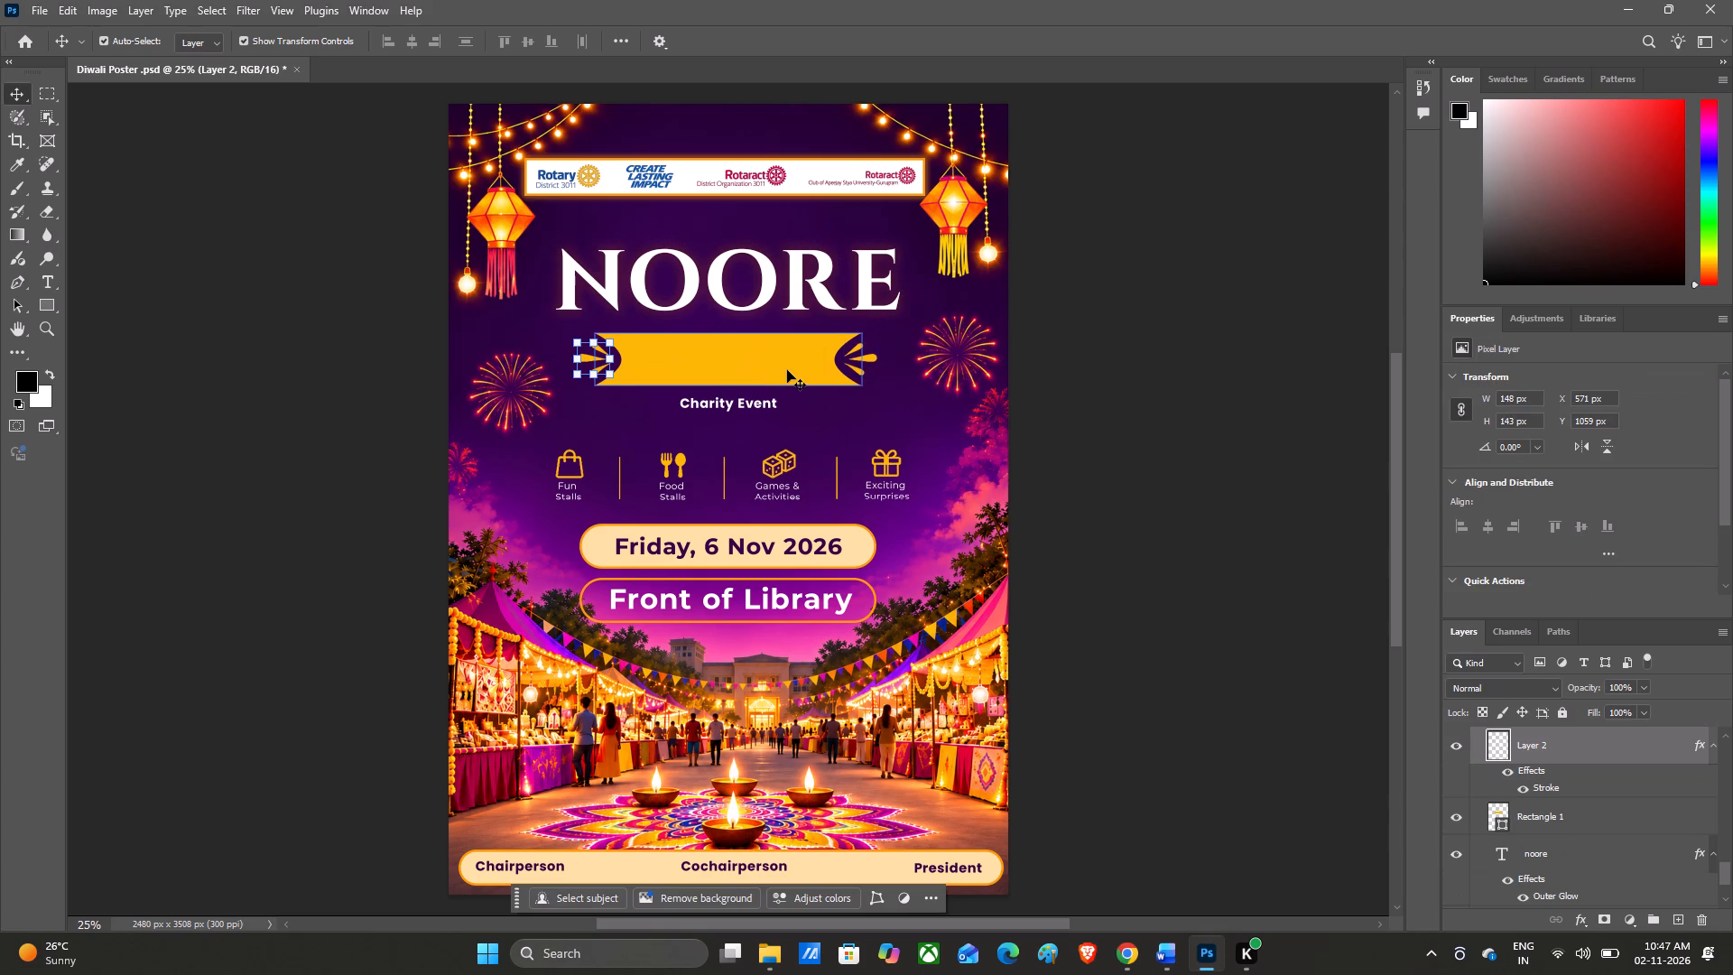
Lock Layer 1, the poster's background artwork.
{"action": "left_click", "coordinate": [787, 370]}
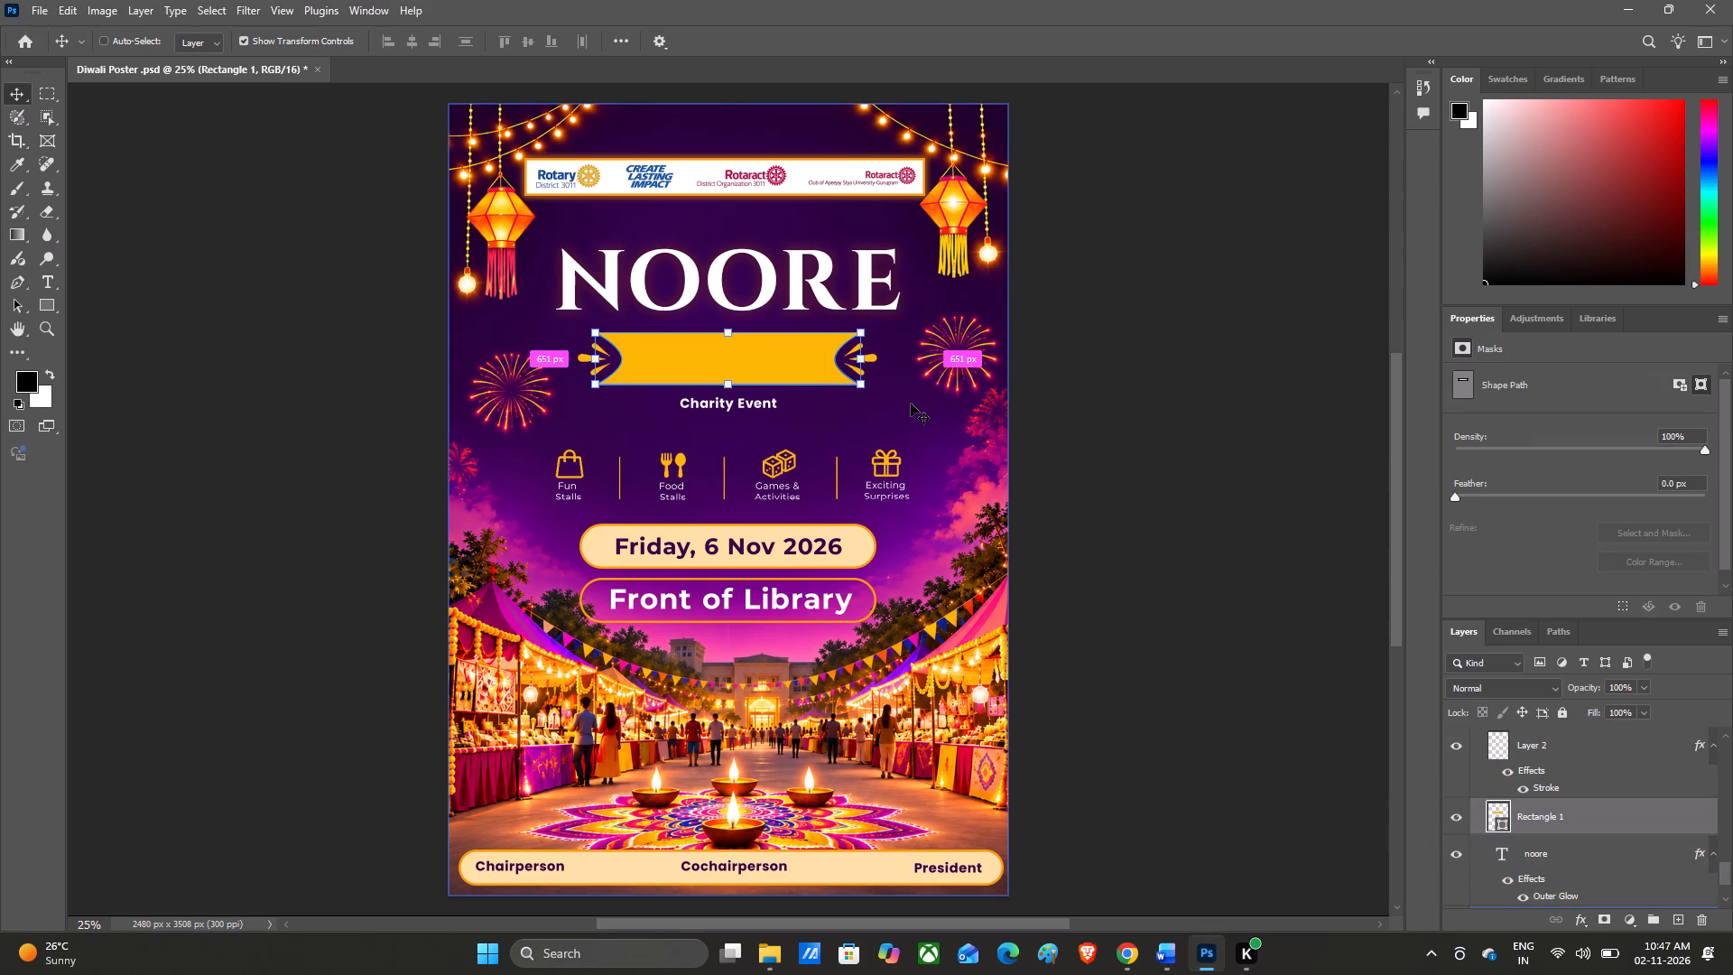
{"action": "key", "text": "ctrl+plus"}
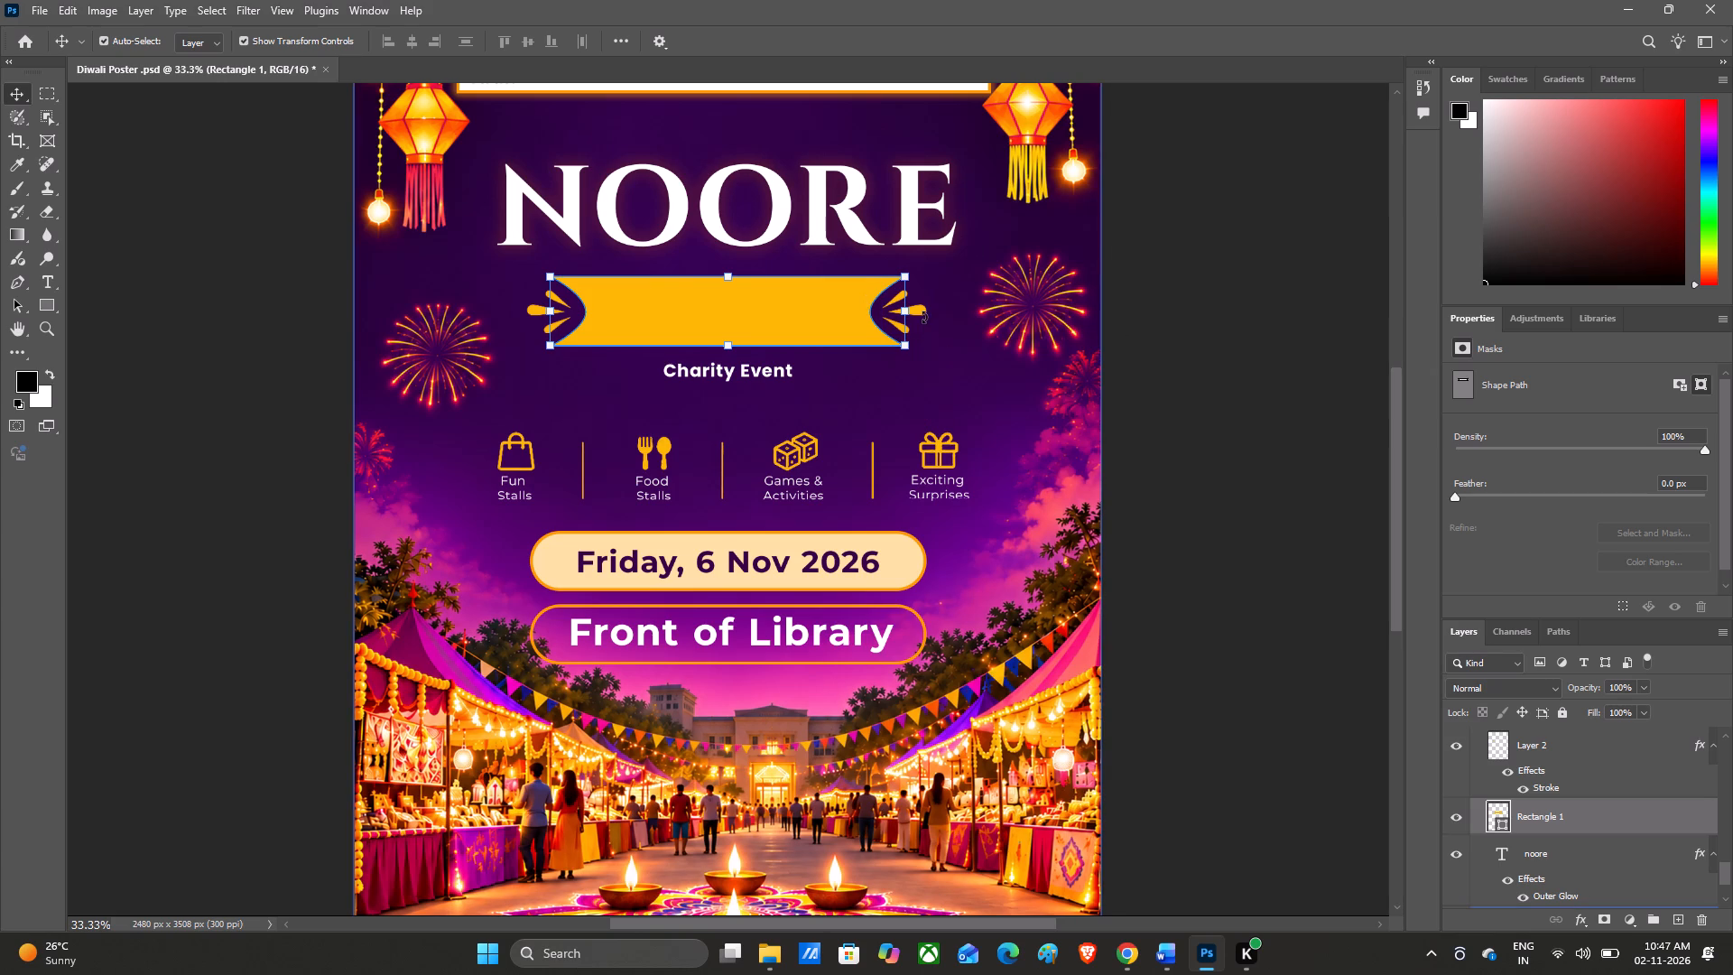
{"action": "scroll", "coordinate": [1601, 742], "scroll_direction": "down", "scroll_amount": 6}
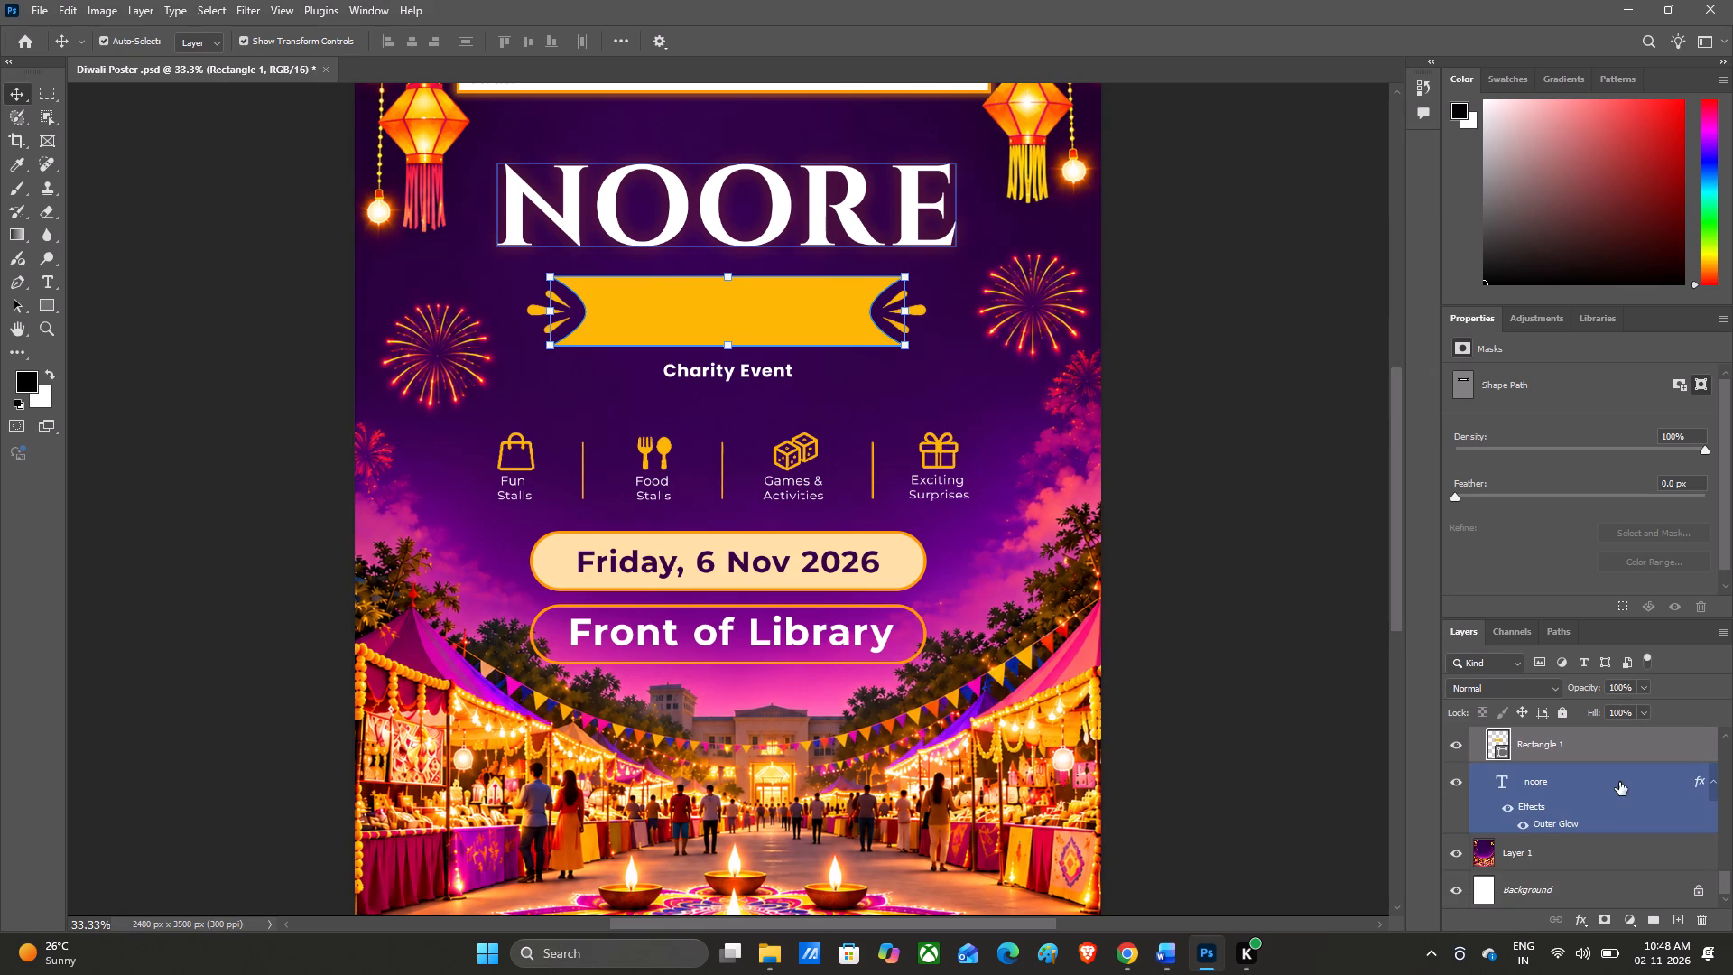
{"action": "left_click", "coordinate": [1622, 849]}
{"action": "left_click", "coordinate": [1563, 718]}
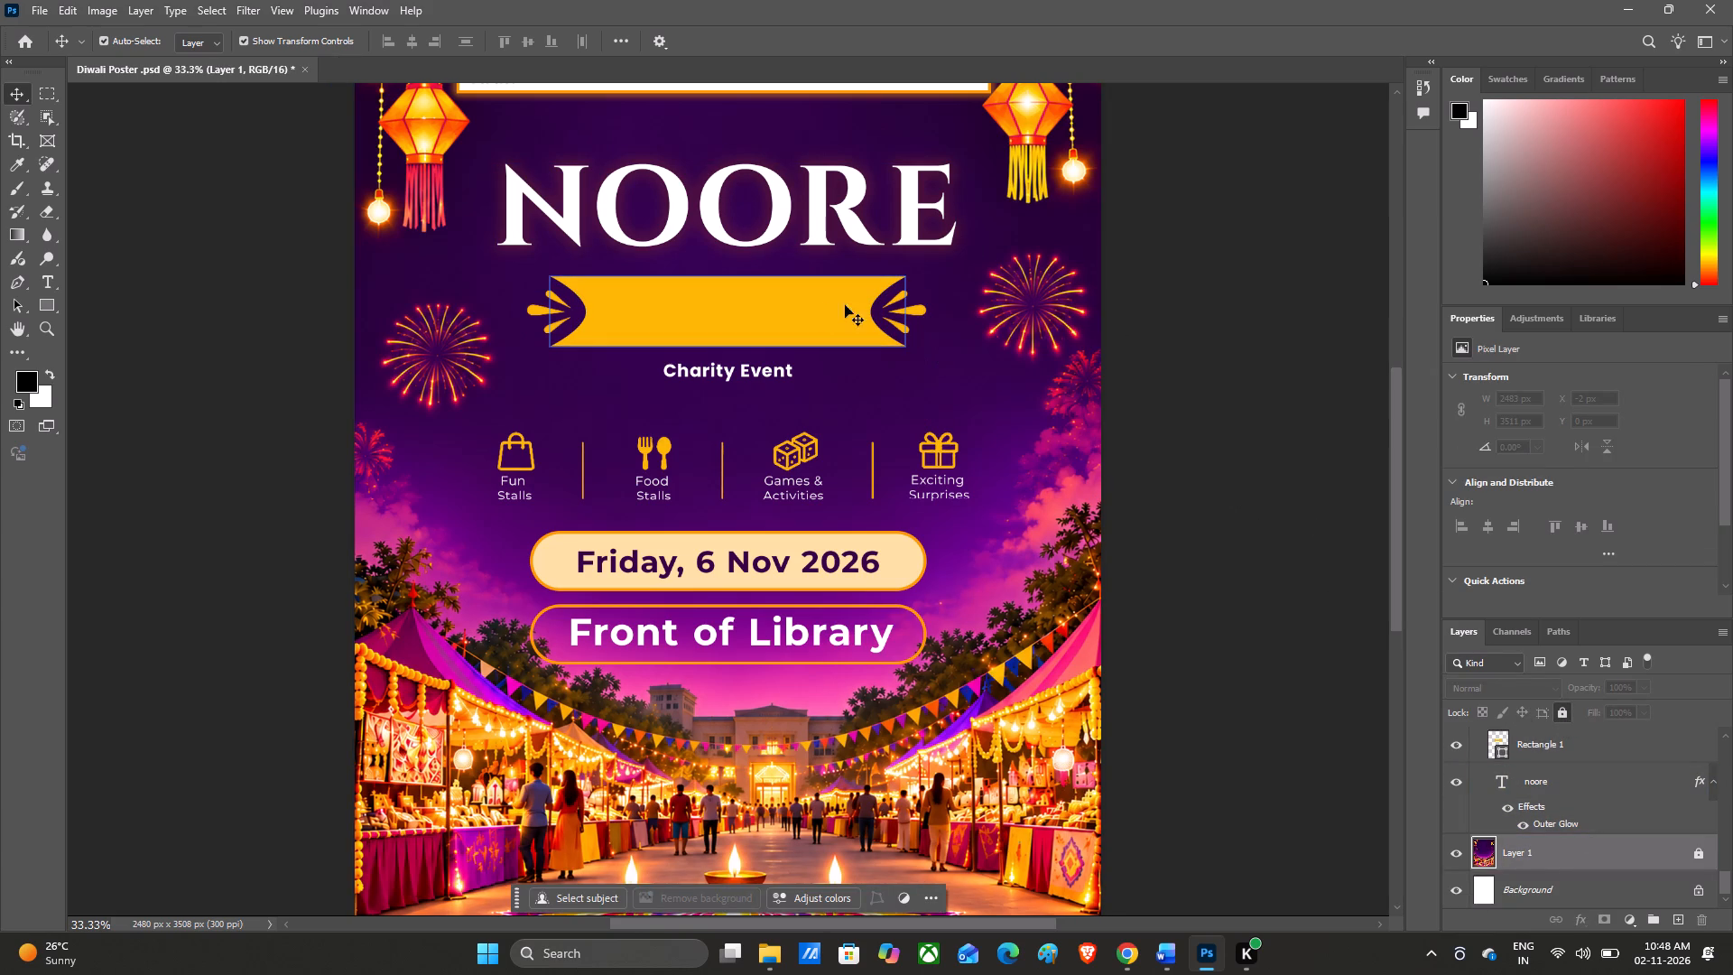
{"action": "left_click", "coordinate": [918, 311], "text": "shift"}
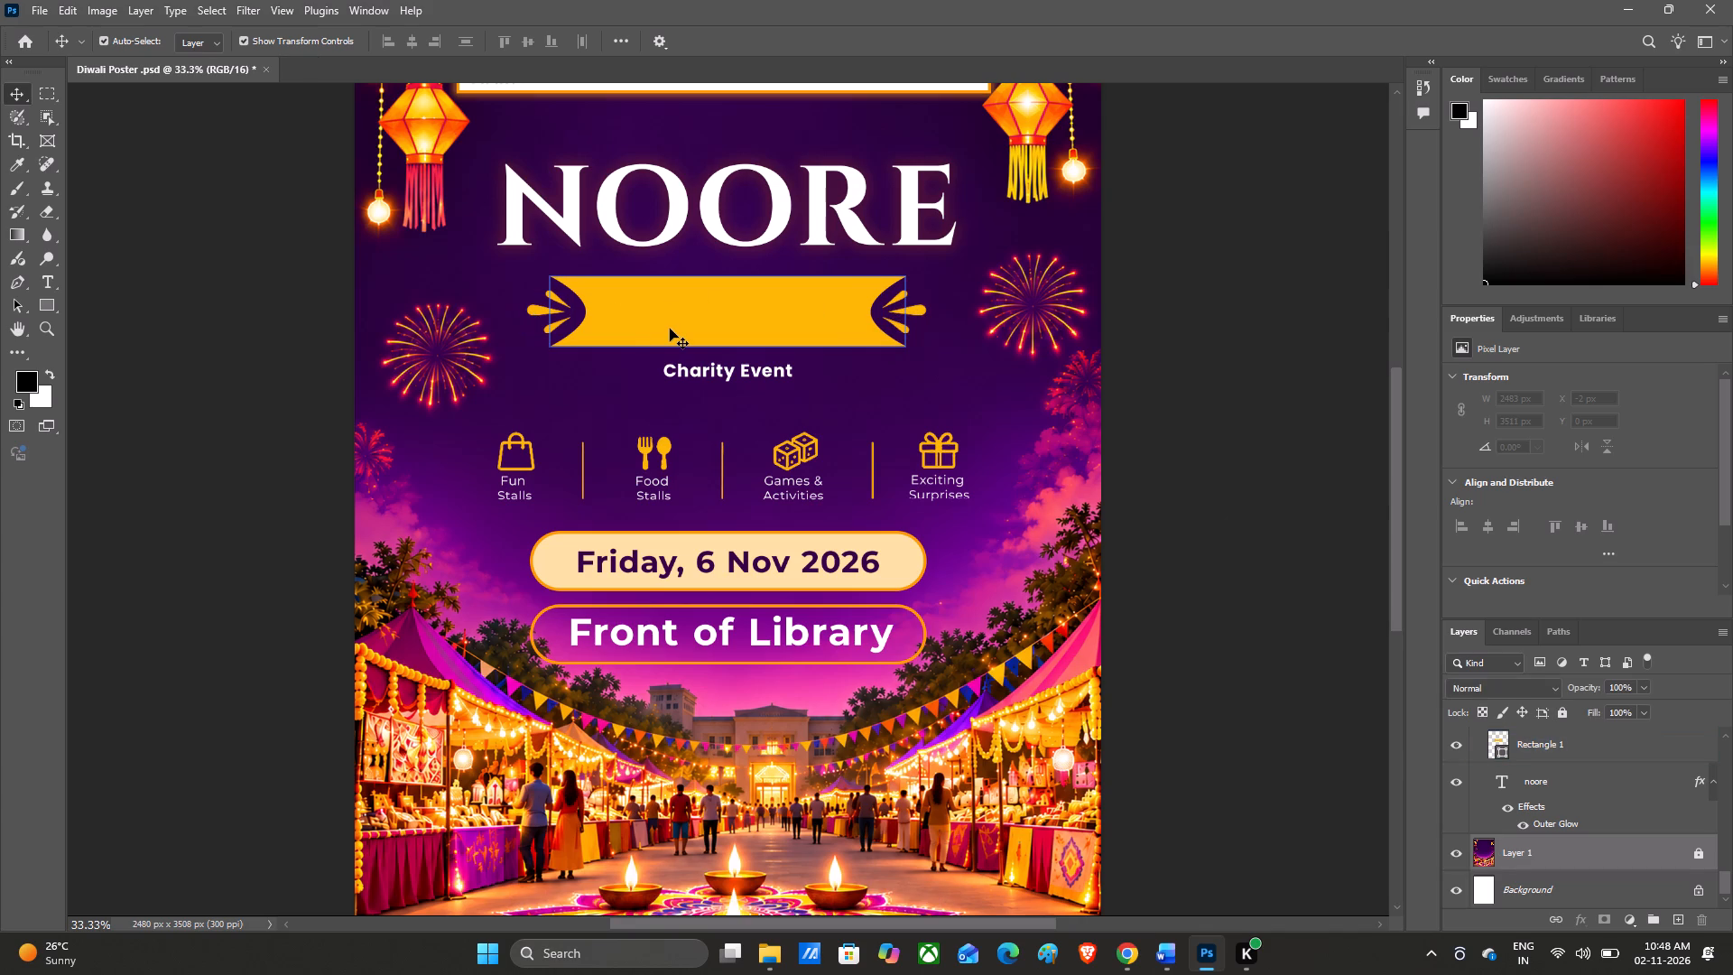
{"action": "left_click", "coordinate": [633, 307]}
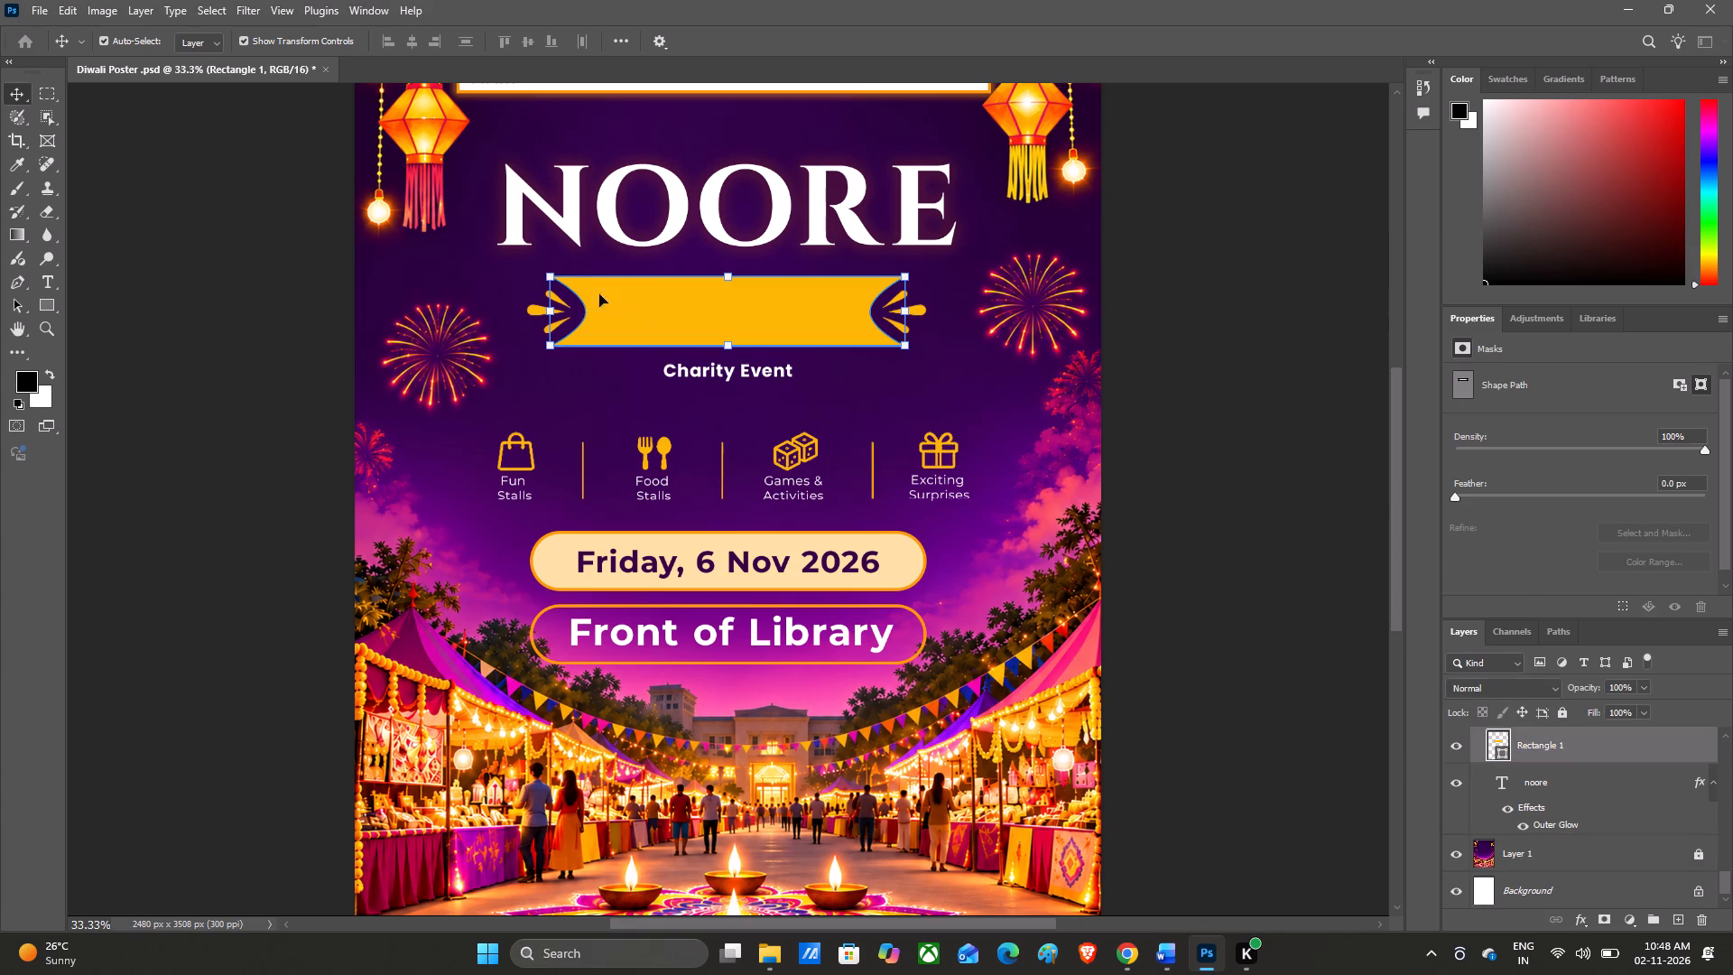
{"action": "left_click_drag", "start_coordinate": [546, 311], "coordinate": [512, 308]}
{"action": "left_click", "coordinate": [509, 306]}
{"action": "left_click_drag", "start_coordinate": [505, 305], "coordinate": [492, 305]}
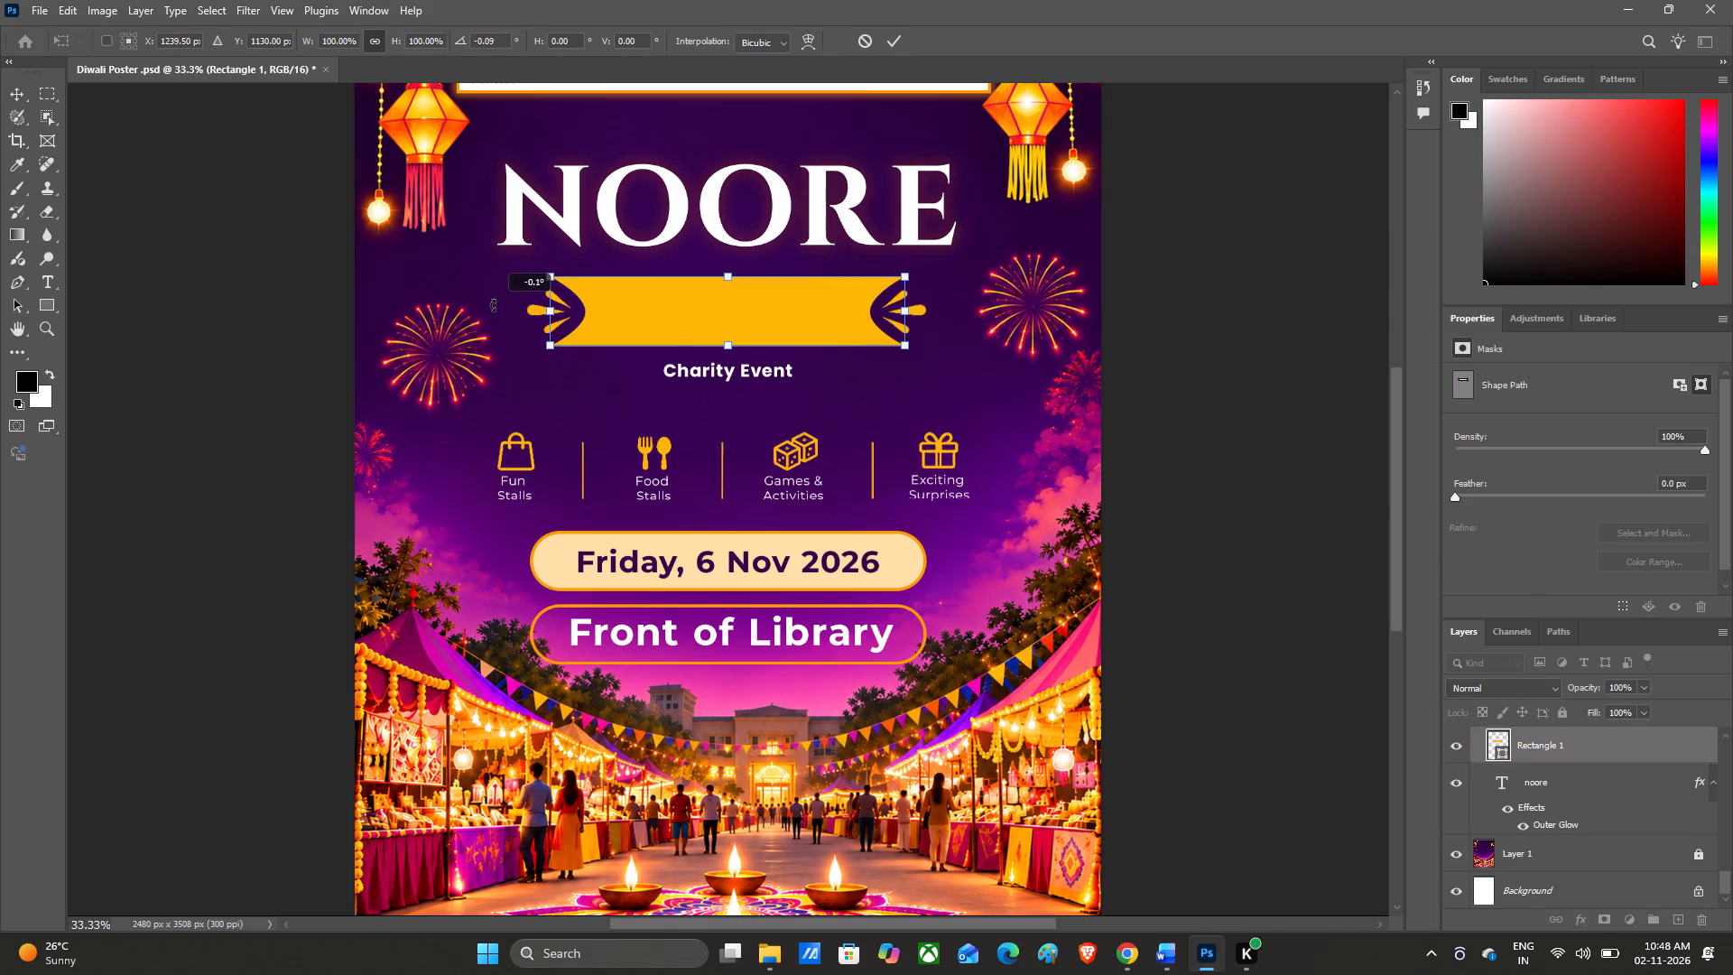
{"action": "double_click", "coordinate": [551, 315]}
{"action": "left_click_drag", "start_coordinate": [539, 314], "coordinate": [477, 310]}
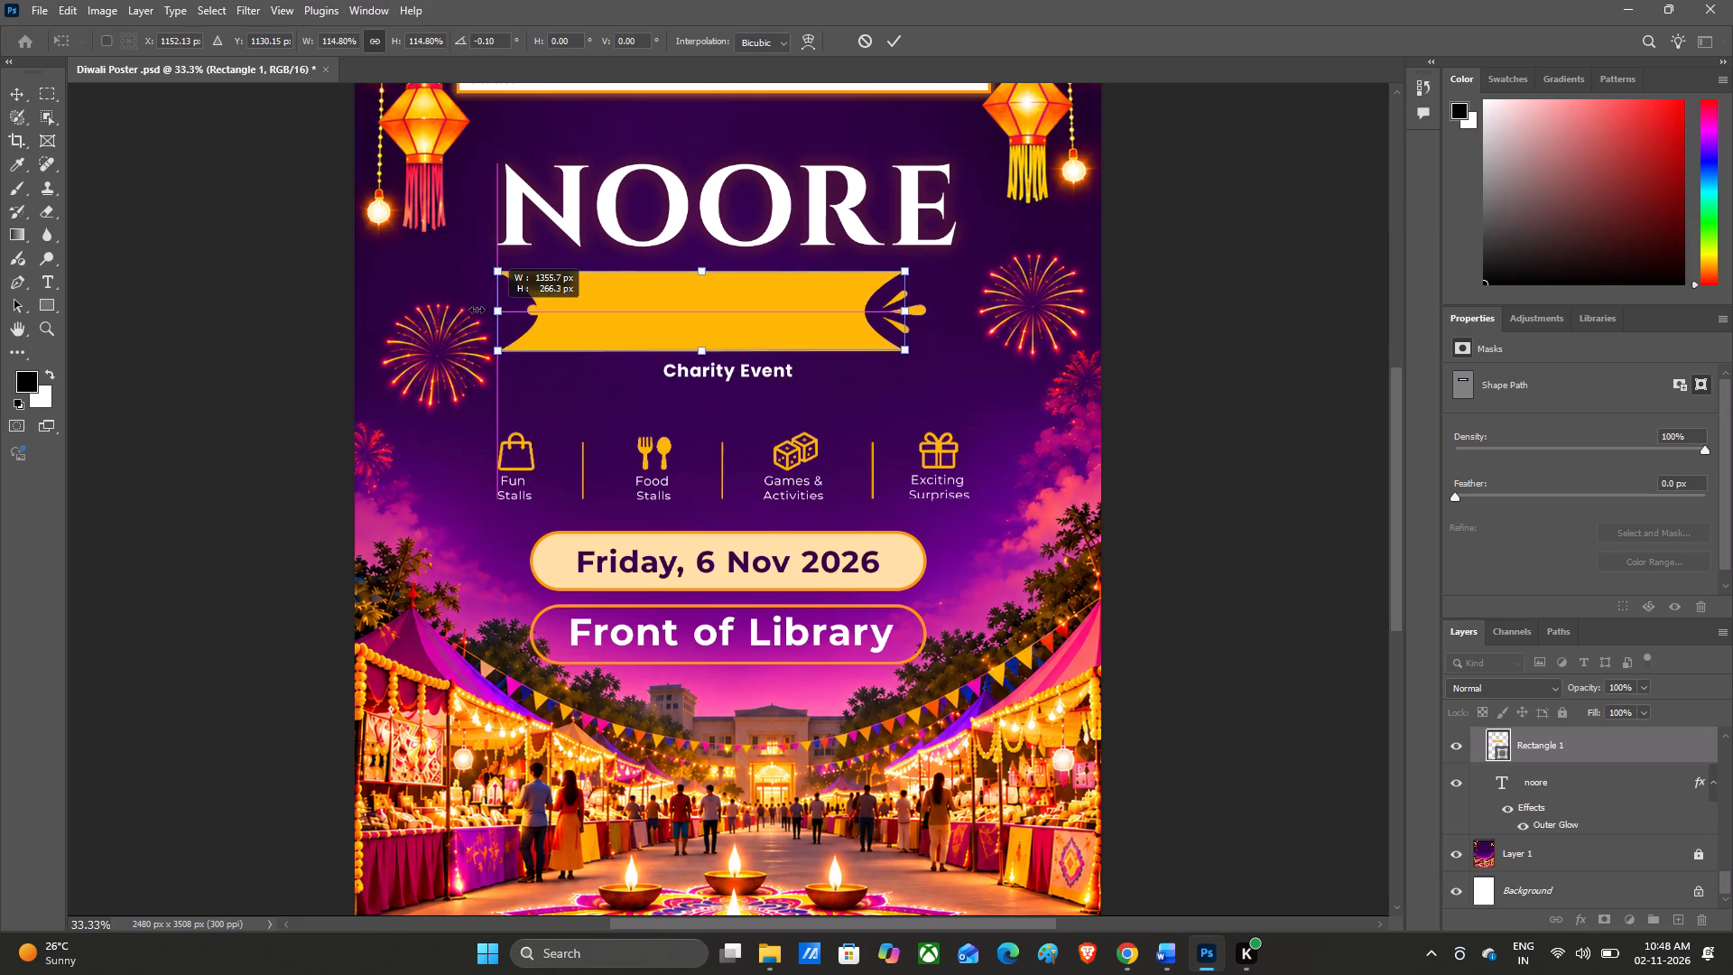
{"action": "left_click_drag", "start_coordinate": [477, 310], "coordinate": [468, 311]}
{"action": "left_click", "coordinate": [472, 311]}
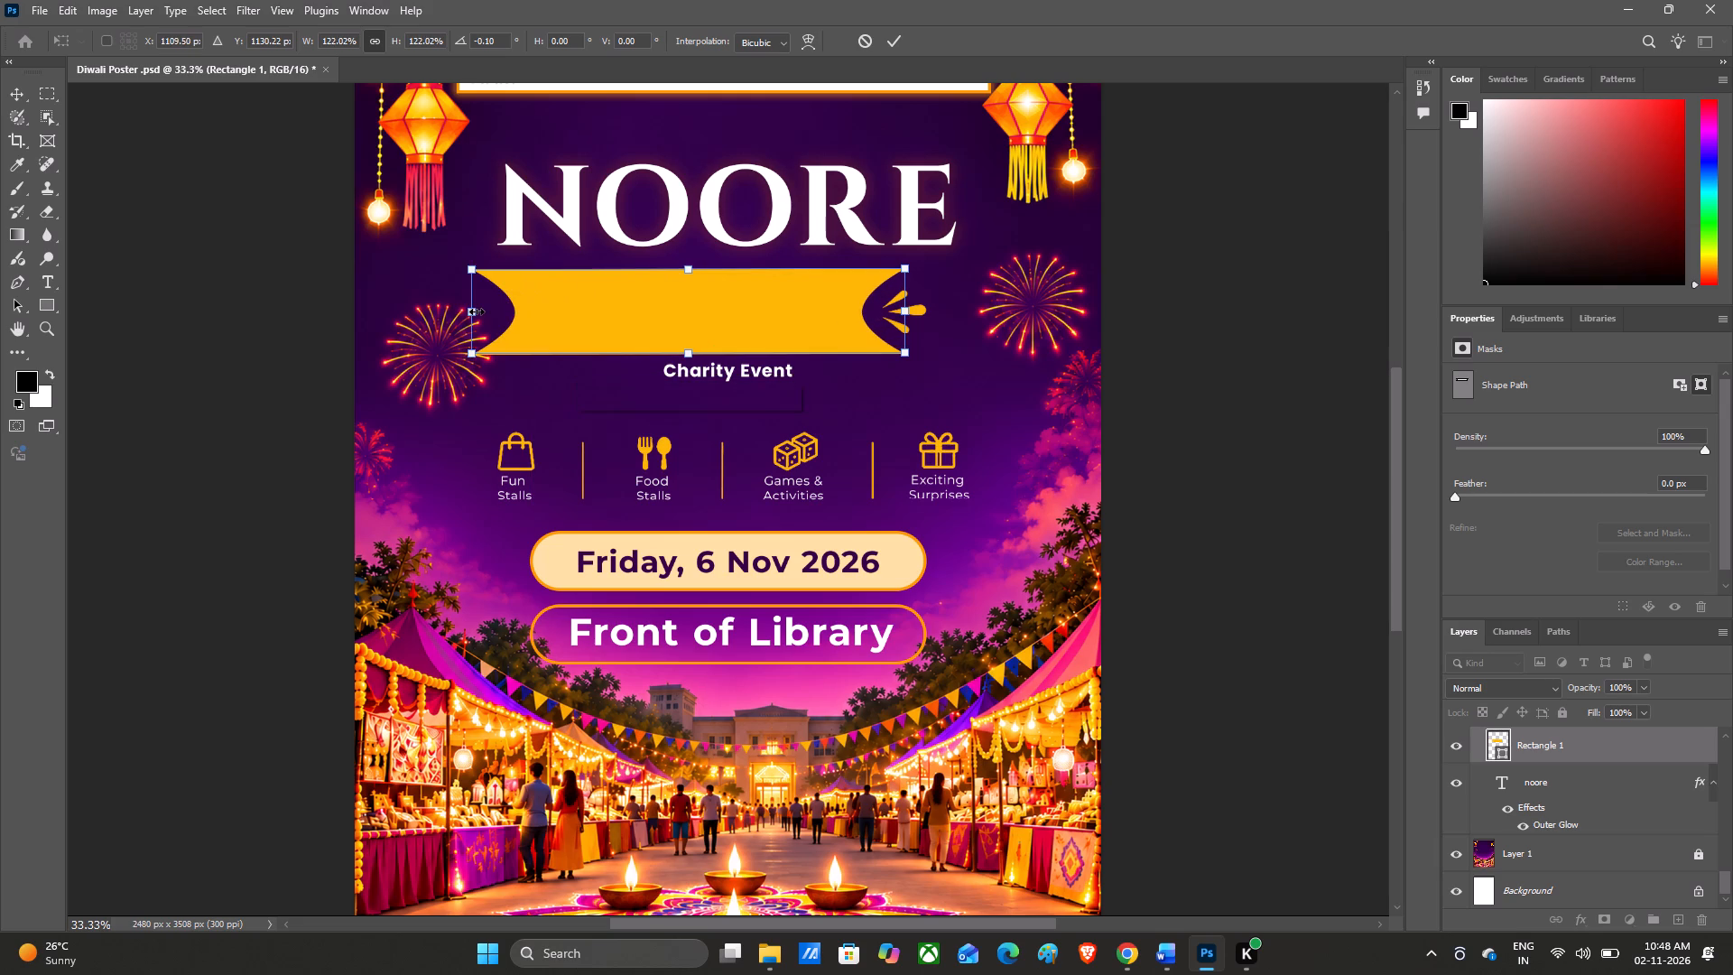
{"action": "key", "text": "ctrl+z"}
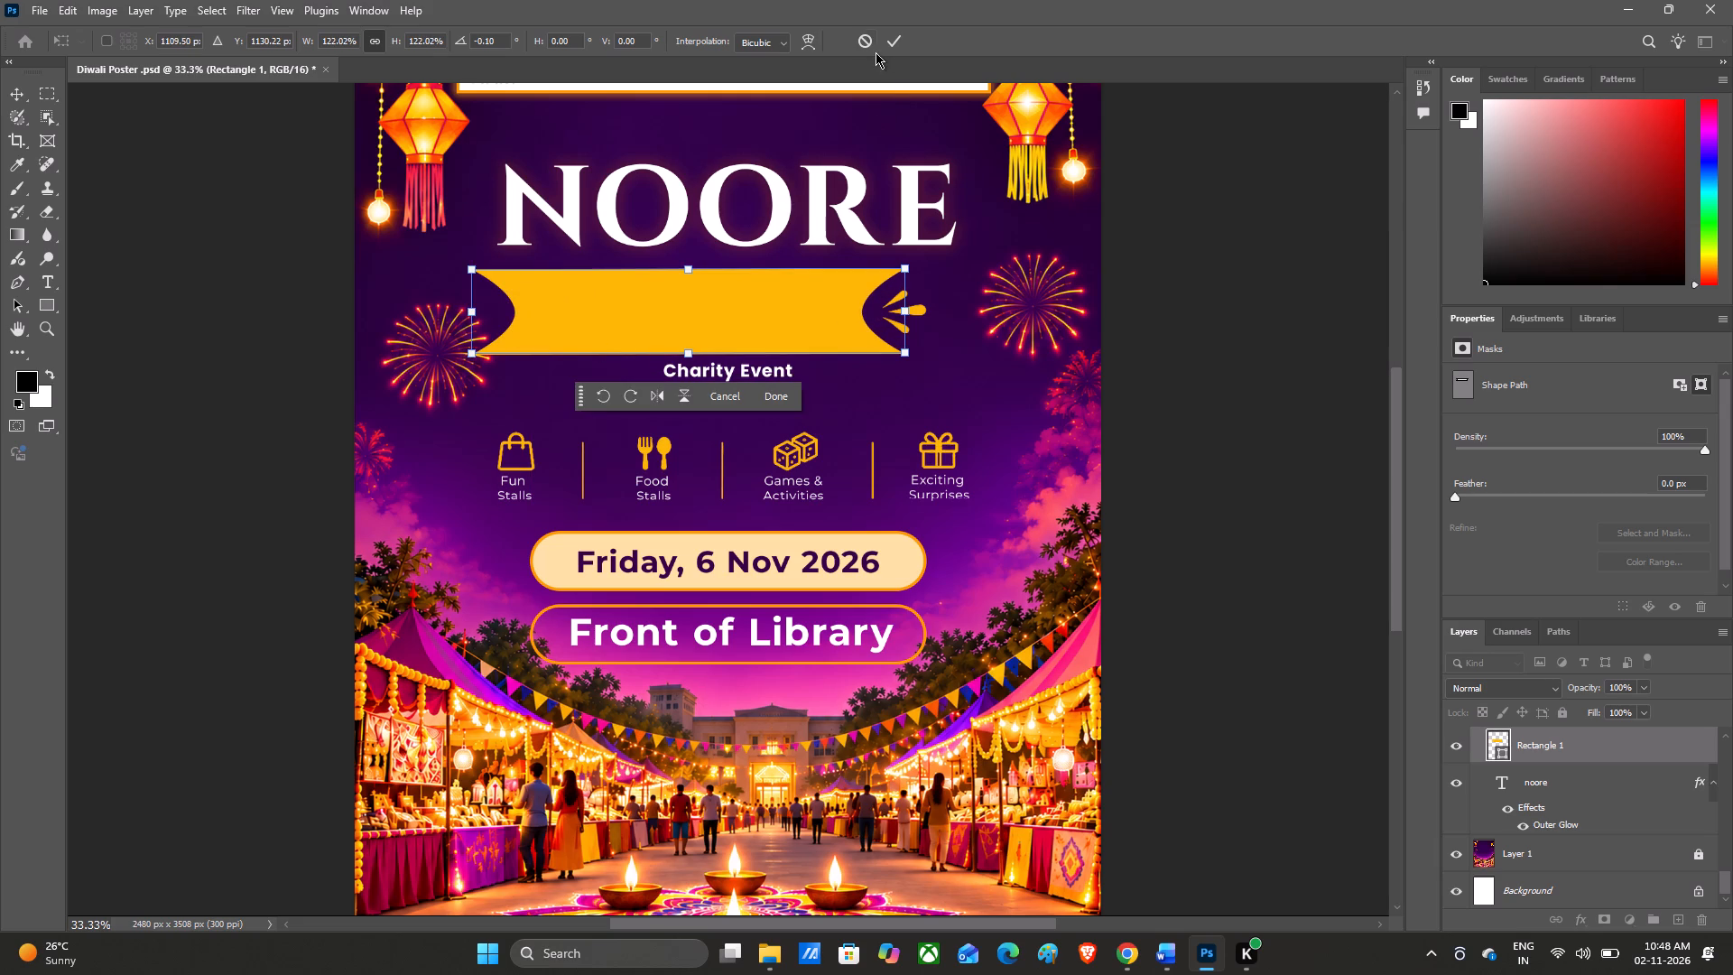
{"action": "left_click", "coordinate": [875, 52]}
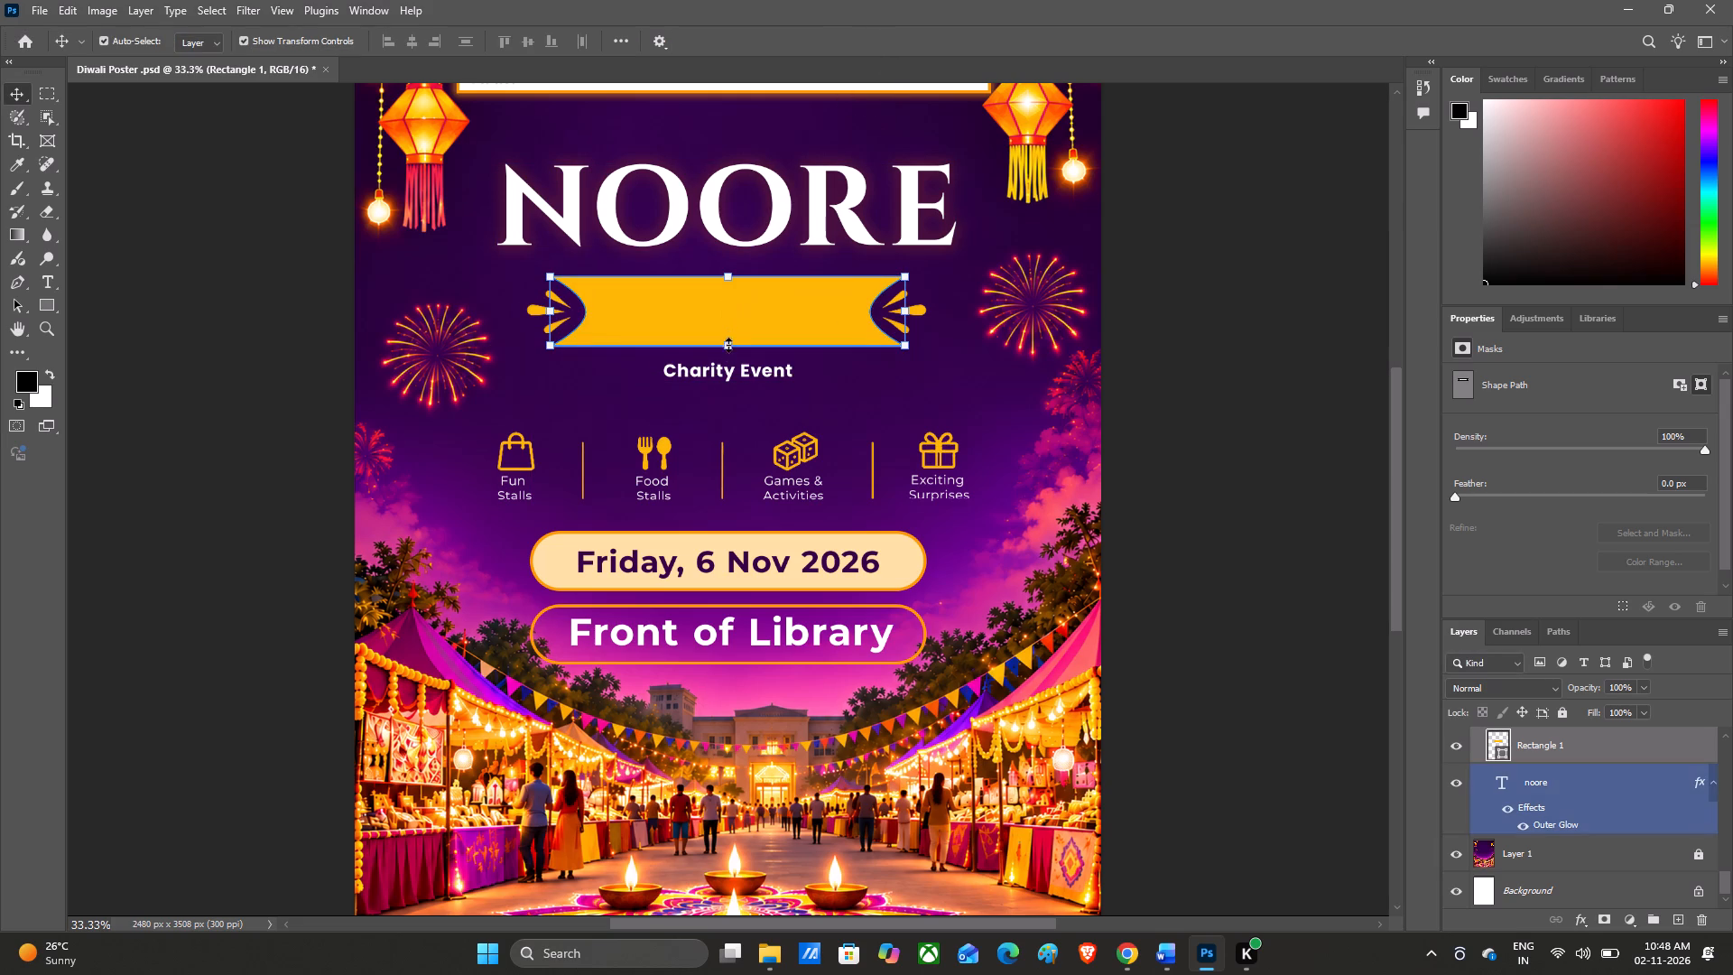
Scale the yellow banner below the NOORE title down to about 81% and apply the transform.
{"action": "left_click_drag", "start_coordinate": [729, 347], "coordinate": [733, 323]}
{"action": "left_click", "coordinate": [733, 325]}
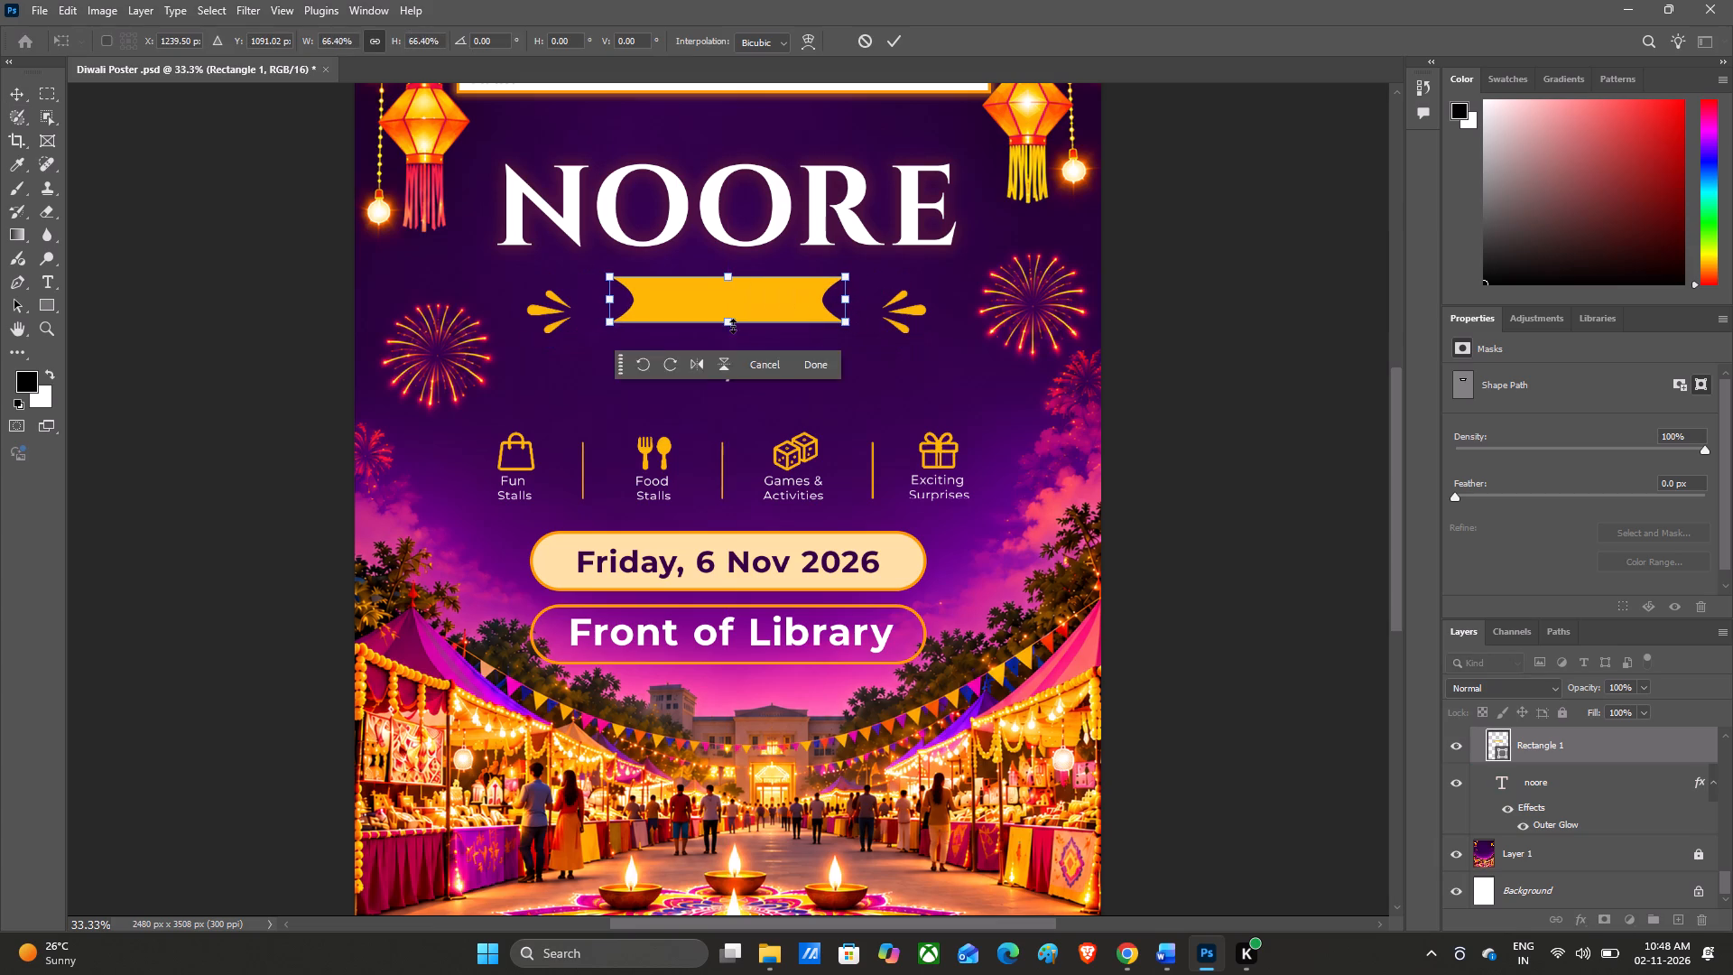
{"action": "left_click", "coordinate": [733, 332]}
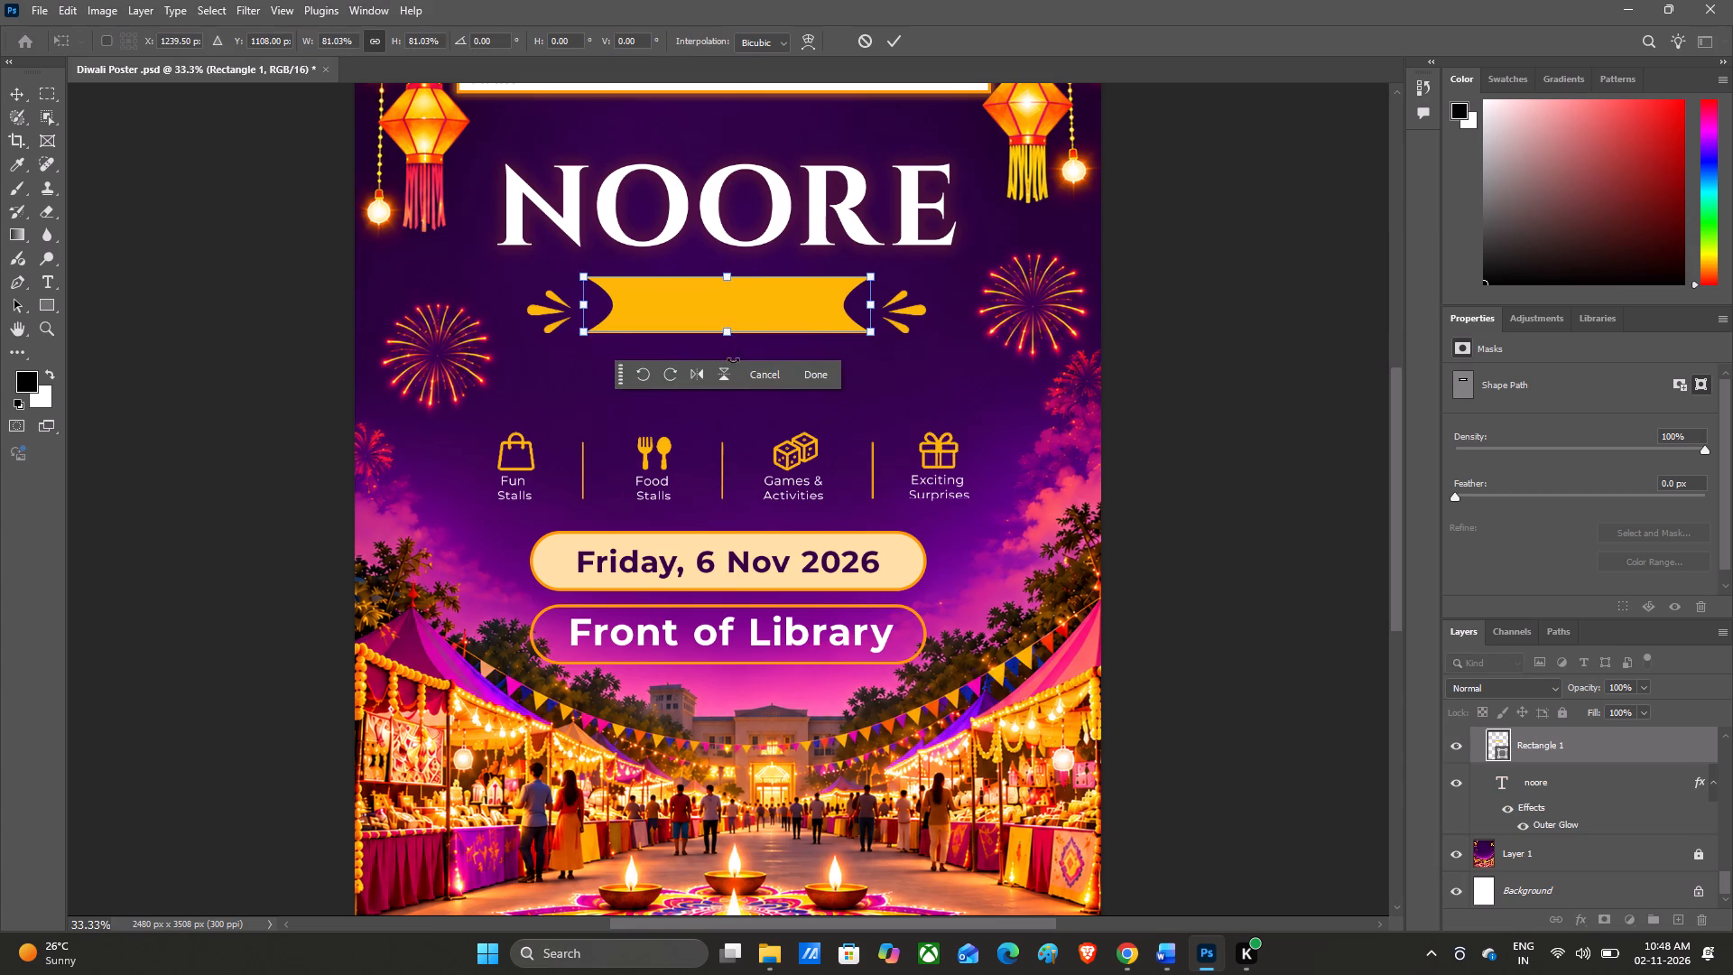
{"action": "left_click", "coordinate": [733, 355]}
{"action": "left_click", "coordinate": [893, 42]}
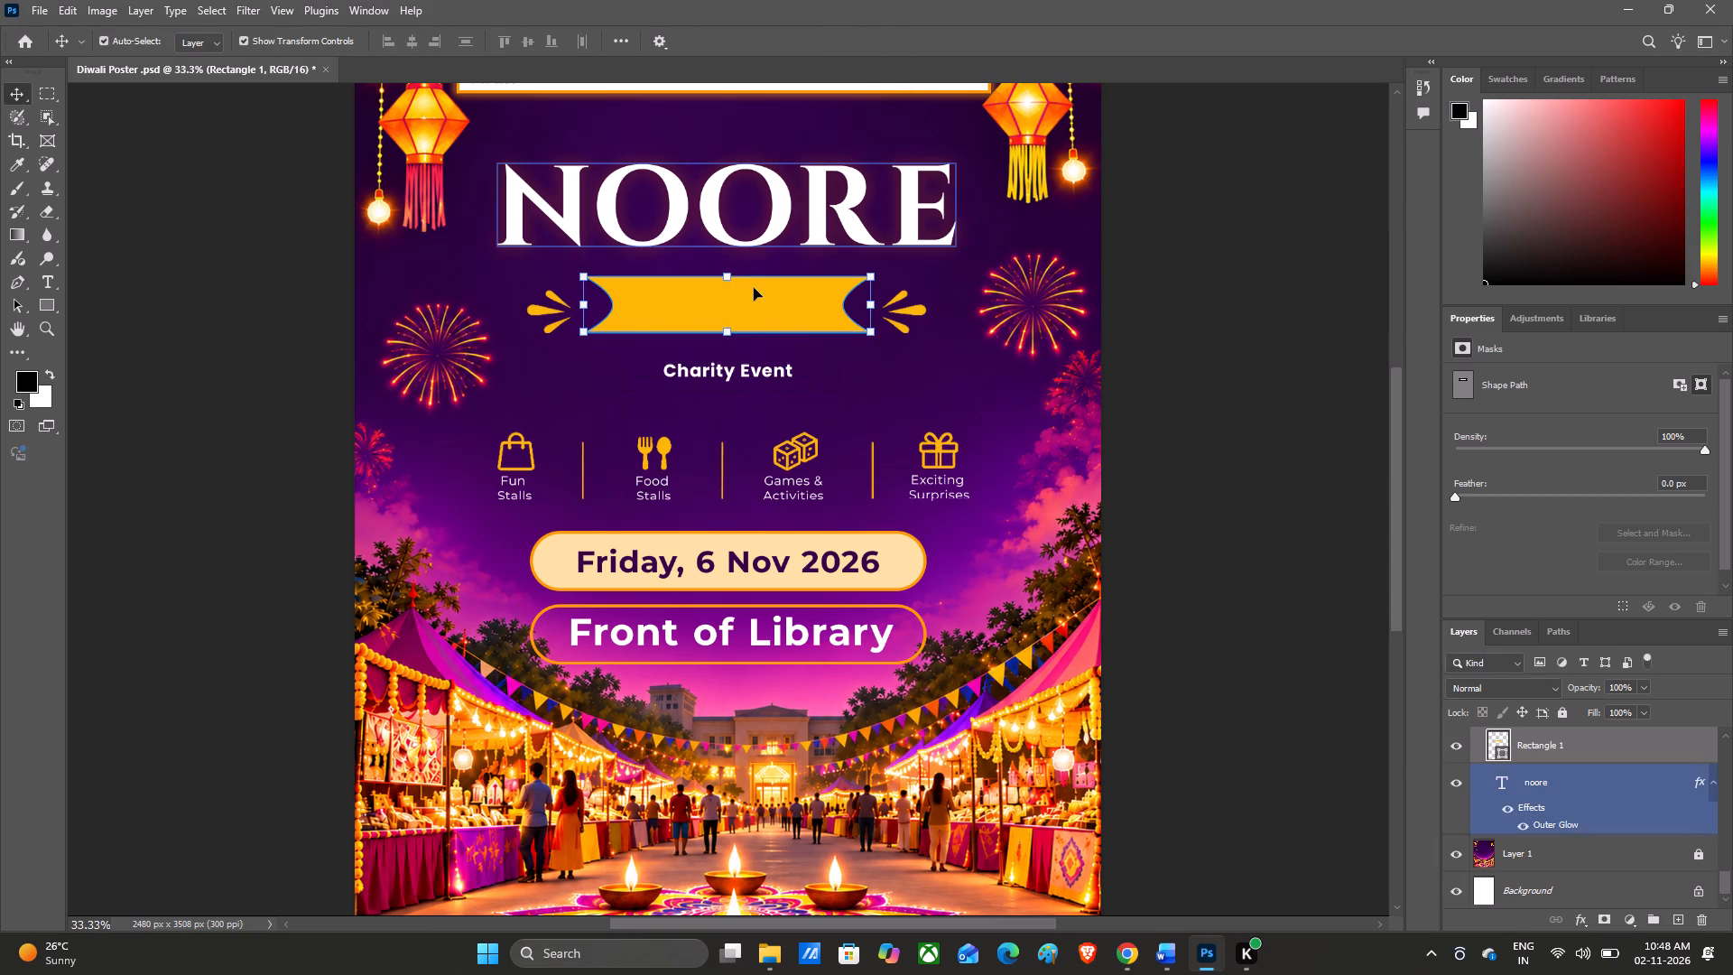
Delete the yellow banner shape below the NOORE title and leave no layer selected.
{"action": "key", "text": "Delete"}
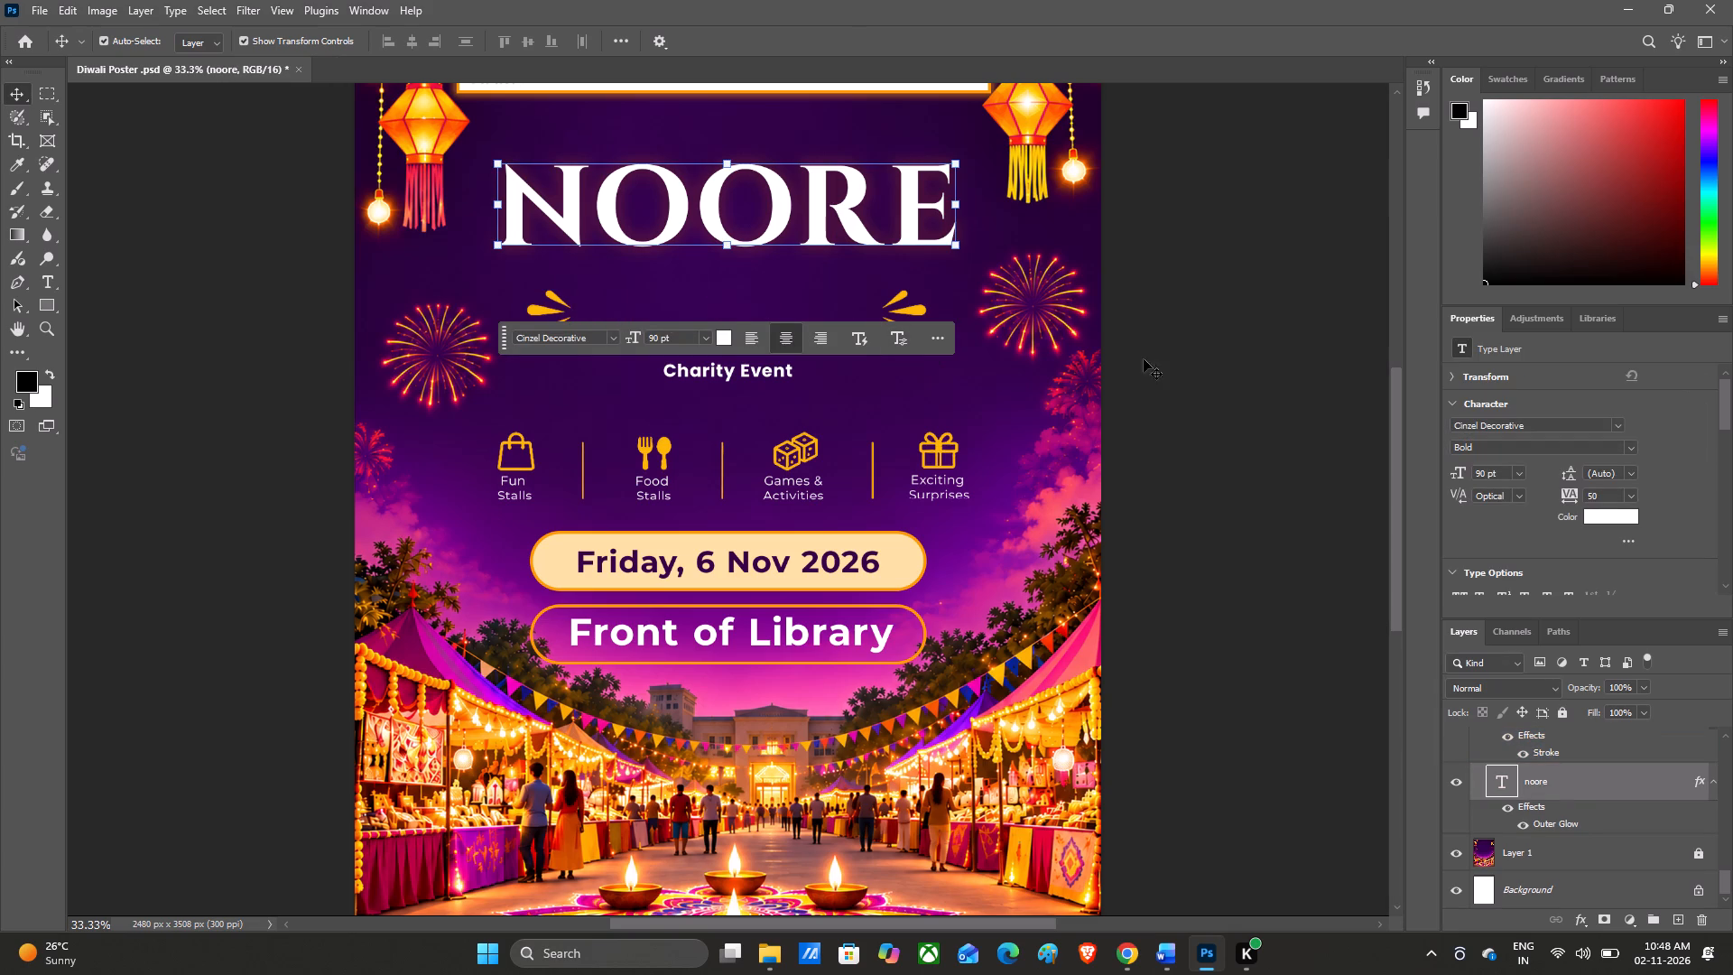
{"action": "left_click", "coordinate": [808, 196]}
{"action": "left_click", "coordinate": [1146, 298]}
Set all of the NOORE title text to the Black style of Cinzel Decorative, commit the edit and deselect the layer.
{"action": "scroll", "coordinate": [1146, 298], "scroll_direction": "up", "scroll_amount": 2}
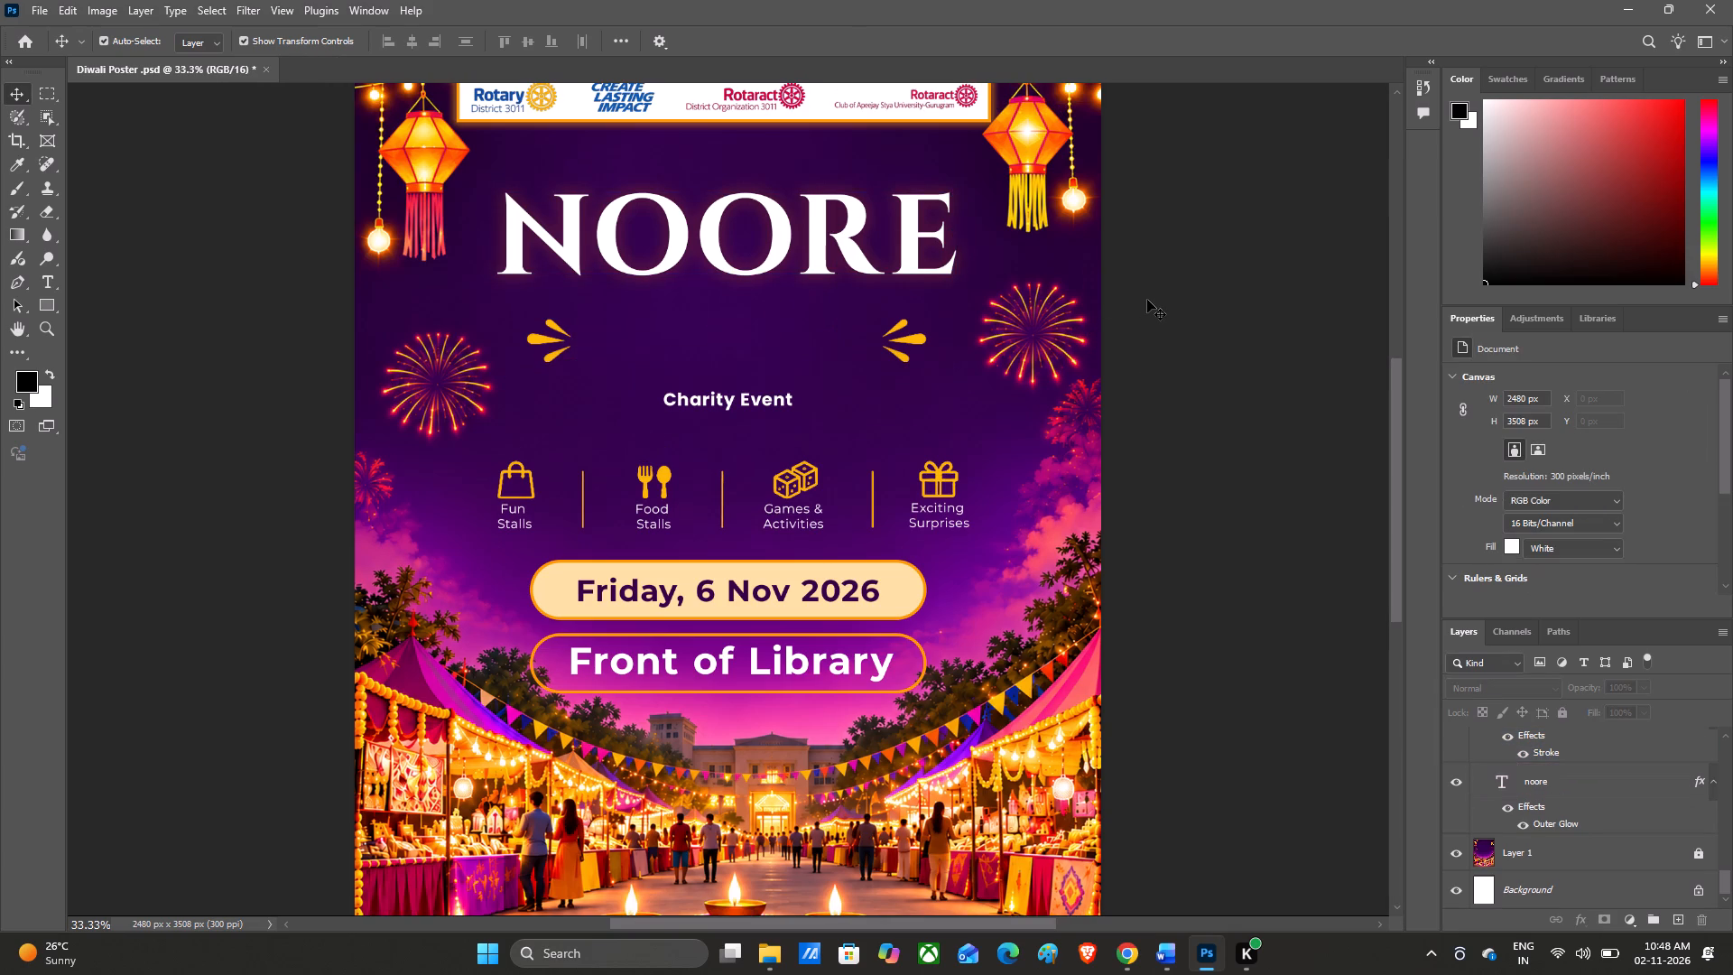
{"action": "scroll", "coordinate": [1147, 300], "scroll_direction": "up", "scroll_amount": 3}
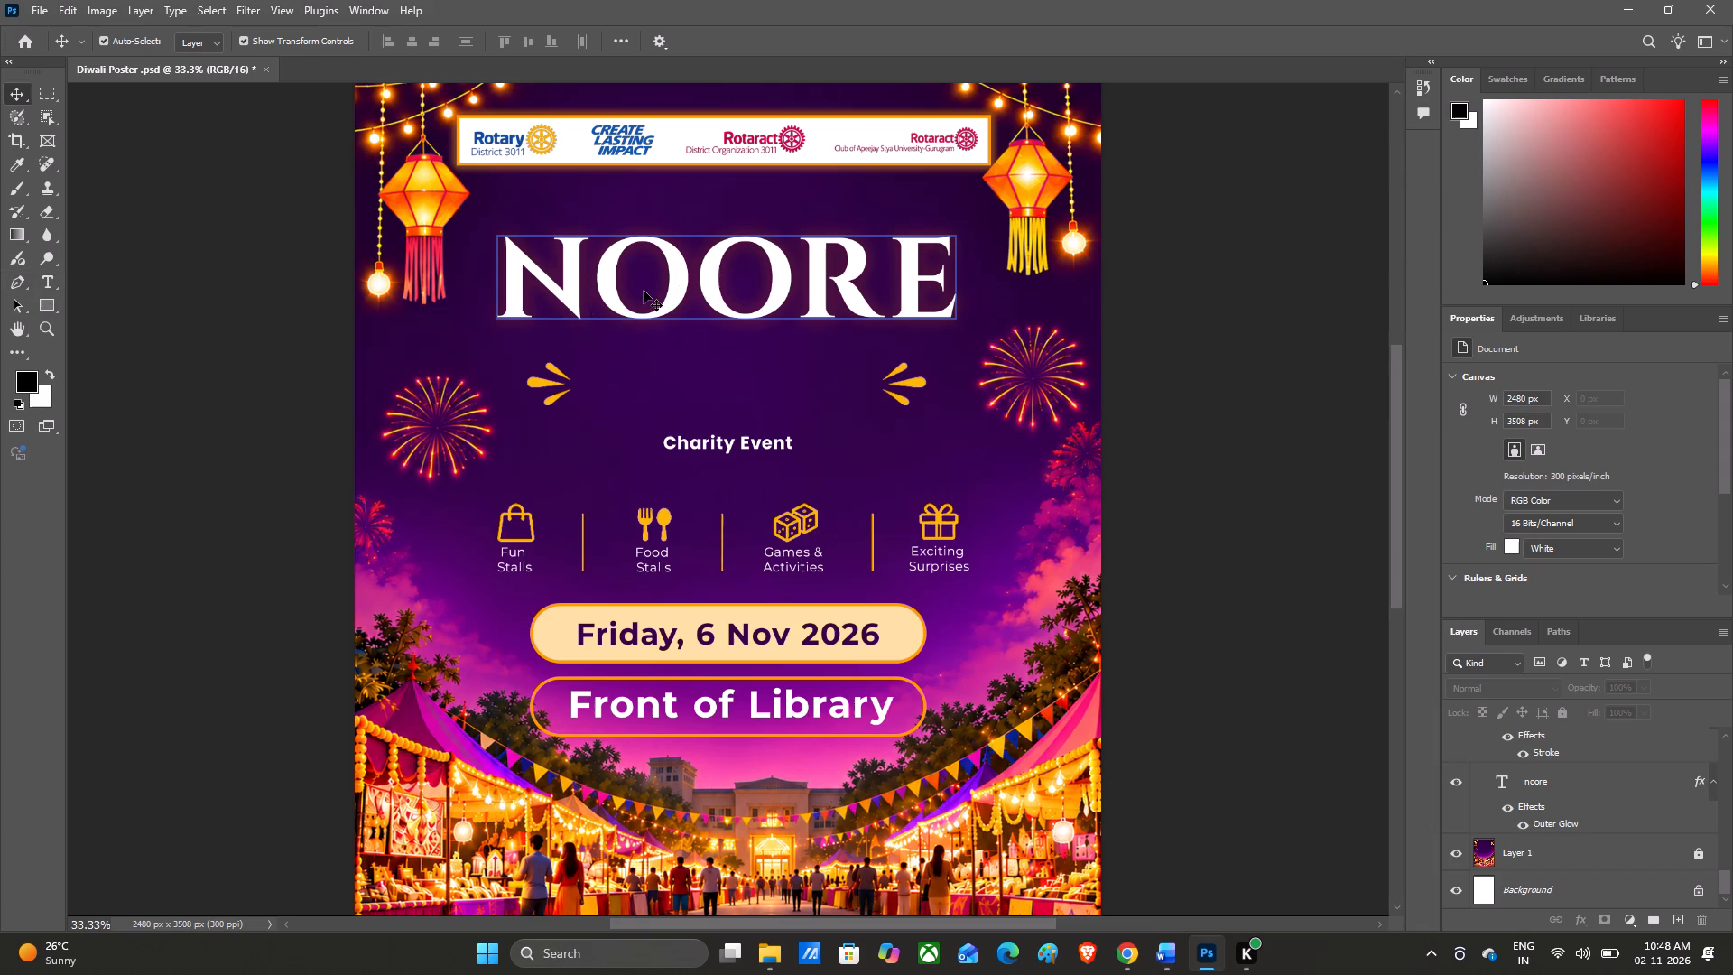
{"action": "left_click", "coordinate": [48, 274]}
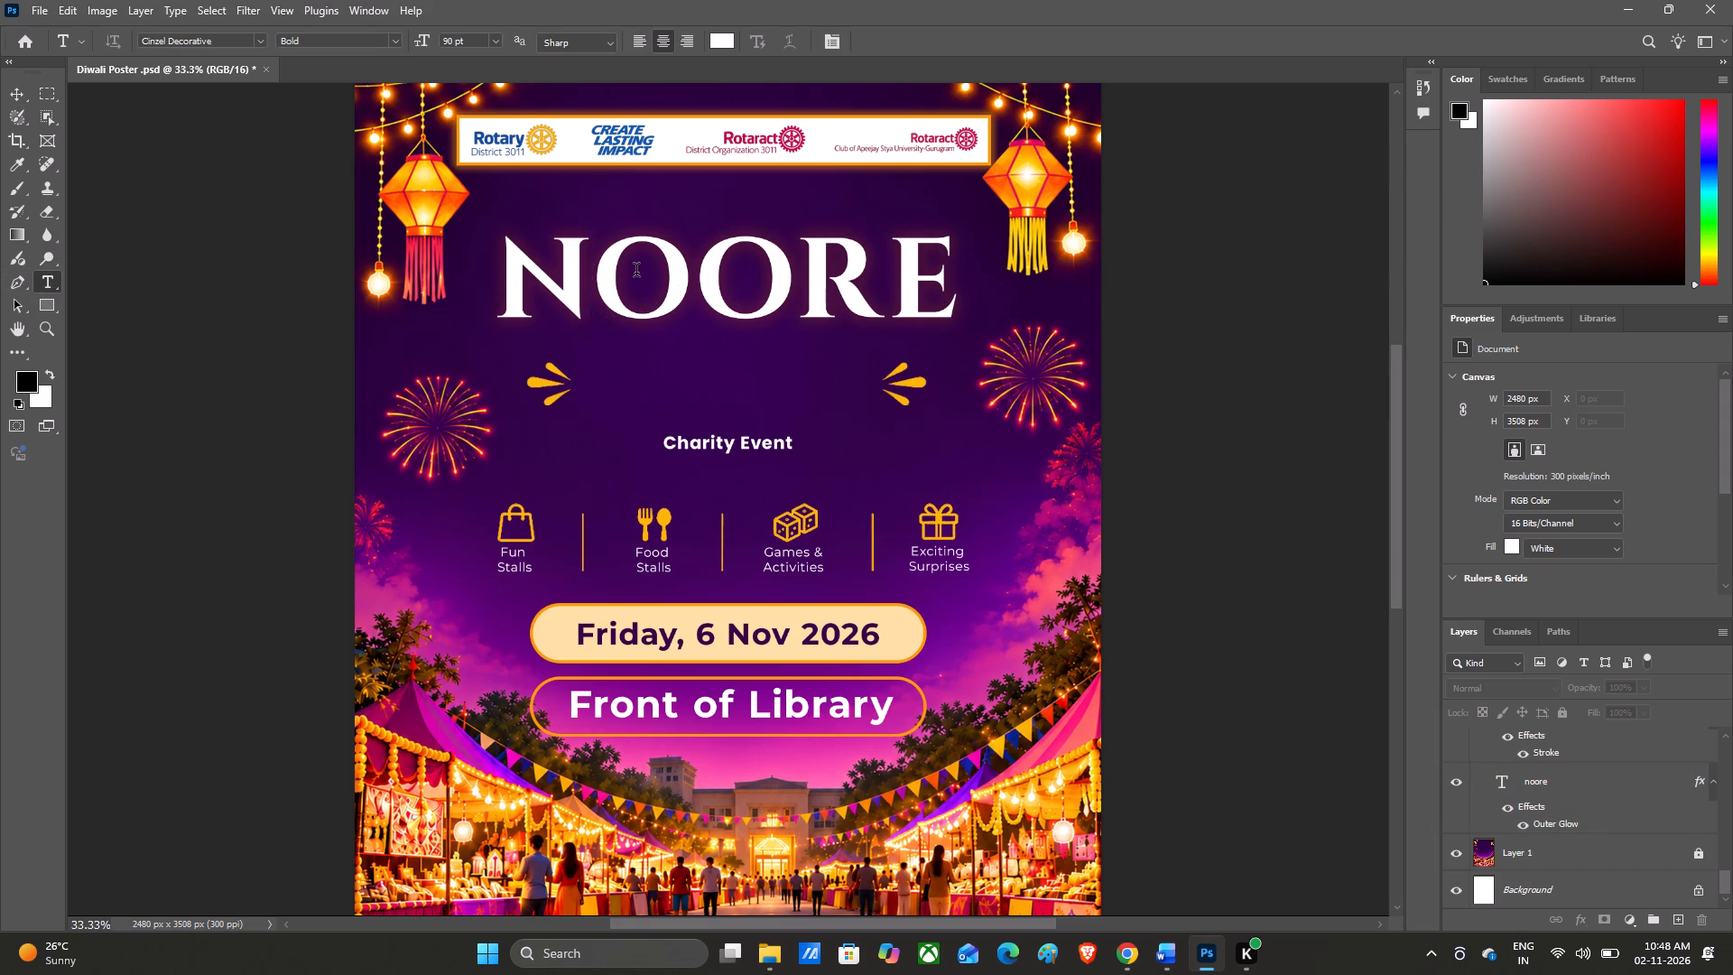
{"action": "left_click", "coordinate": [636, 273]}
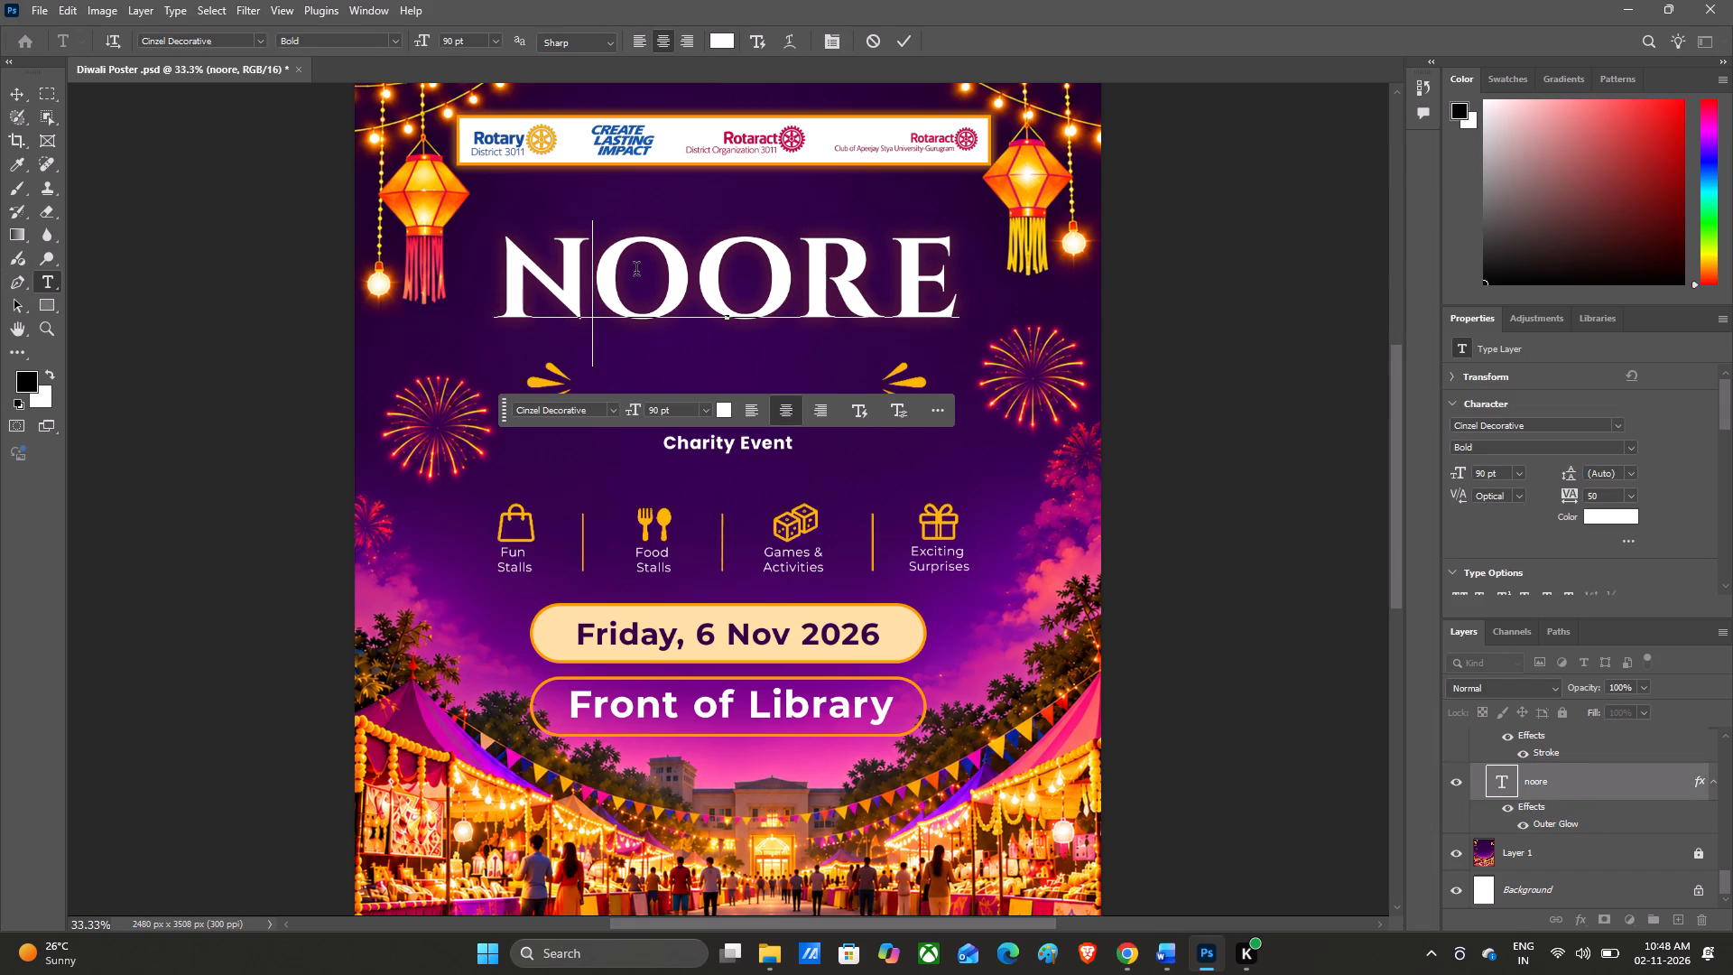
{"action": "left_click", "coordinate": [775, 240]}
{"action": "left_click", "coordinate": [805, 269]}
{"action": "left_click_drag", "start_coordinate": [805, 269], "coordinate": [797, 269]}
{"action": "left_click_drag", "start_coordinate": [779, 267], "coordinate": [725, 265]}
{"action": "left_click_drag", "start_coordinate": [698, 261], "coordinate": [912, 299]}
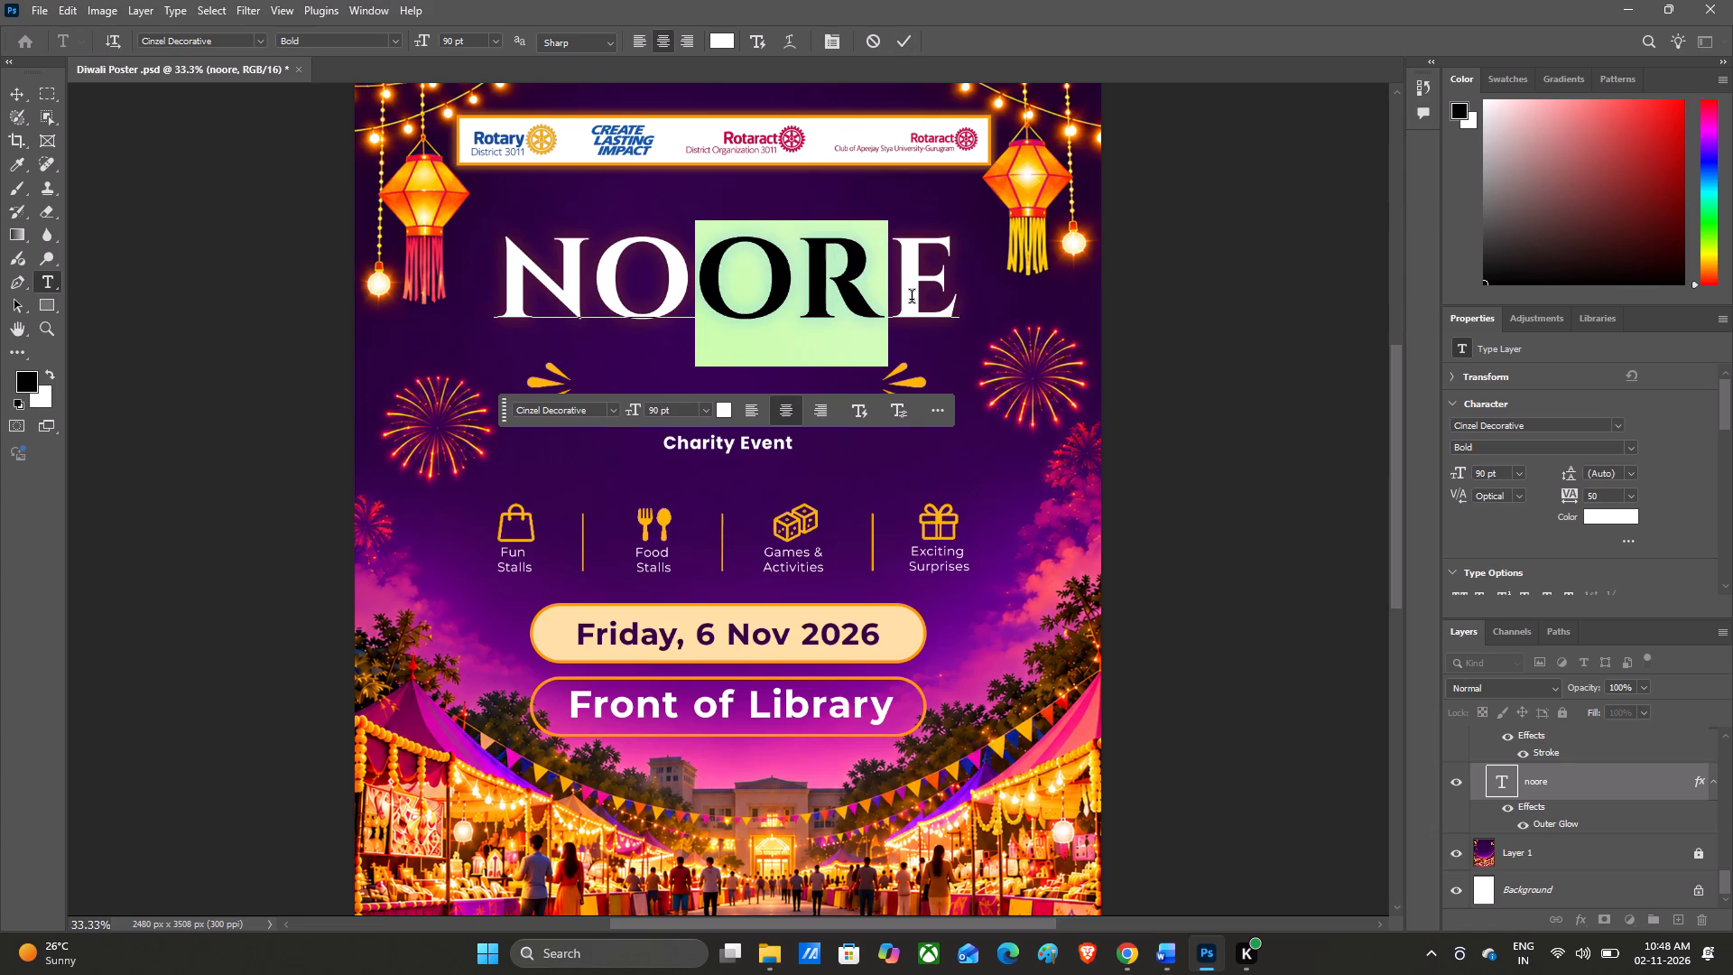
{"action": "key", "text": "ctrl+a"}
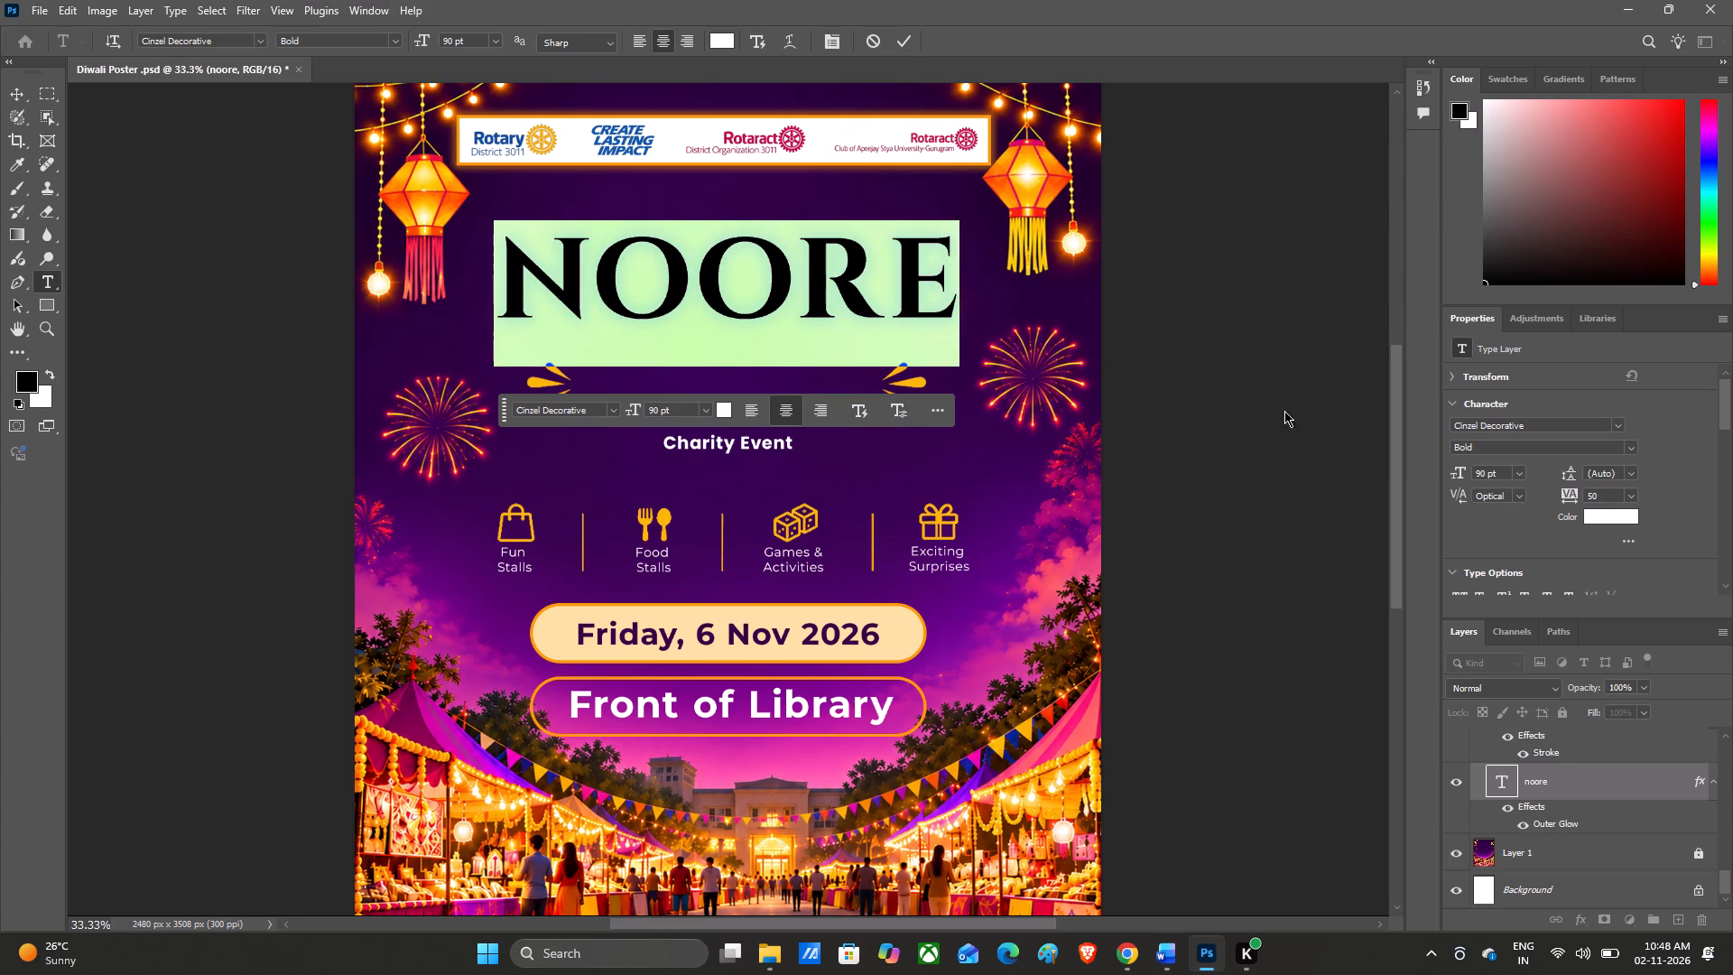
{"action": "left_click", "coordinate": [1620, 422]}
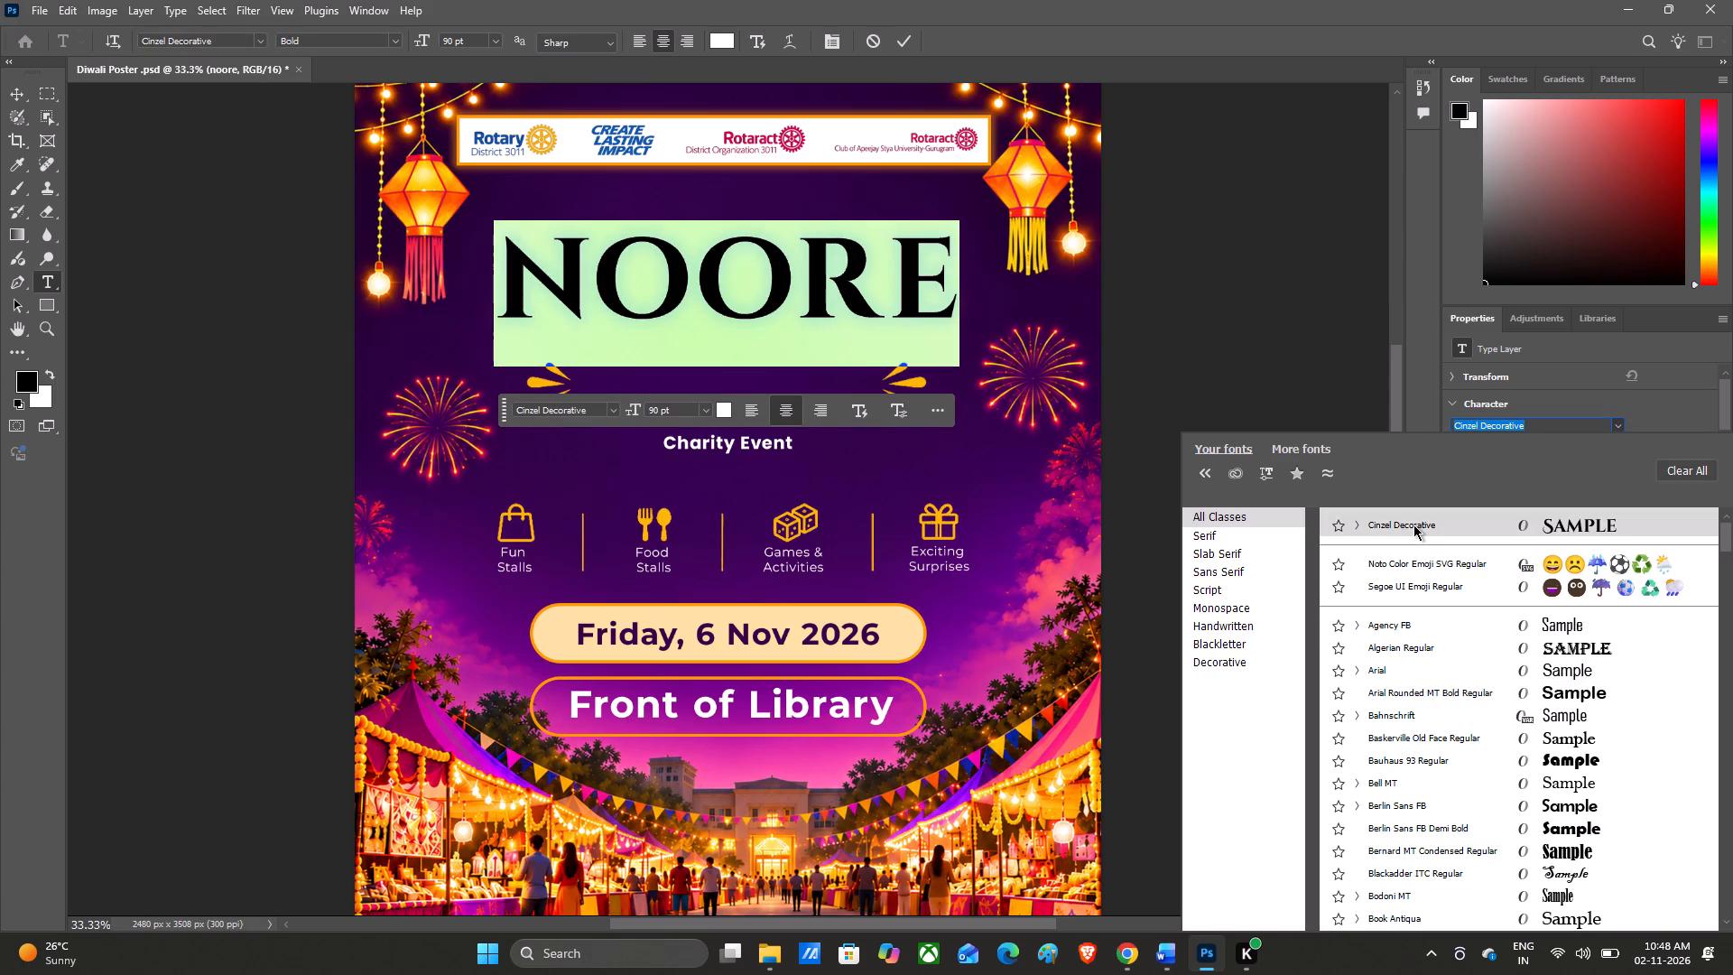
{"action": "left_click", "coordinate": [1358, 524]}
{"action": "left_click", "coordinate": [1353, 525]}
{"action": "left_click", "coordinate": [1320, 342]}
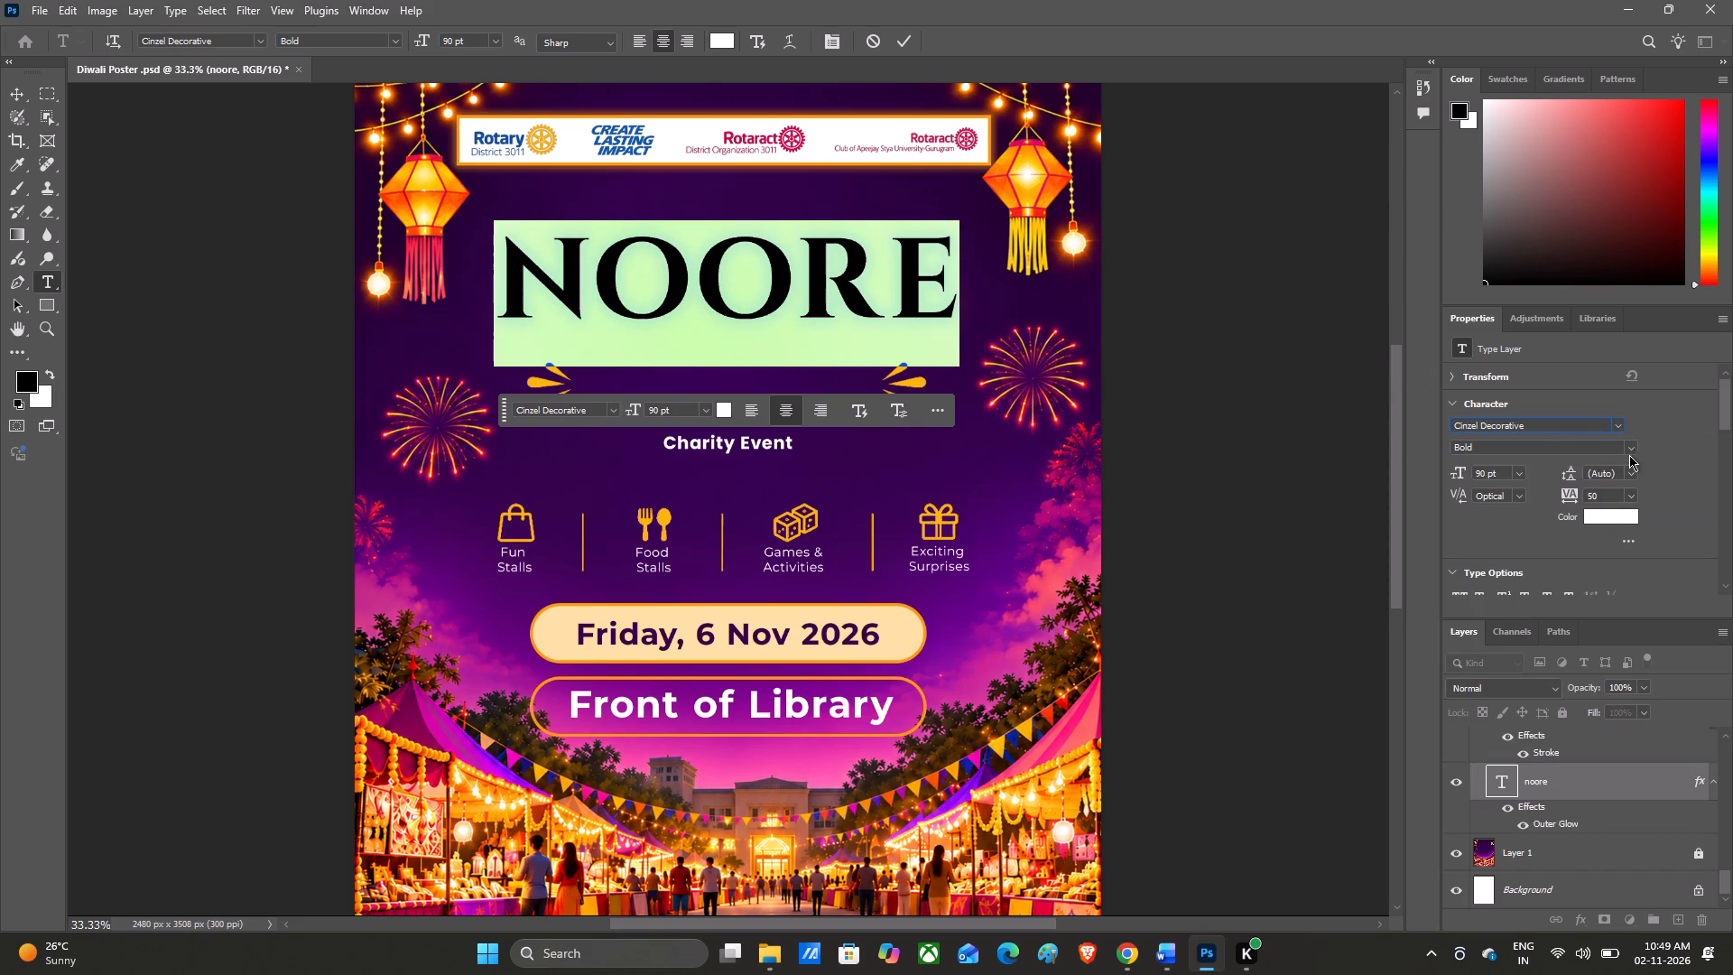
{"action": "triple_click", "coordinate": [1635, 450]}
{"action": "left_click", "coordinate": [1635, 450]}
{"action": "left_click", "coordinate": [1631, 449]}
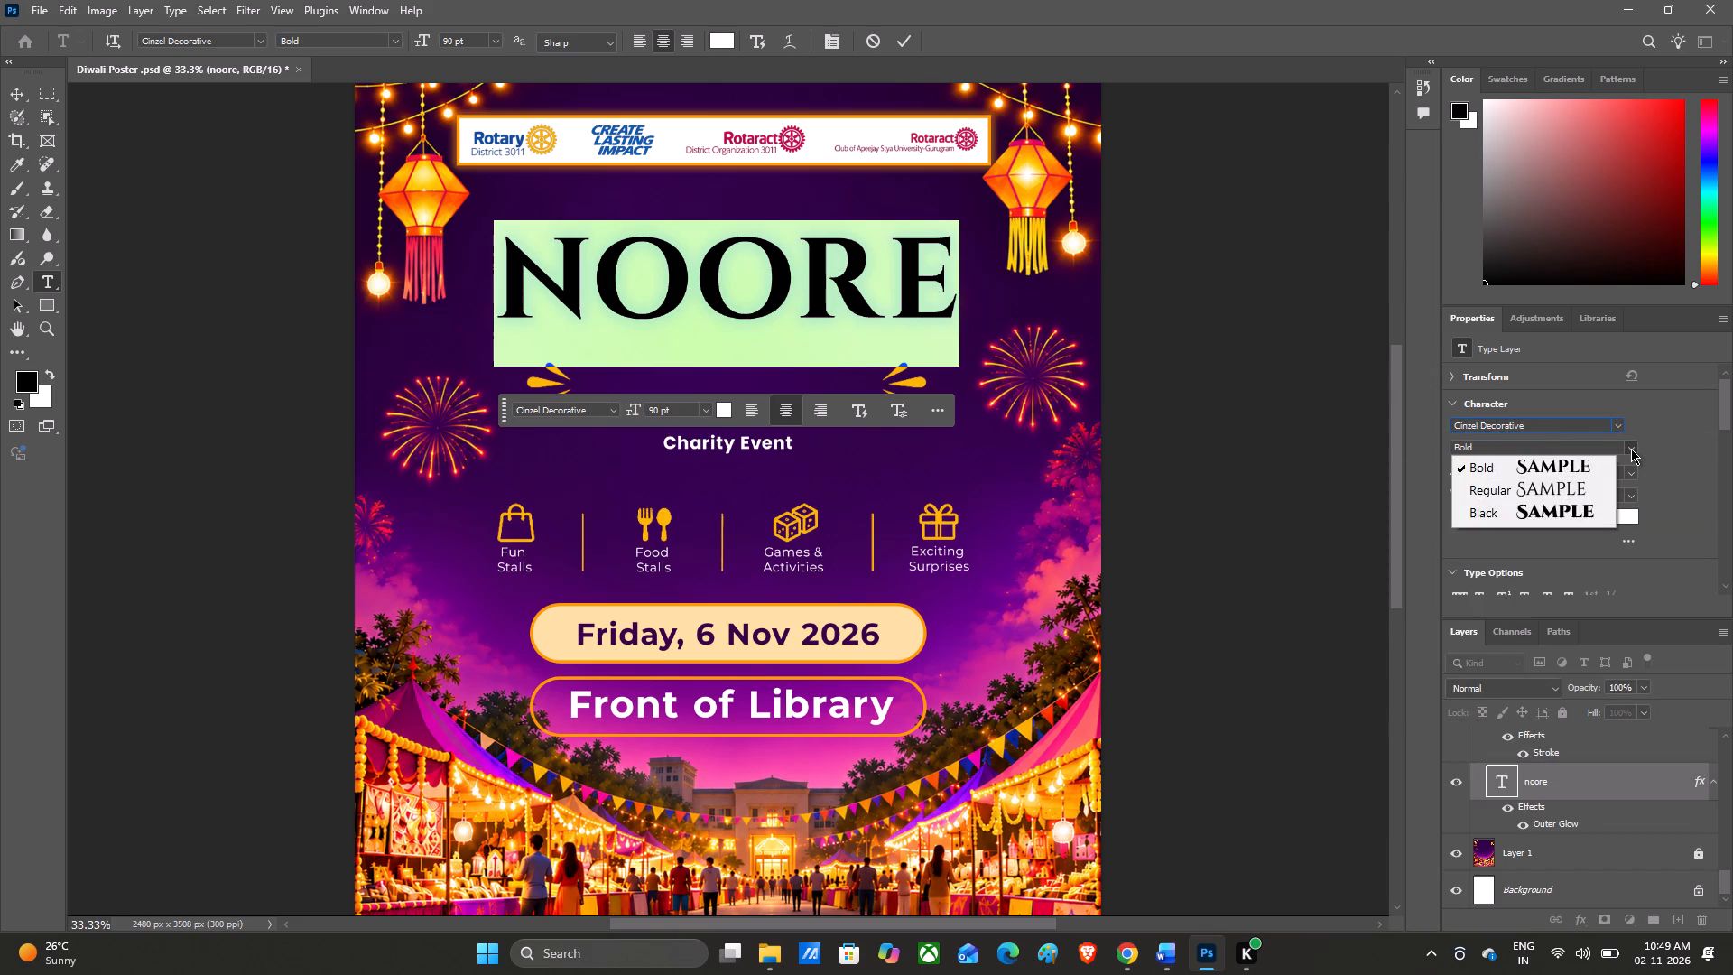
{"action": "left_click", "coordinate": [1569, 515]}
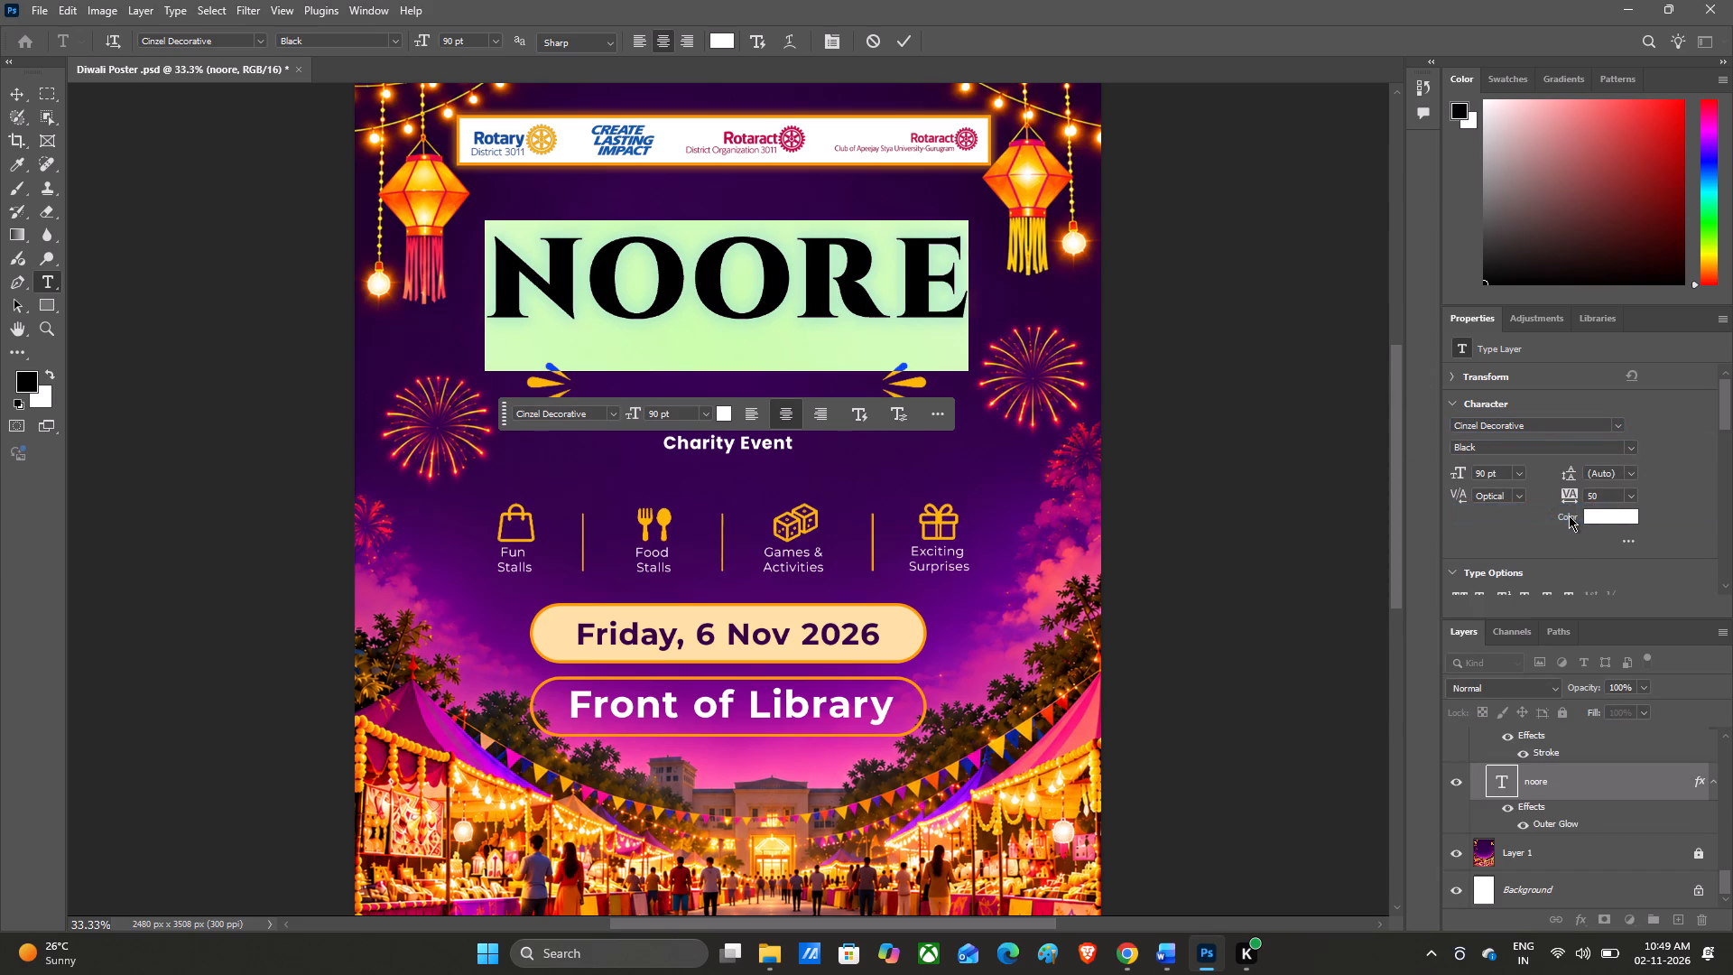
{"action": "left_click", "coordinate": [904, 42]}
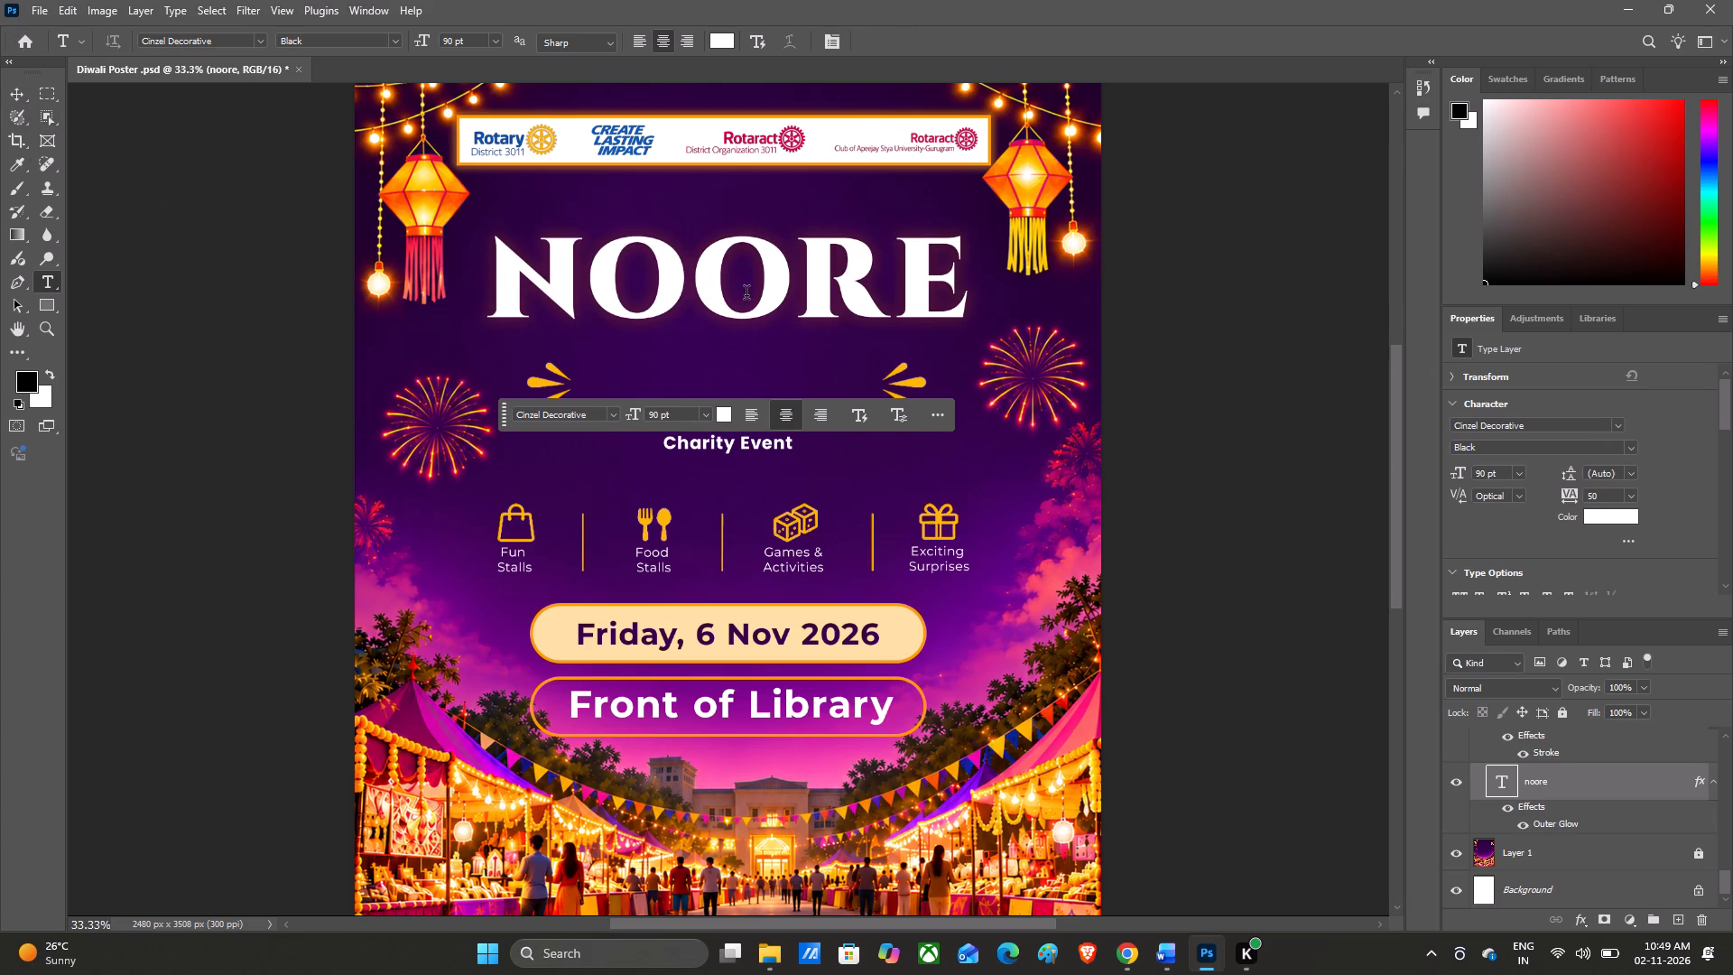
{"action": "left_click", "coordinate": [721, 283]}
{"action": "left_click", "coordinate": [897, 42]}
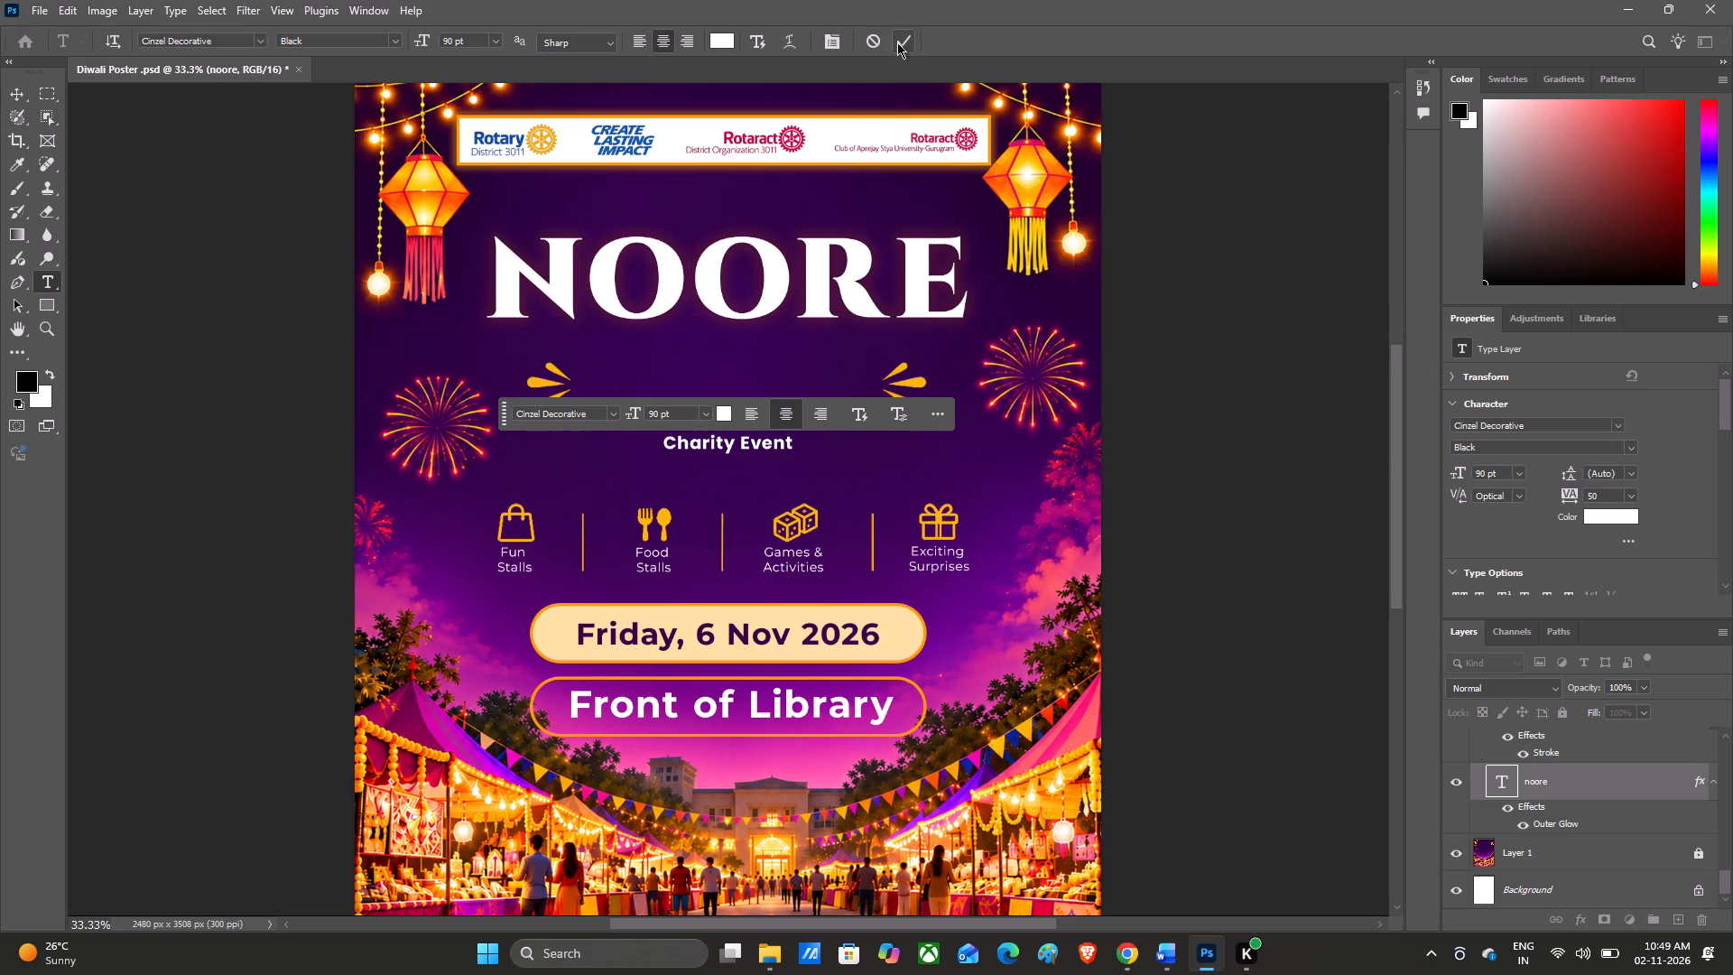
{"action": "left_click", "coordinate": [9, 91]}
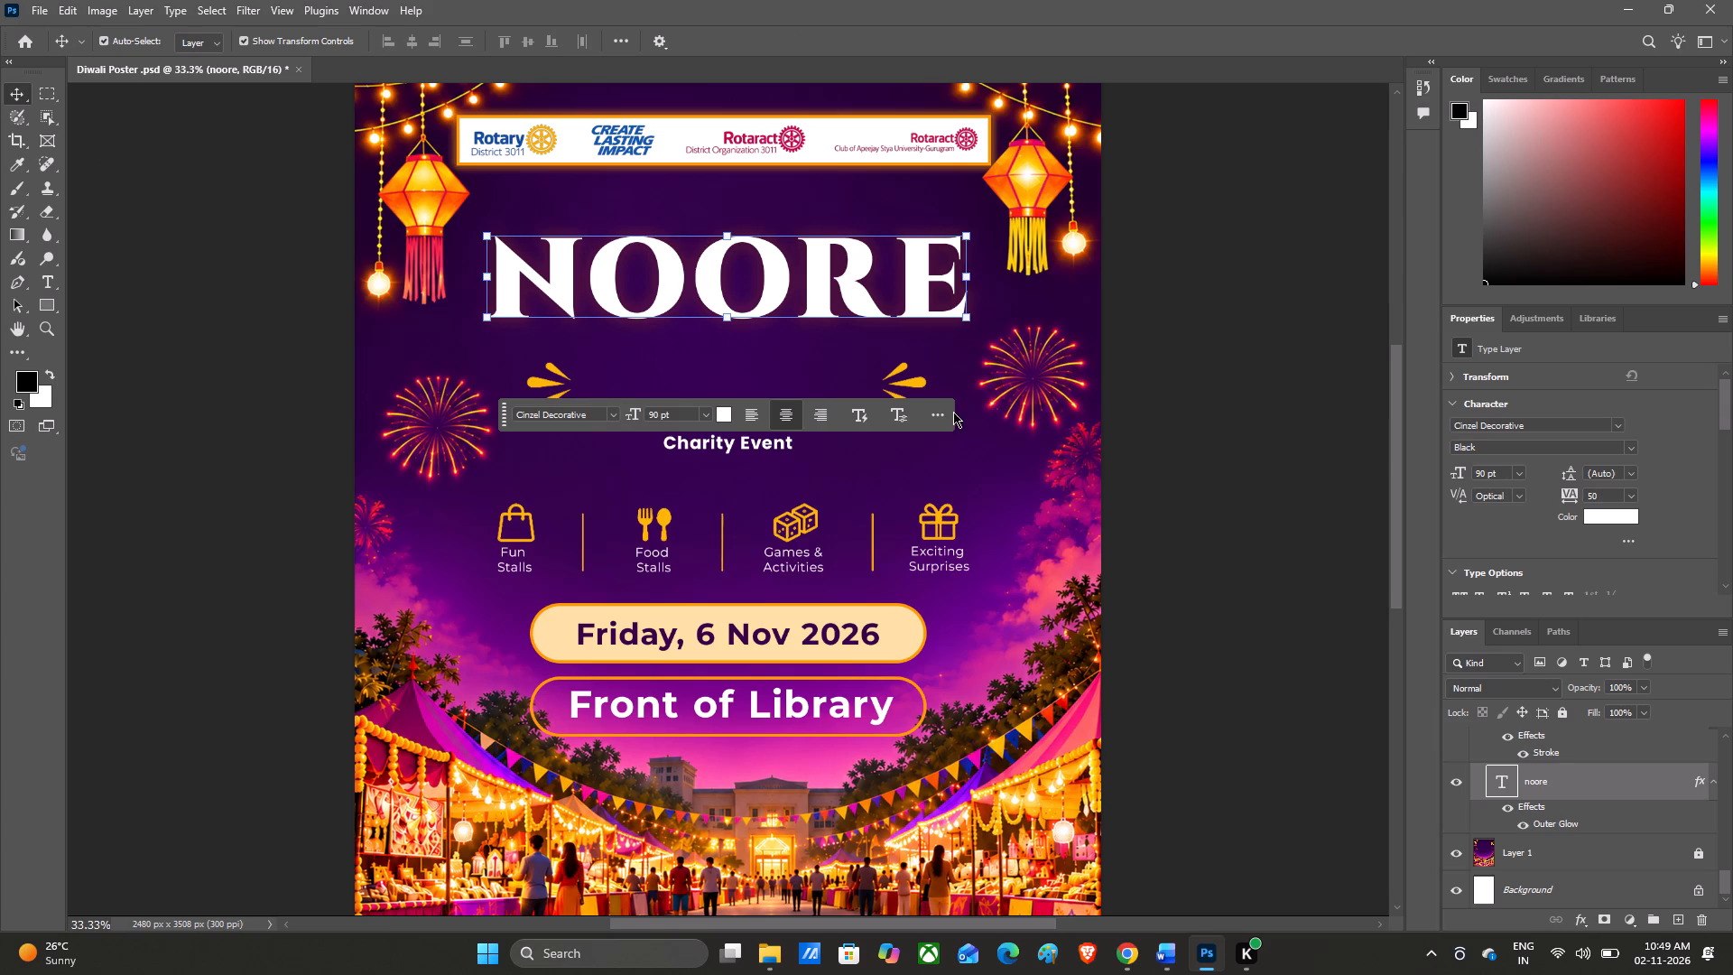
{"action": "left_click", "coordinate": [1138, 358]}
Move the left yellow ray ornament under the title about 131 px outward, level with the start of the N in NOORE.
{"action": "left_click", "coordinate": [546, 384]}
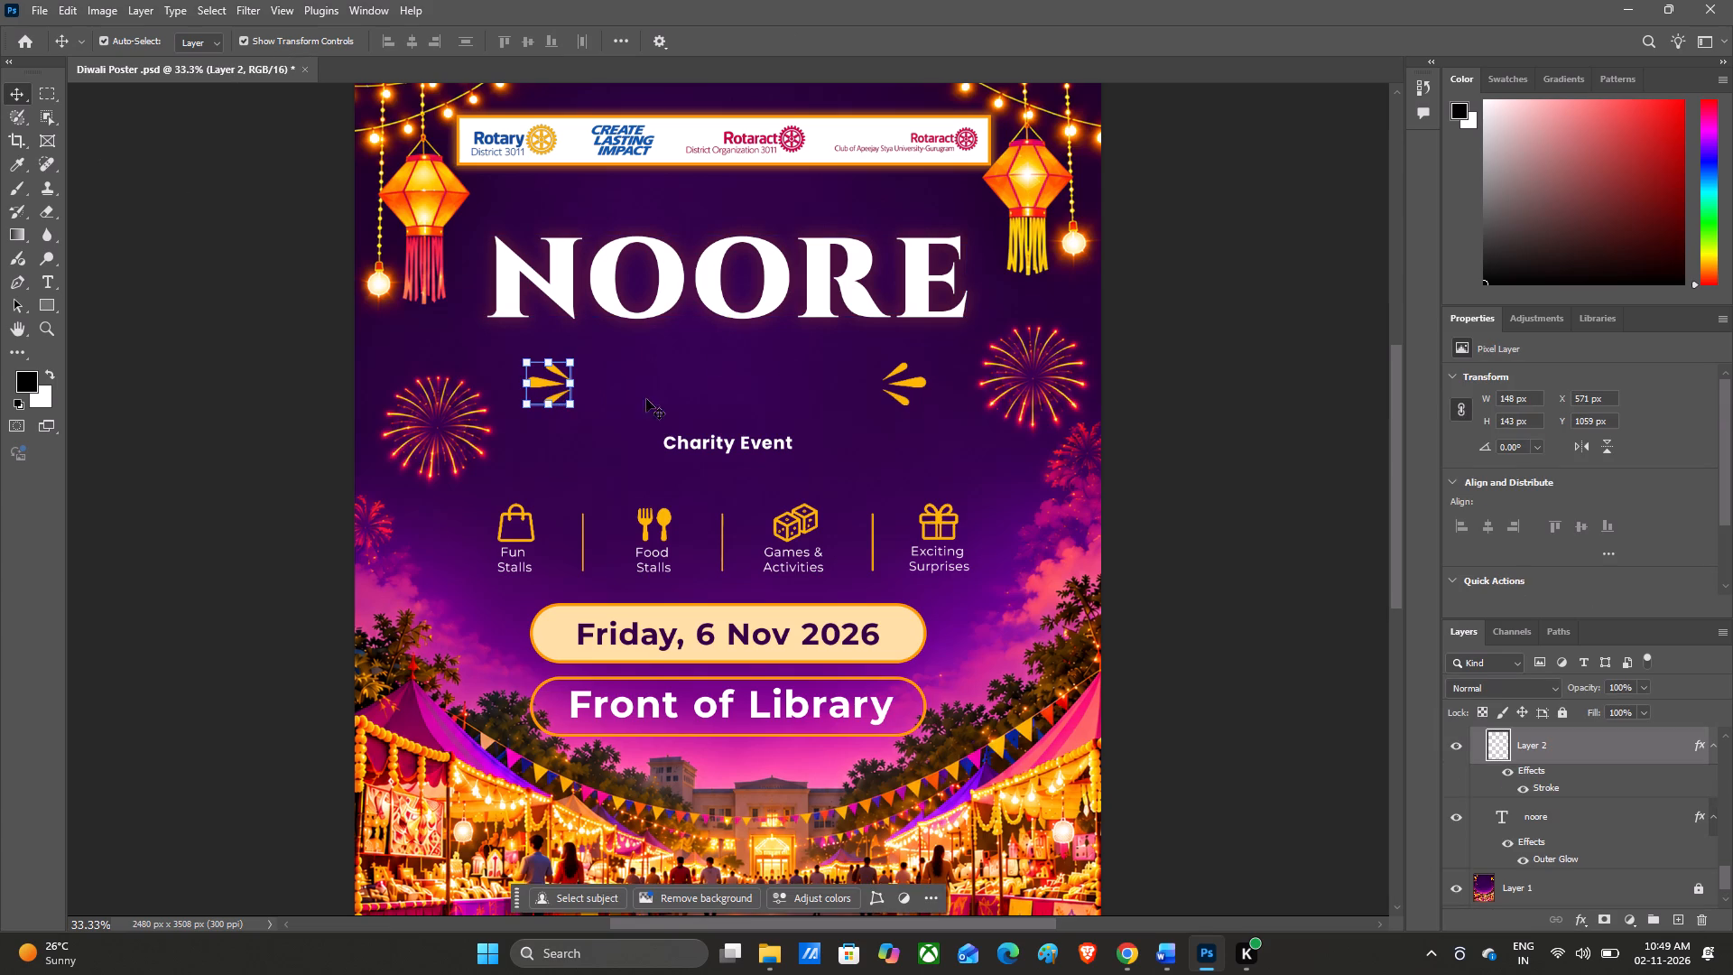
{"action": "left_click", "coordinate": [541, 385]}
{"action": "double_click", "coordinate": [523, 382]}
{"action": "triple_click", "coordinate": [517, 381]}
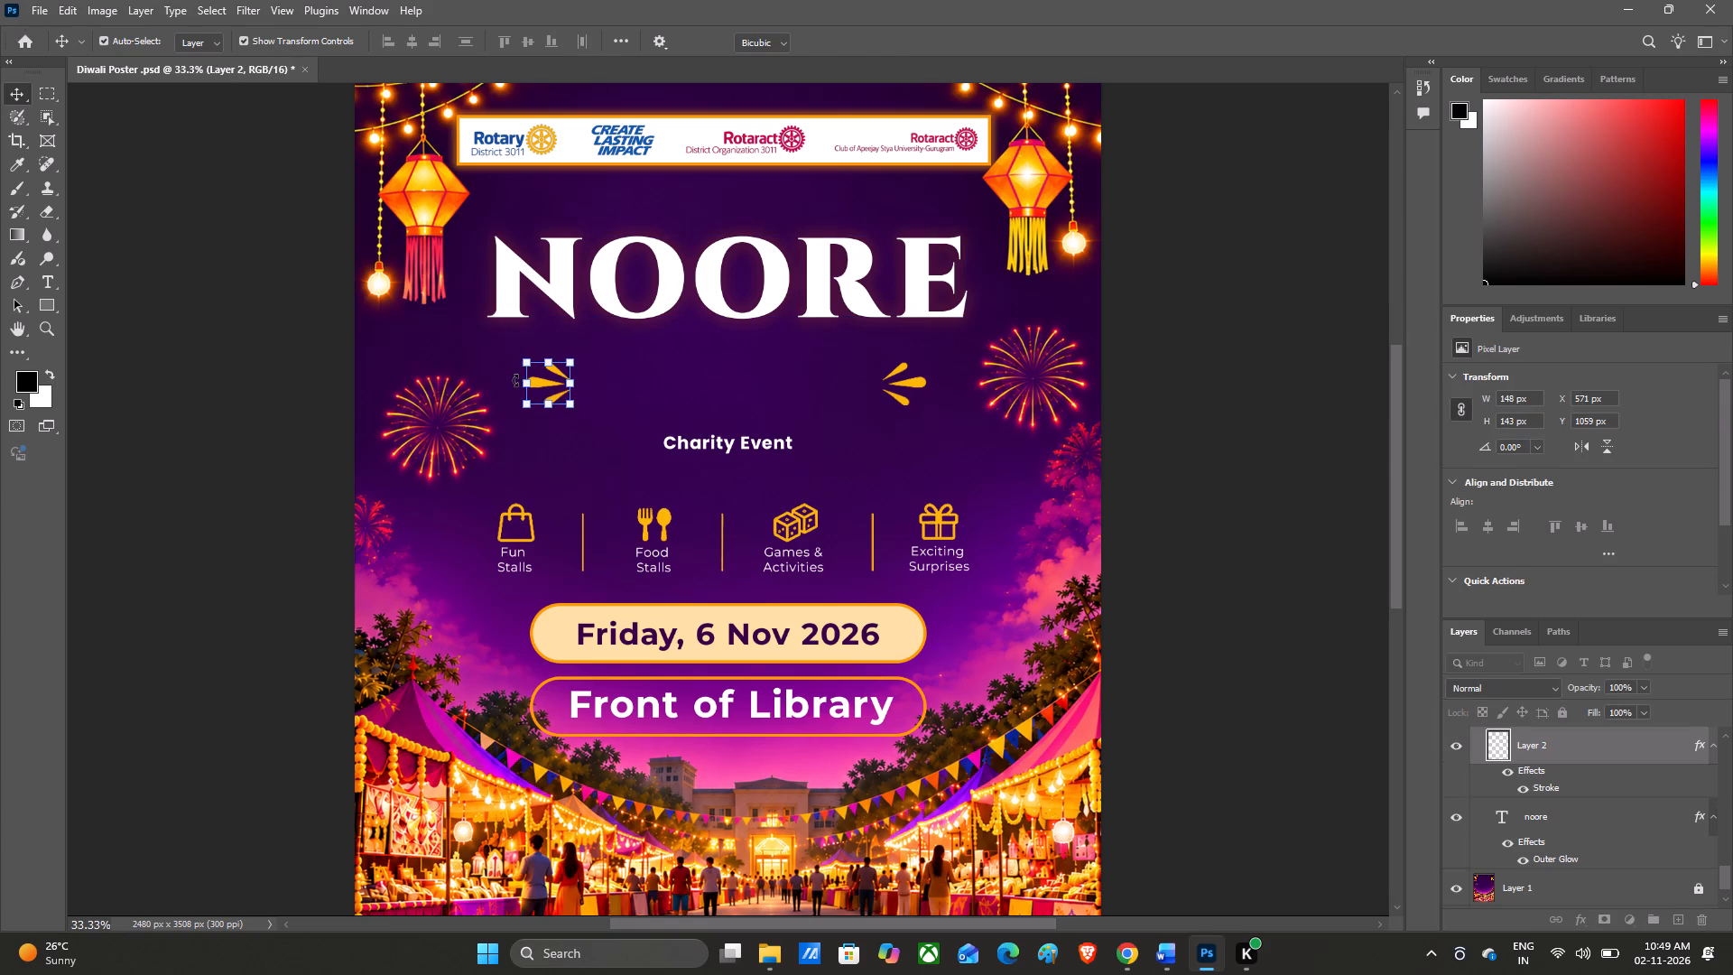
{"action": "left_click", "coordinate": [554, 385]}
{"action": "left_click_drag", "start_coordinate": [551, 385], "coordinate": [542, 385]}
{"action": "double_click", "coordinate": [541, 385]}
{"action": "triple_click", "coordinate": [535, 383]}
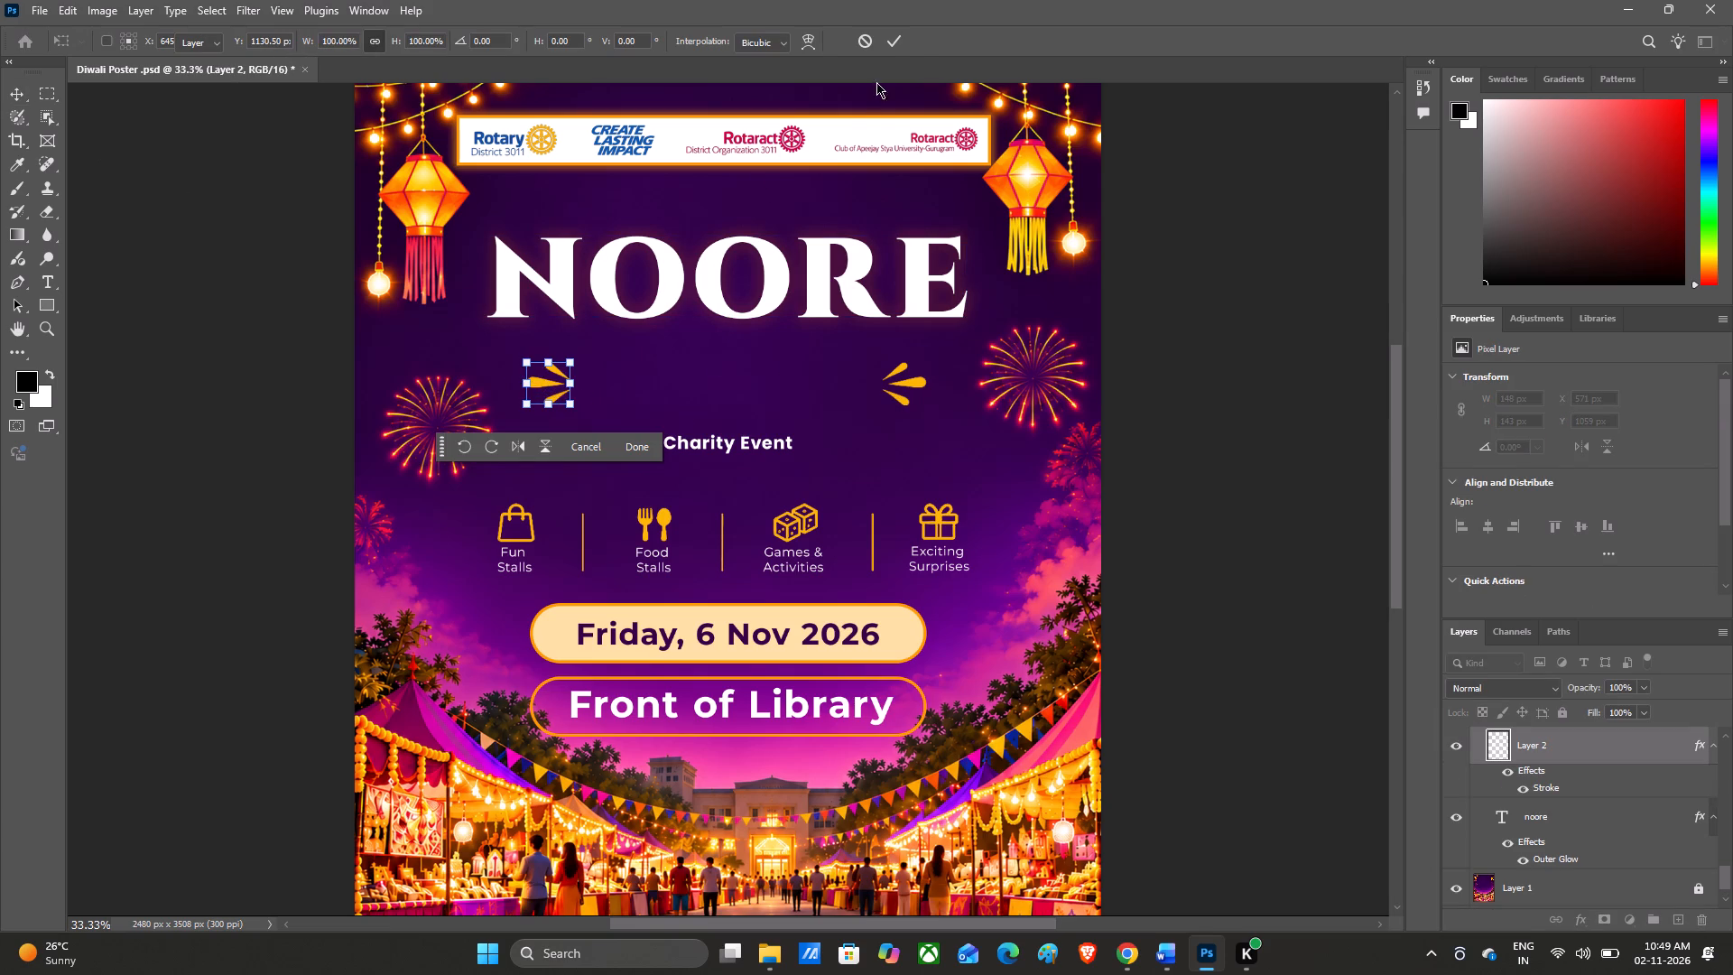
{"action": "left_click", "coordinate": [911, 42]}
{"action": "left_click", "coordinate": [890, 42]}
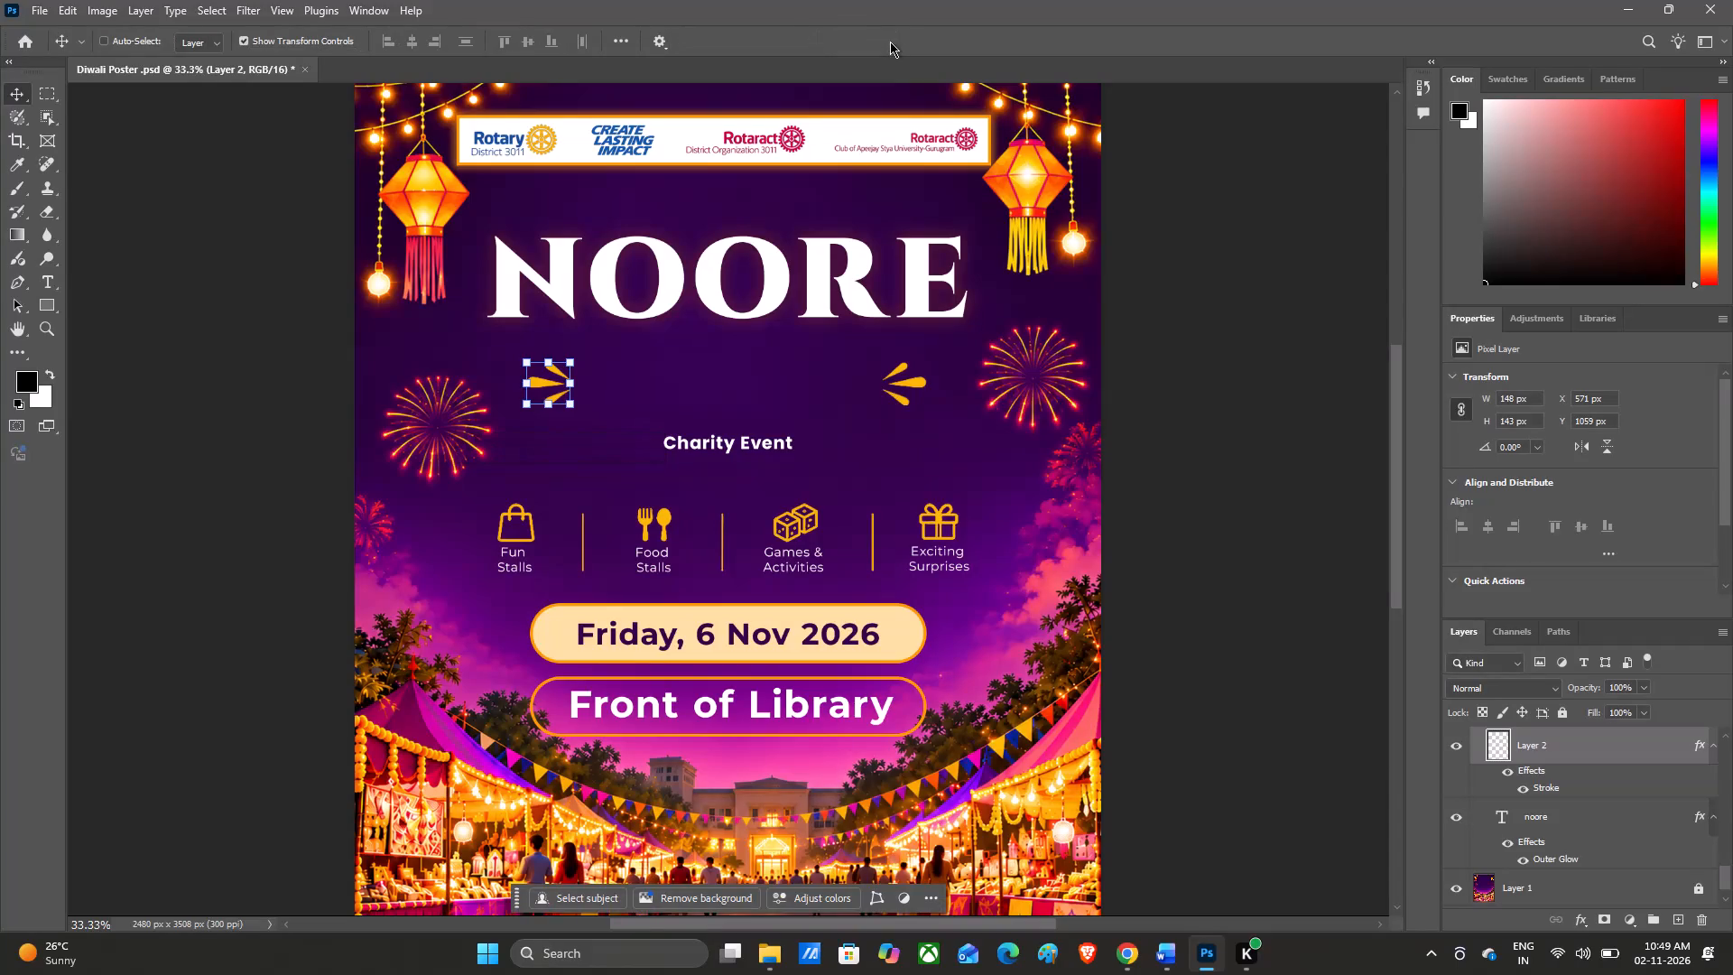
{"action": "key", "text": "ctrl+t"}
{"action": "left_click_drag", "start_coordinate": [551, 386], "coordinate": [533, 382]}
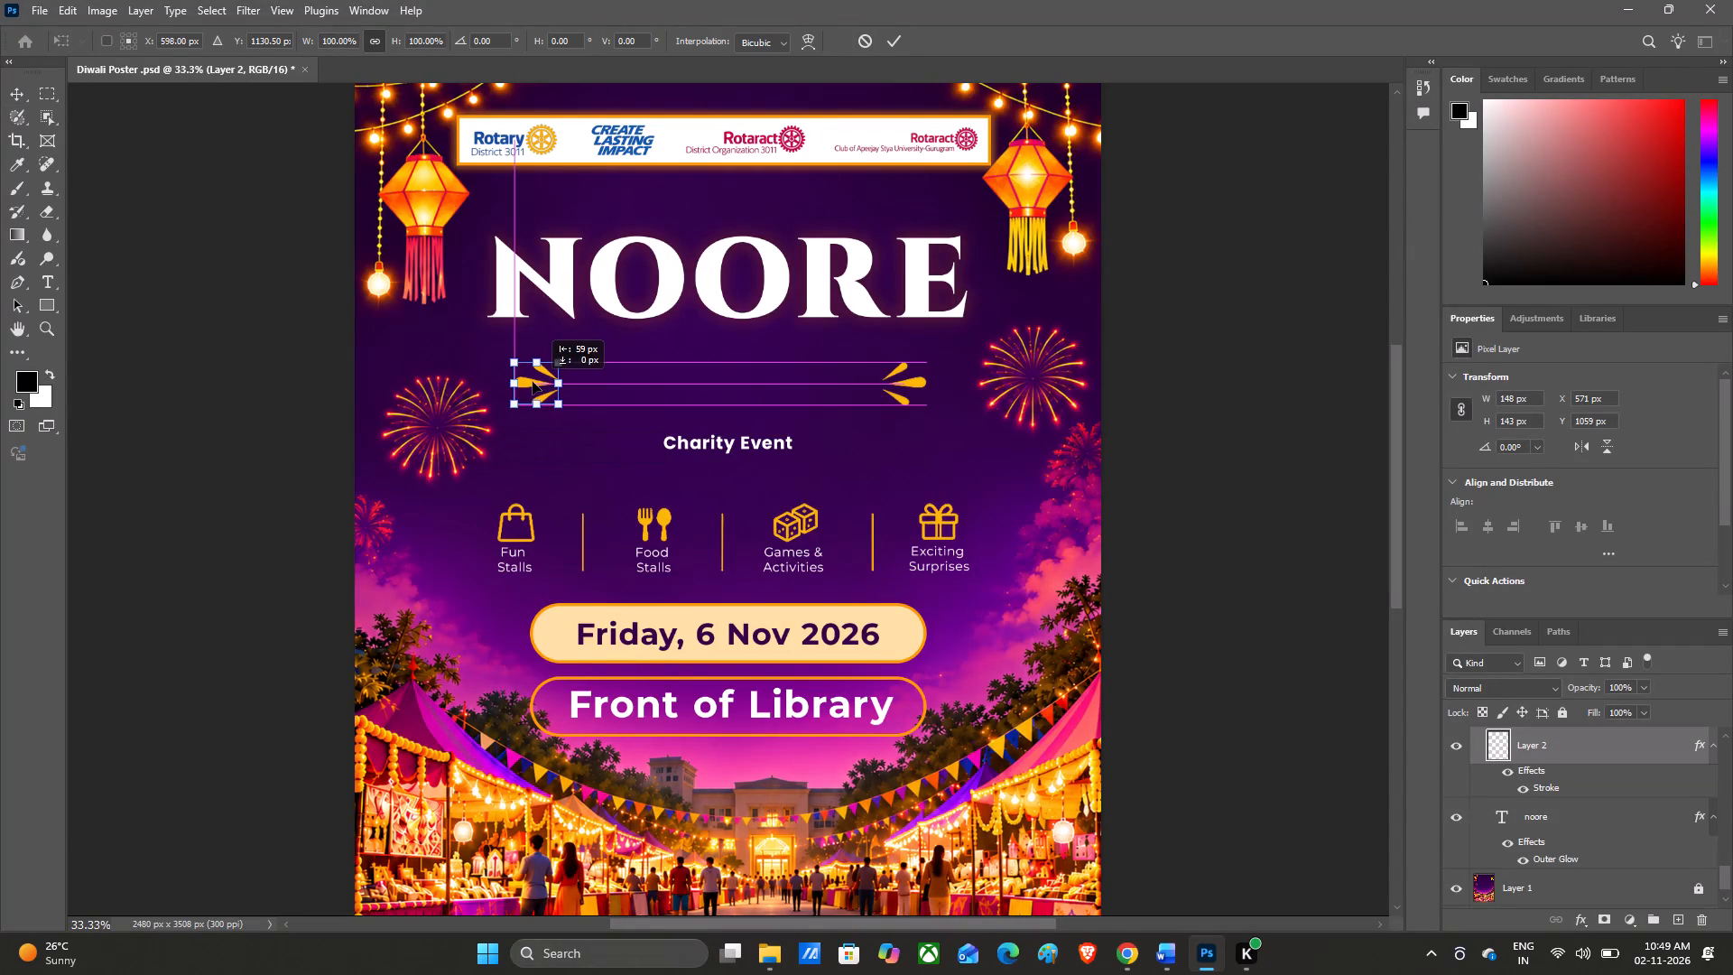
{"action": "left_click_drag", "start_coordinate": [533, 382], "coordinate": [511, 379]}
{"action": "left_click", "coordinate": [511, 379]}
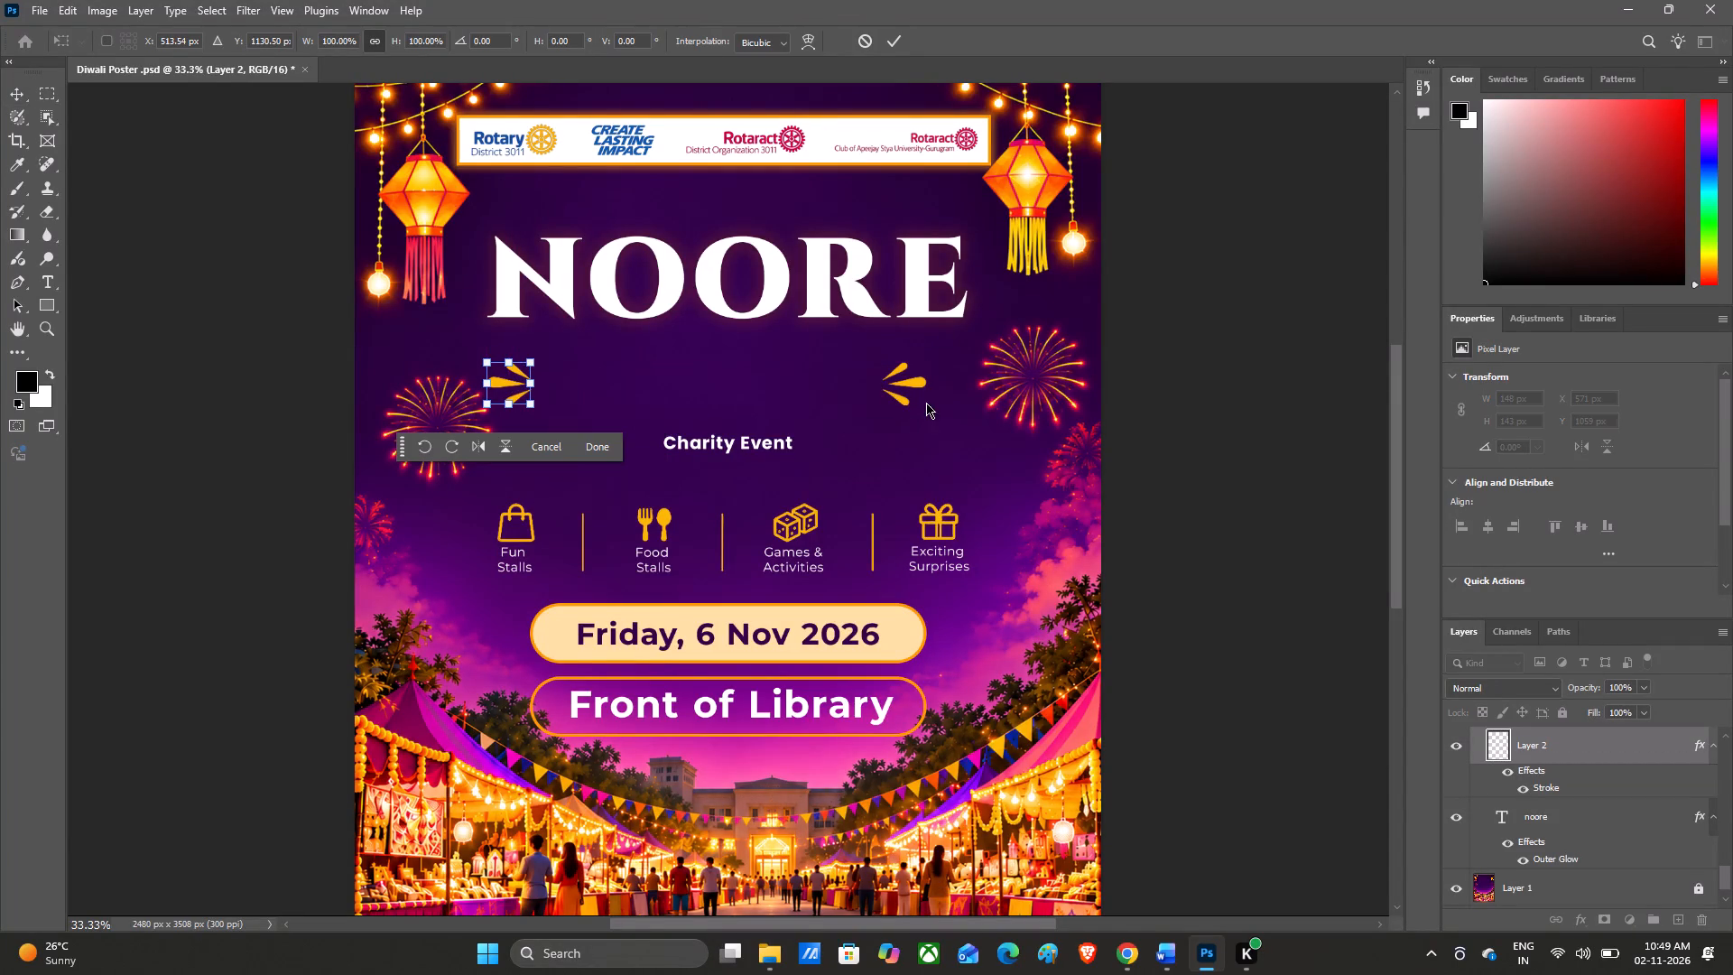
Move the right yellow ray ornament about 141 px outward, level with the end of the E in NOORE, and deselect it.
{"action": "left_click", "coordinate": [904, 382]}
{"action": "triple_click", "coordinate": [908, 383]}
{"action": "left_click", "coordinate": [908, 383]}
{"action": "left_click_drag", "start_coordinate": [908, 383], "coordinate": [929, 385]}
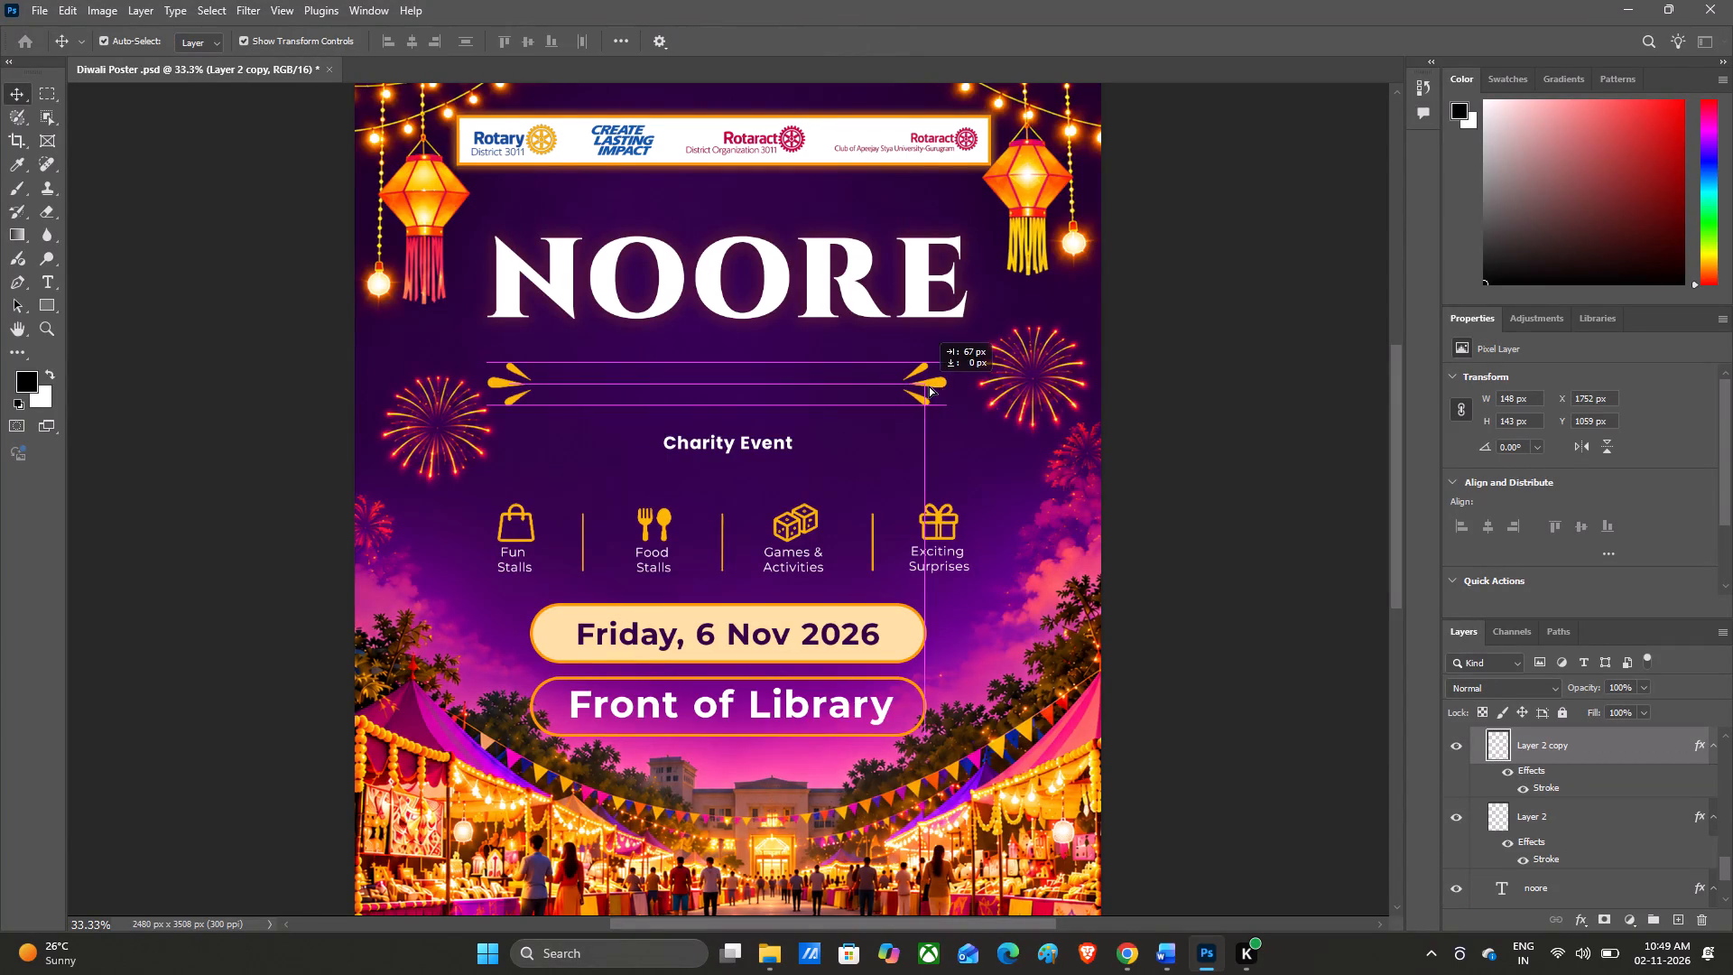
{"action": "left_click_drag", "start_coordinate": [929, 385], "coordinate": [951, 384]}
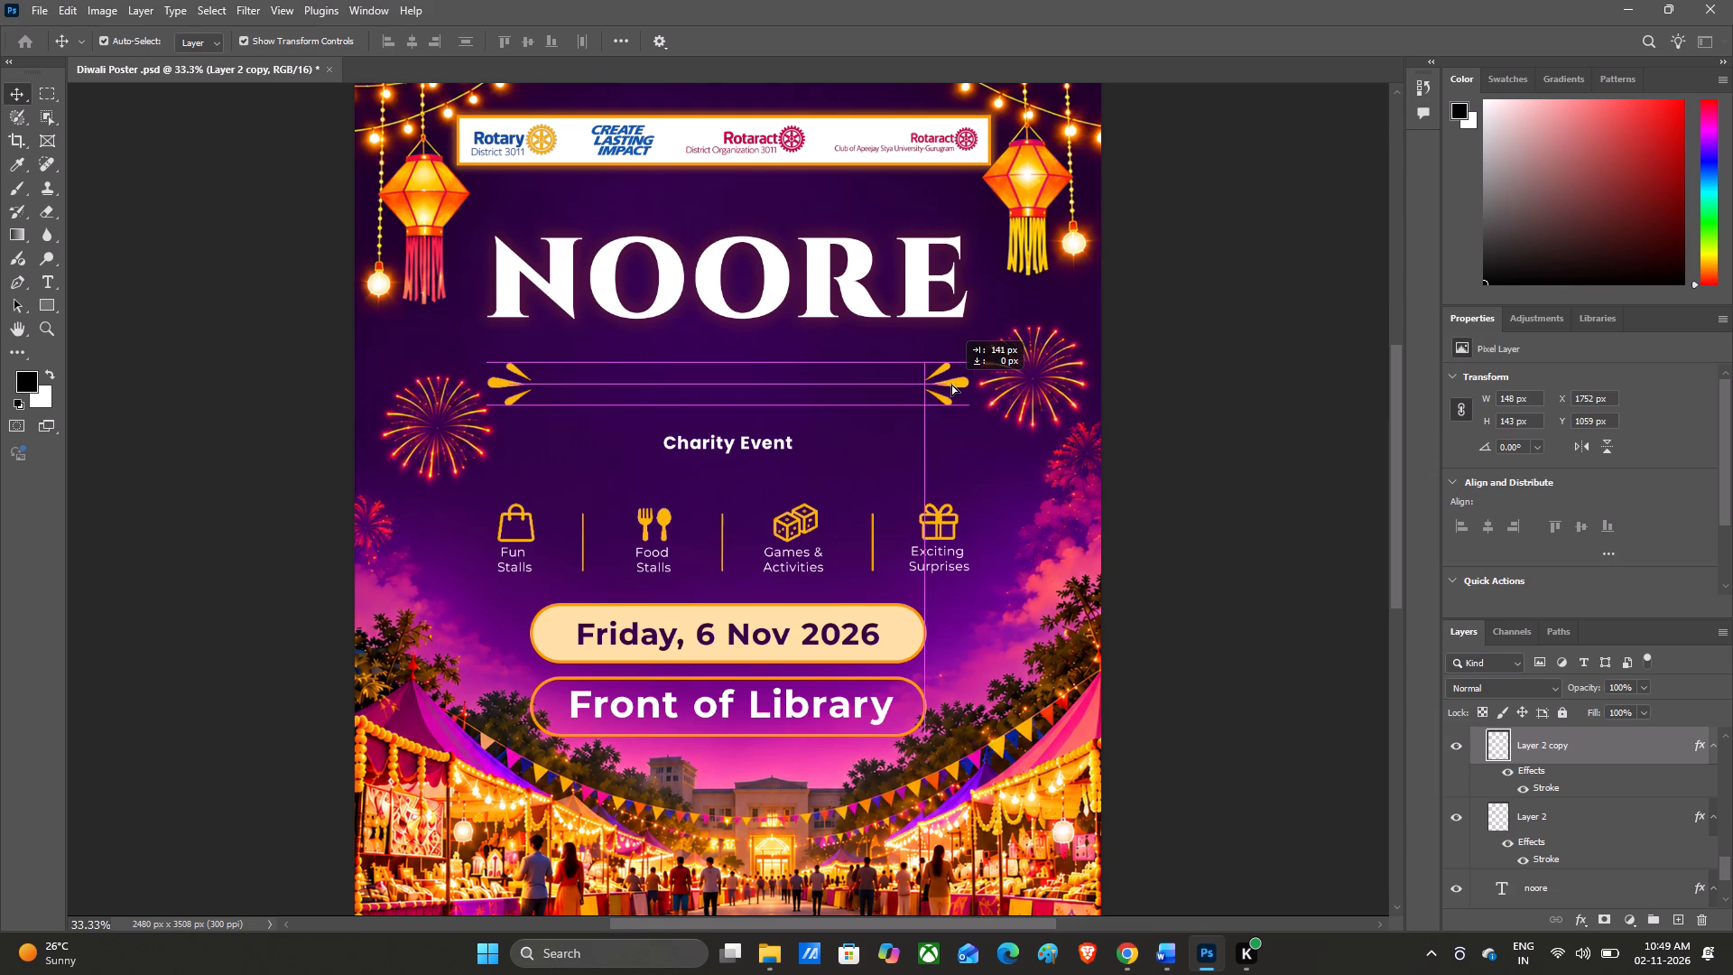
{"action": "left_click_drag", "start_coordinate": [951, 384], "coordinate": [949, 384]}
{"action": "left_click", "coordinate": [1255, 351]}
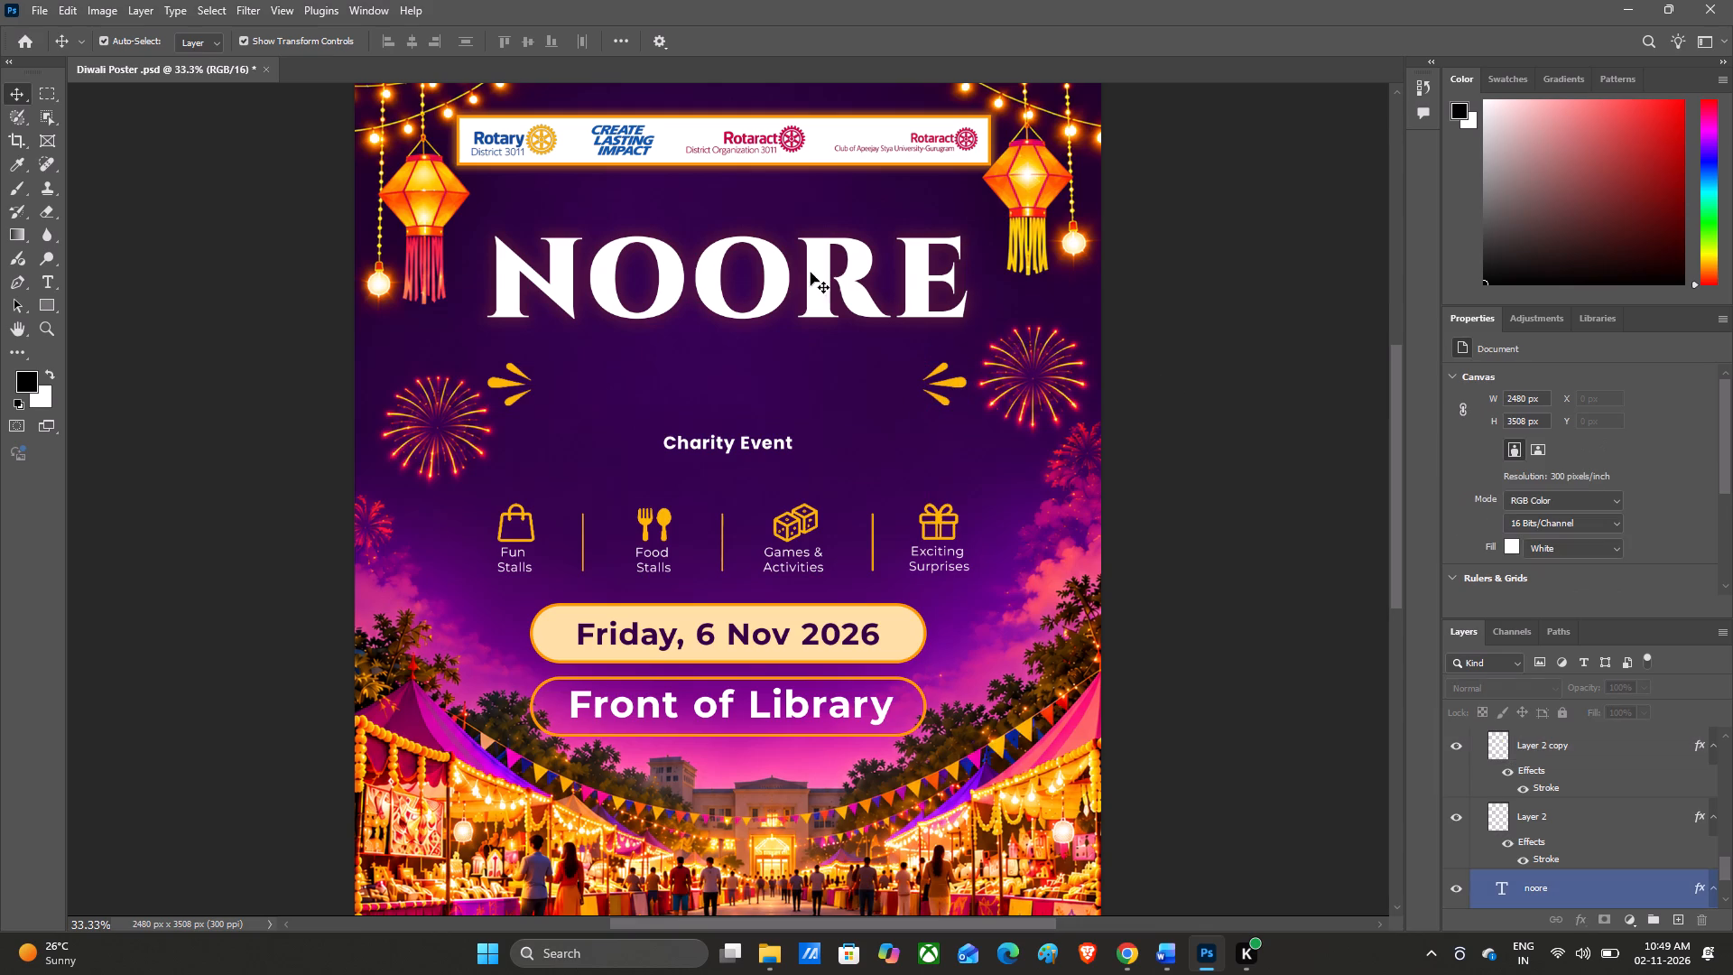
Unlock the background image layer and select it together with the NOORE title to align their horizontal centres, then deselect both.
{"action": "left_click", "coordinate": [795, 273]}
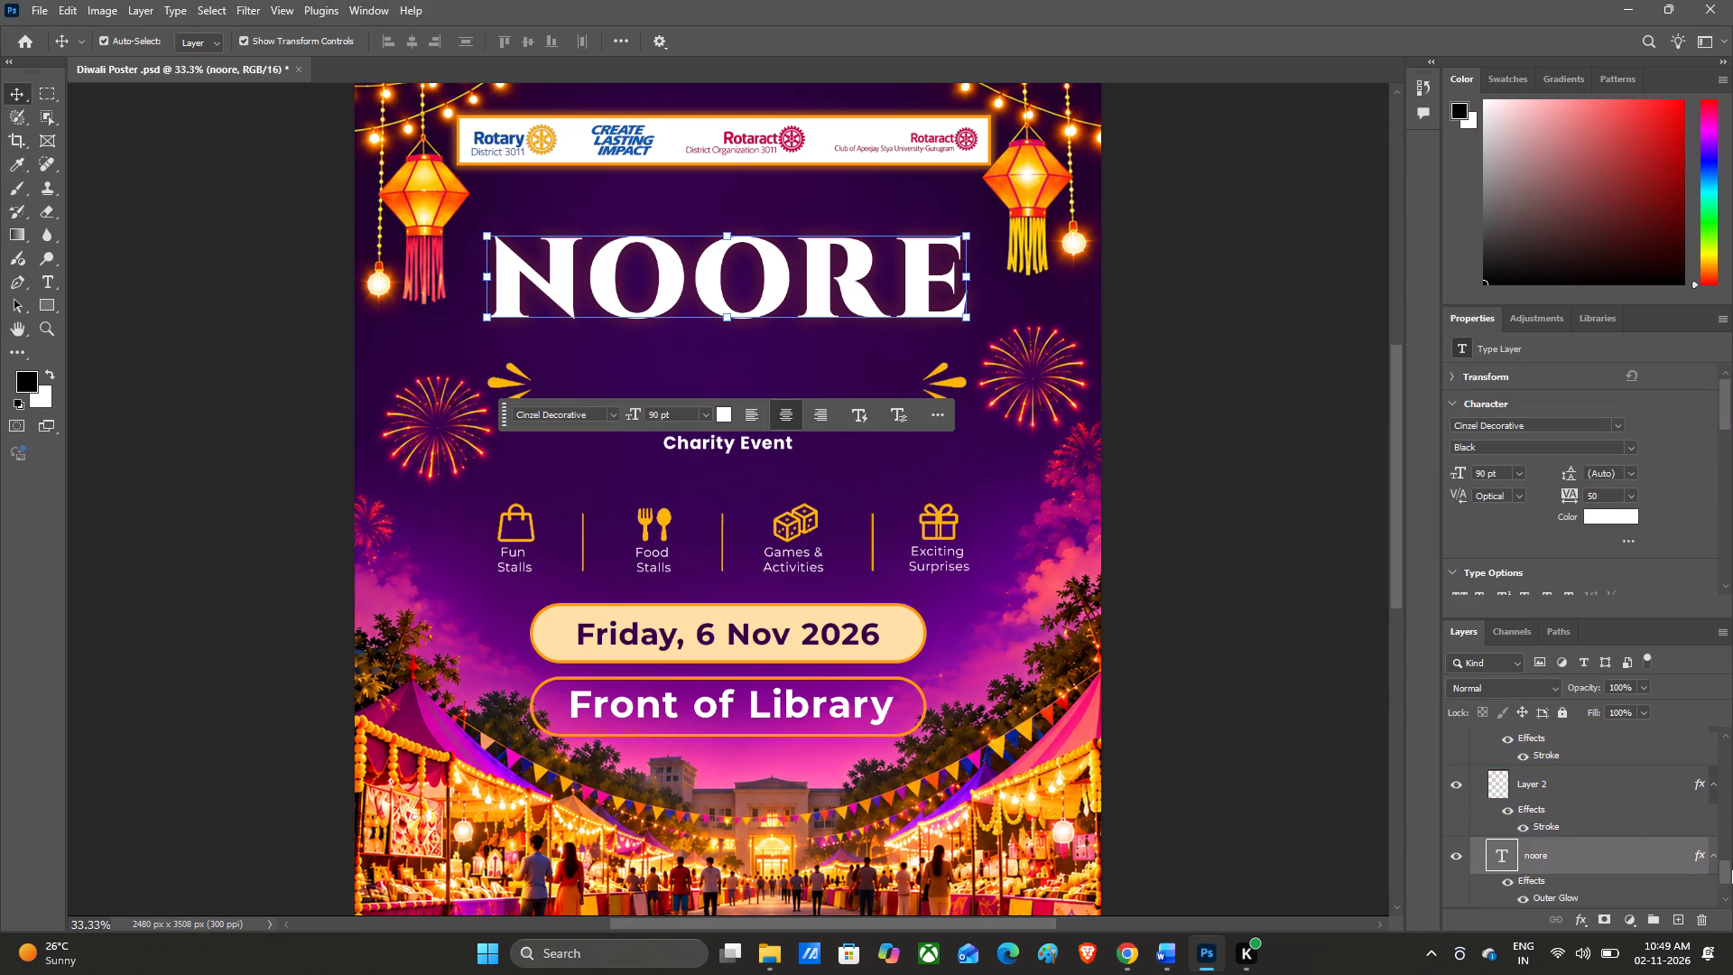
{"action": "left_click_drag", "start_coordinate": [1732, 869], "coordinate": [1728, 902]}
{"action": "left_click", "coordinate": [1722, 873]}
{"action": "left_click_drag", "start_coordinate": [1723, 874], "coordinate": [1723, 896]}
{"action": "left_click_drag", "start_coordinate": [1723, 899], "coordinate": [1726, 921]}
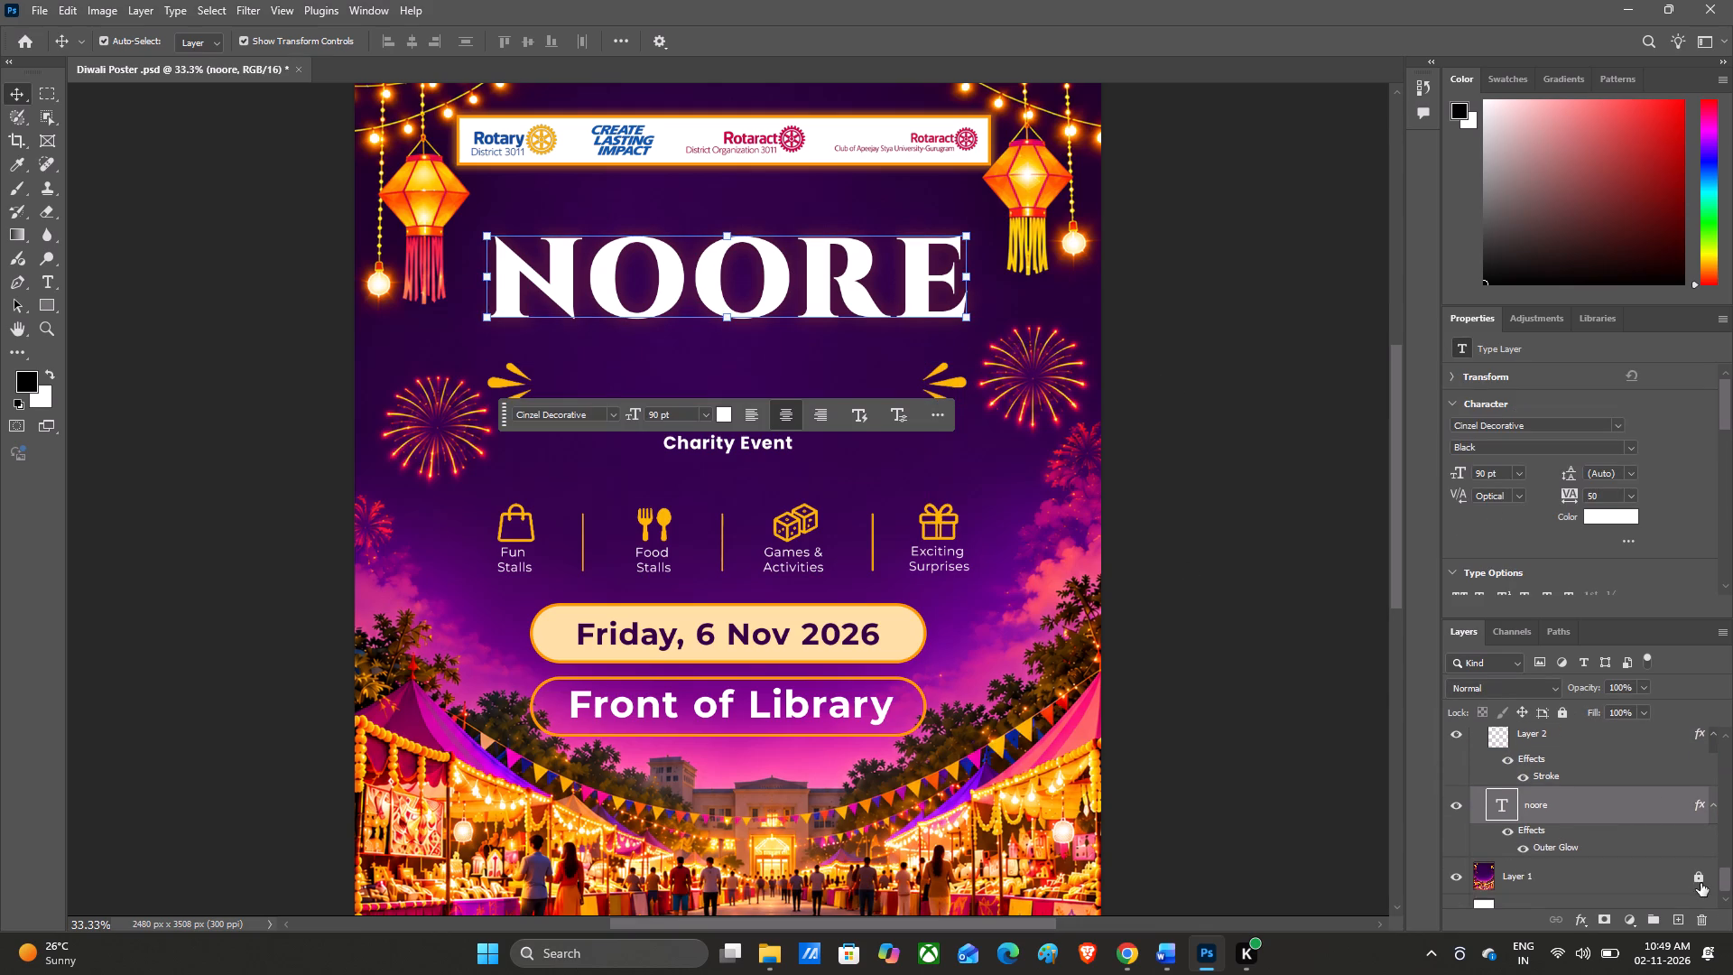
{"action": "left_click", "coordinate": [1701, 879]}
{"action": "left_click", "coordinate": [1029, 506], "text": "shift"}
{"action": "left_click", "coordinate": [1036, 509], "text": "shift"}
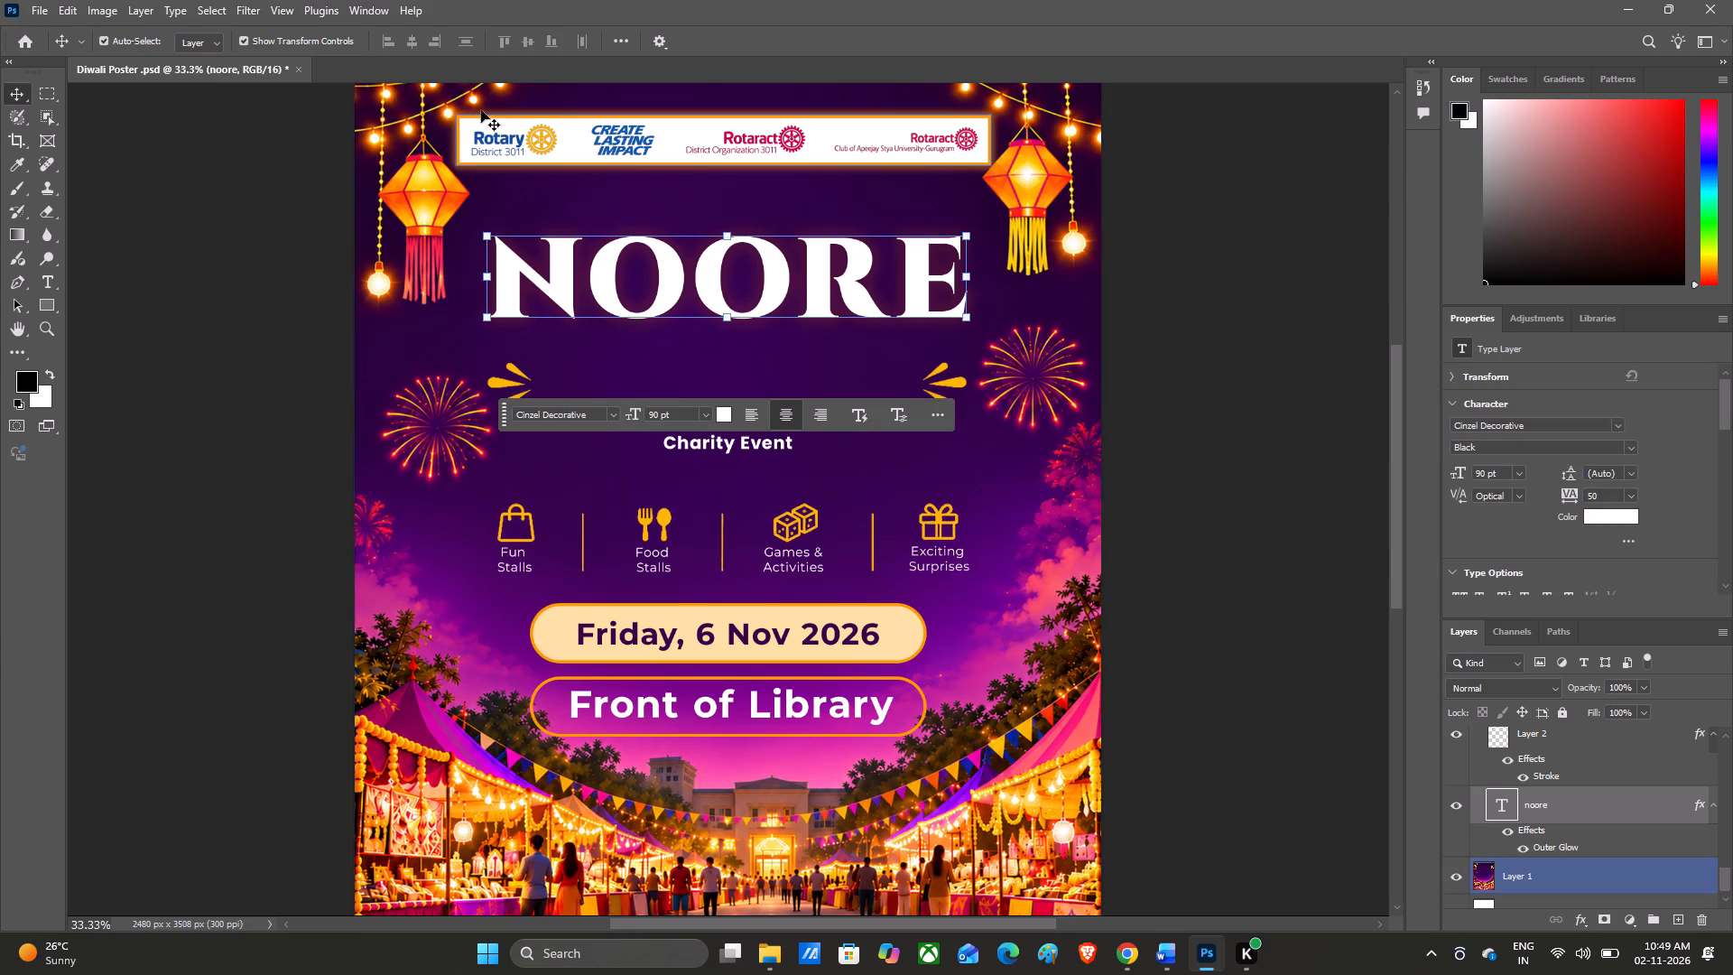
{"action": "left_click", "coordinate": [1029, 490], "text": "shift"}
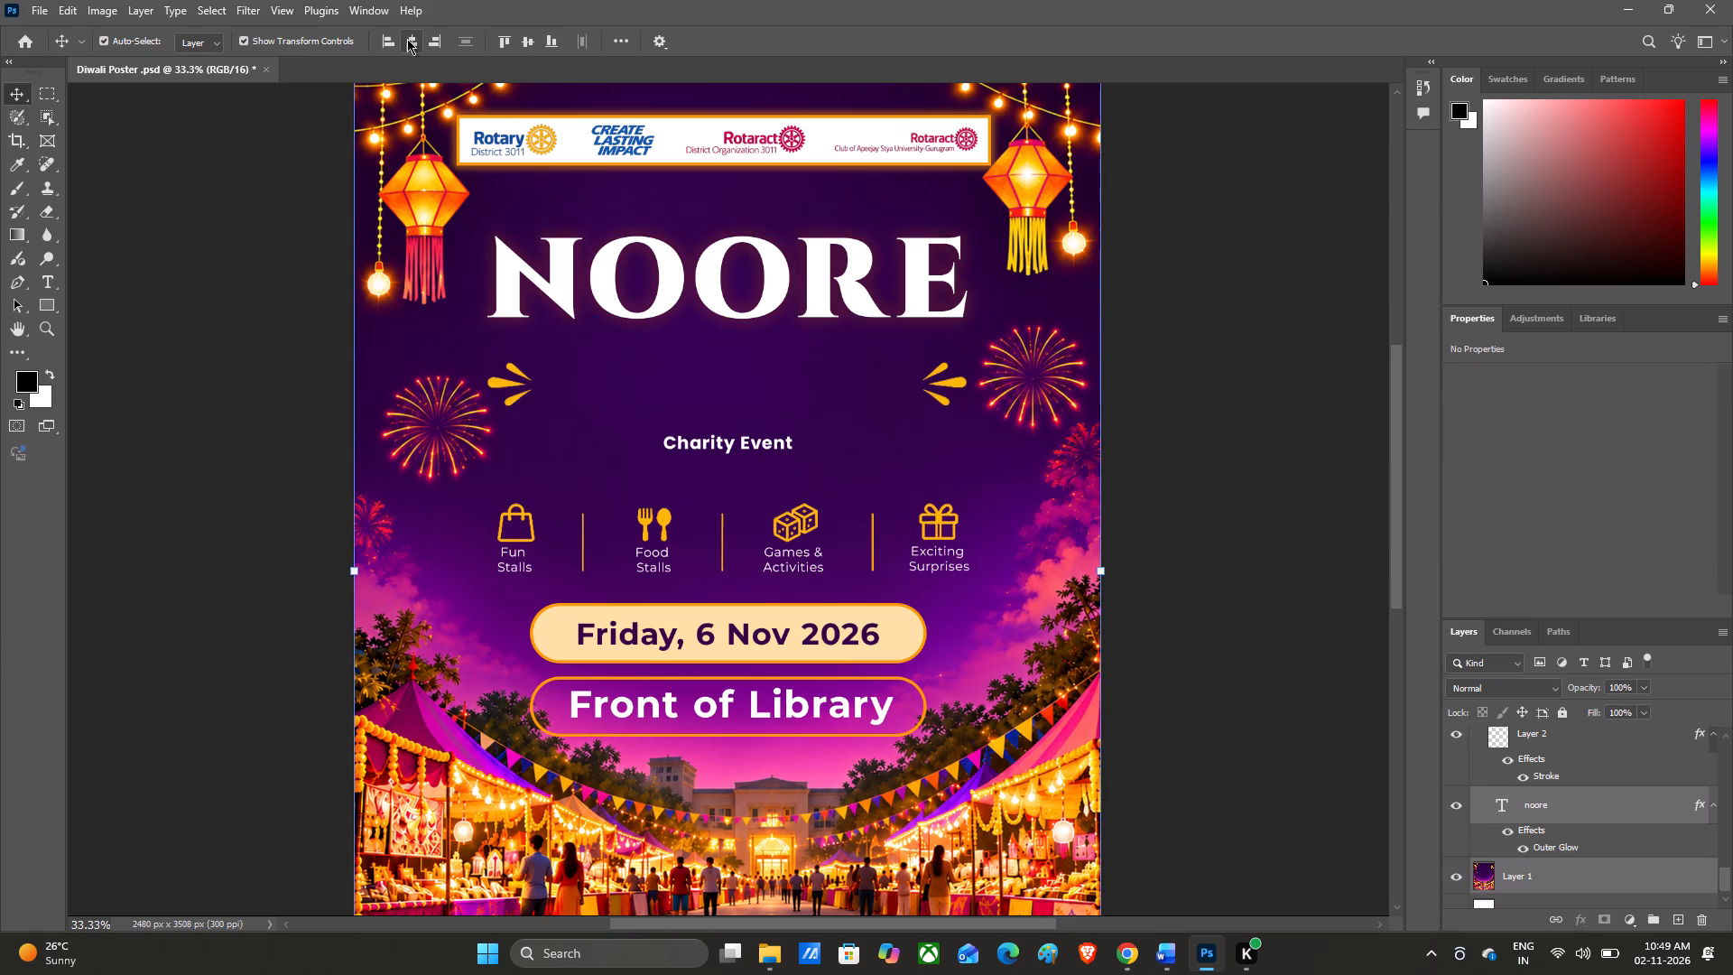
{"action": "double_click", "coordinate": [1204, 275]}
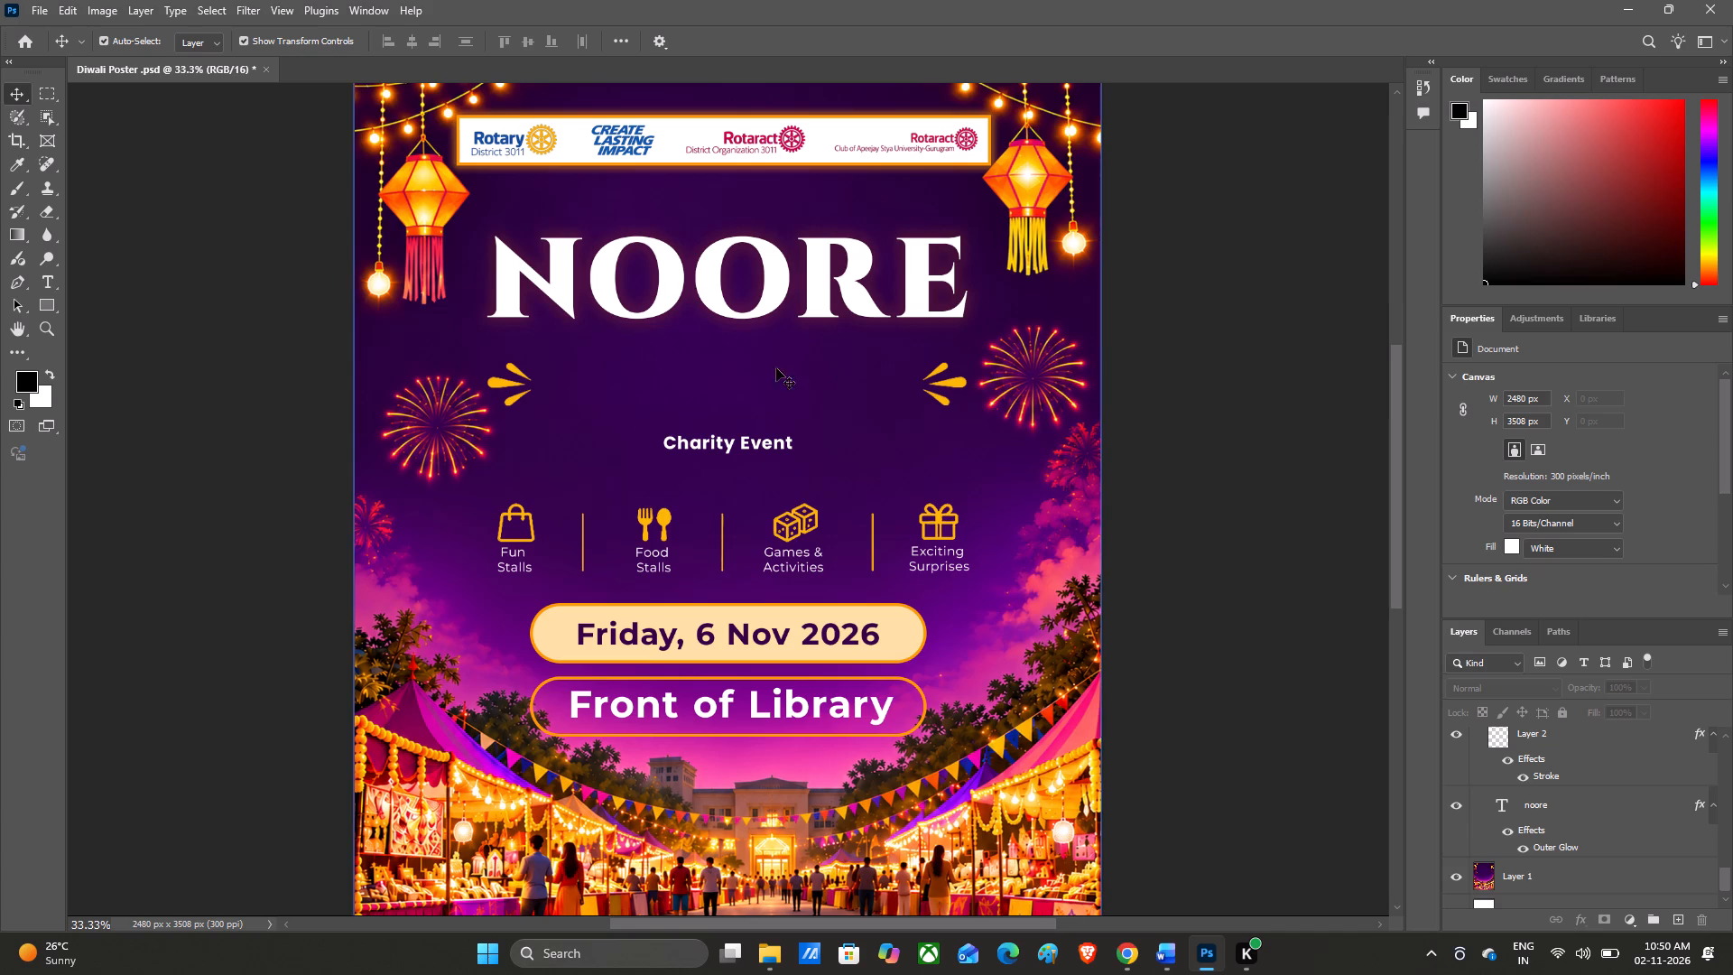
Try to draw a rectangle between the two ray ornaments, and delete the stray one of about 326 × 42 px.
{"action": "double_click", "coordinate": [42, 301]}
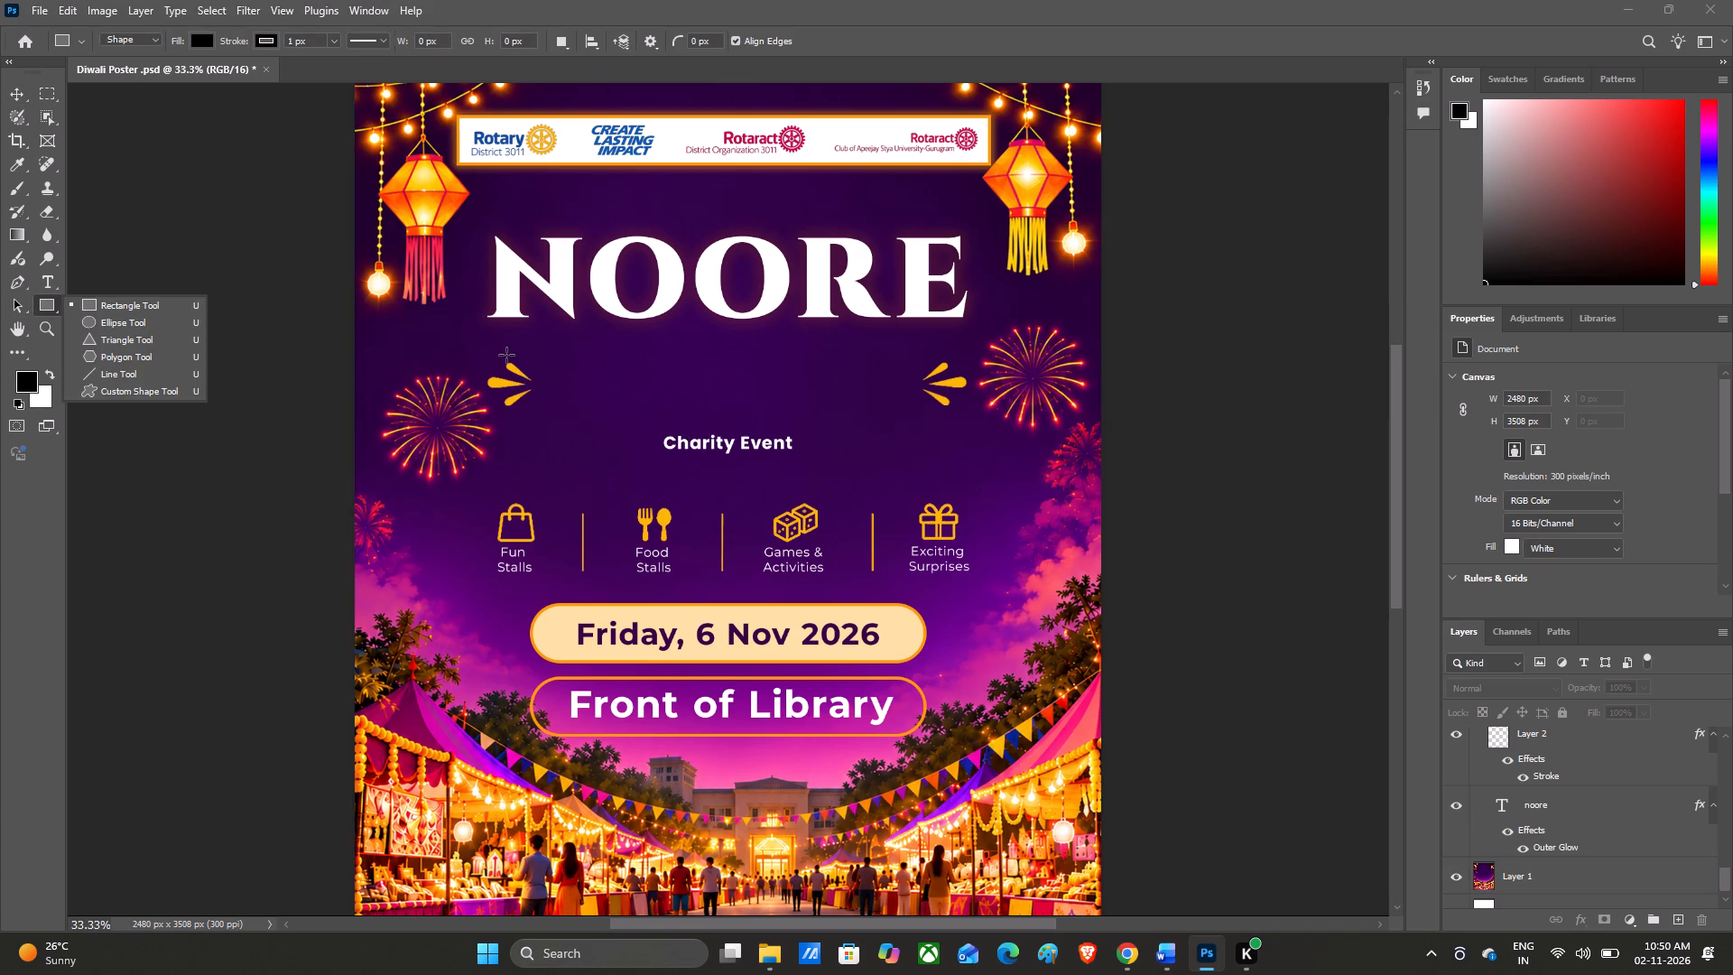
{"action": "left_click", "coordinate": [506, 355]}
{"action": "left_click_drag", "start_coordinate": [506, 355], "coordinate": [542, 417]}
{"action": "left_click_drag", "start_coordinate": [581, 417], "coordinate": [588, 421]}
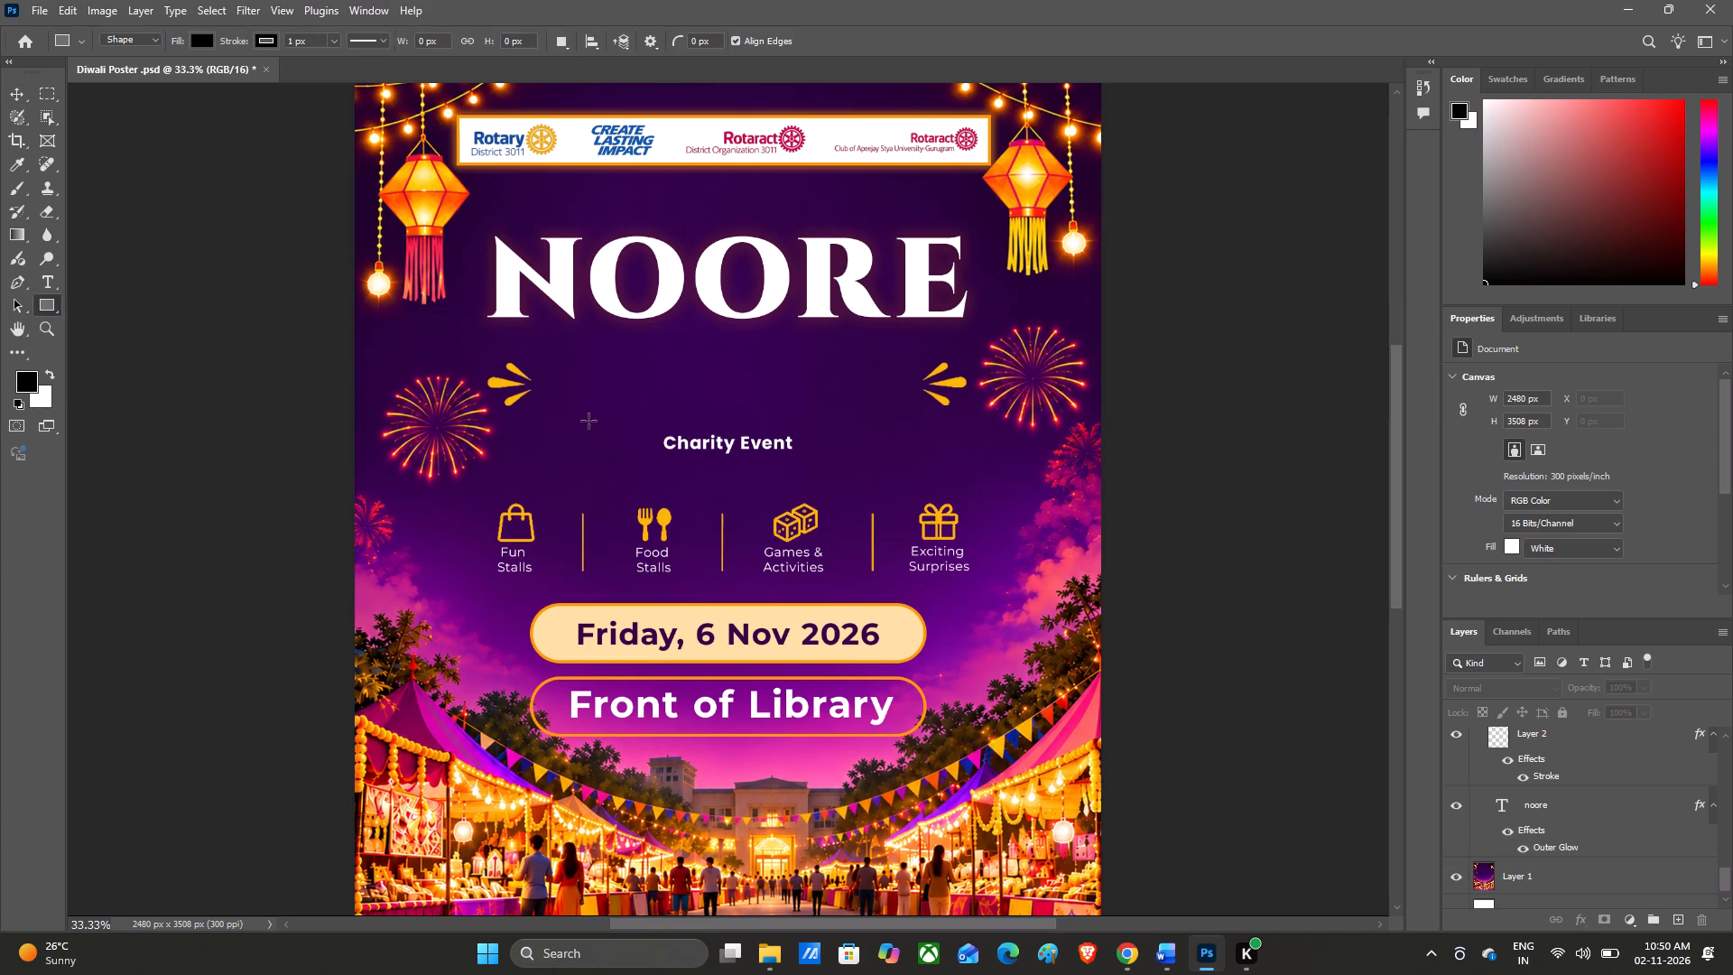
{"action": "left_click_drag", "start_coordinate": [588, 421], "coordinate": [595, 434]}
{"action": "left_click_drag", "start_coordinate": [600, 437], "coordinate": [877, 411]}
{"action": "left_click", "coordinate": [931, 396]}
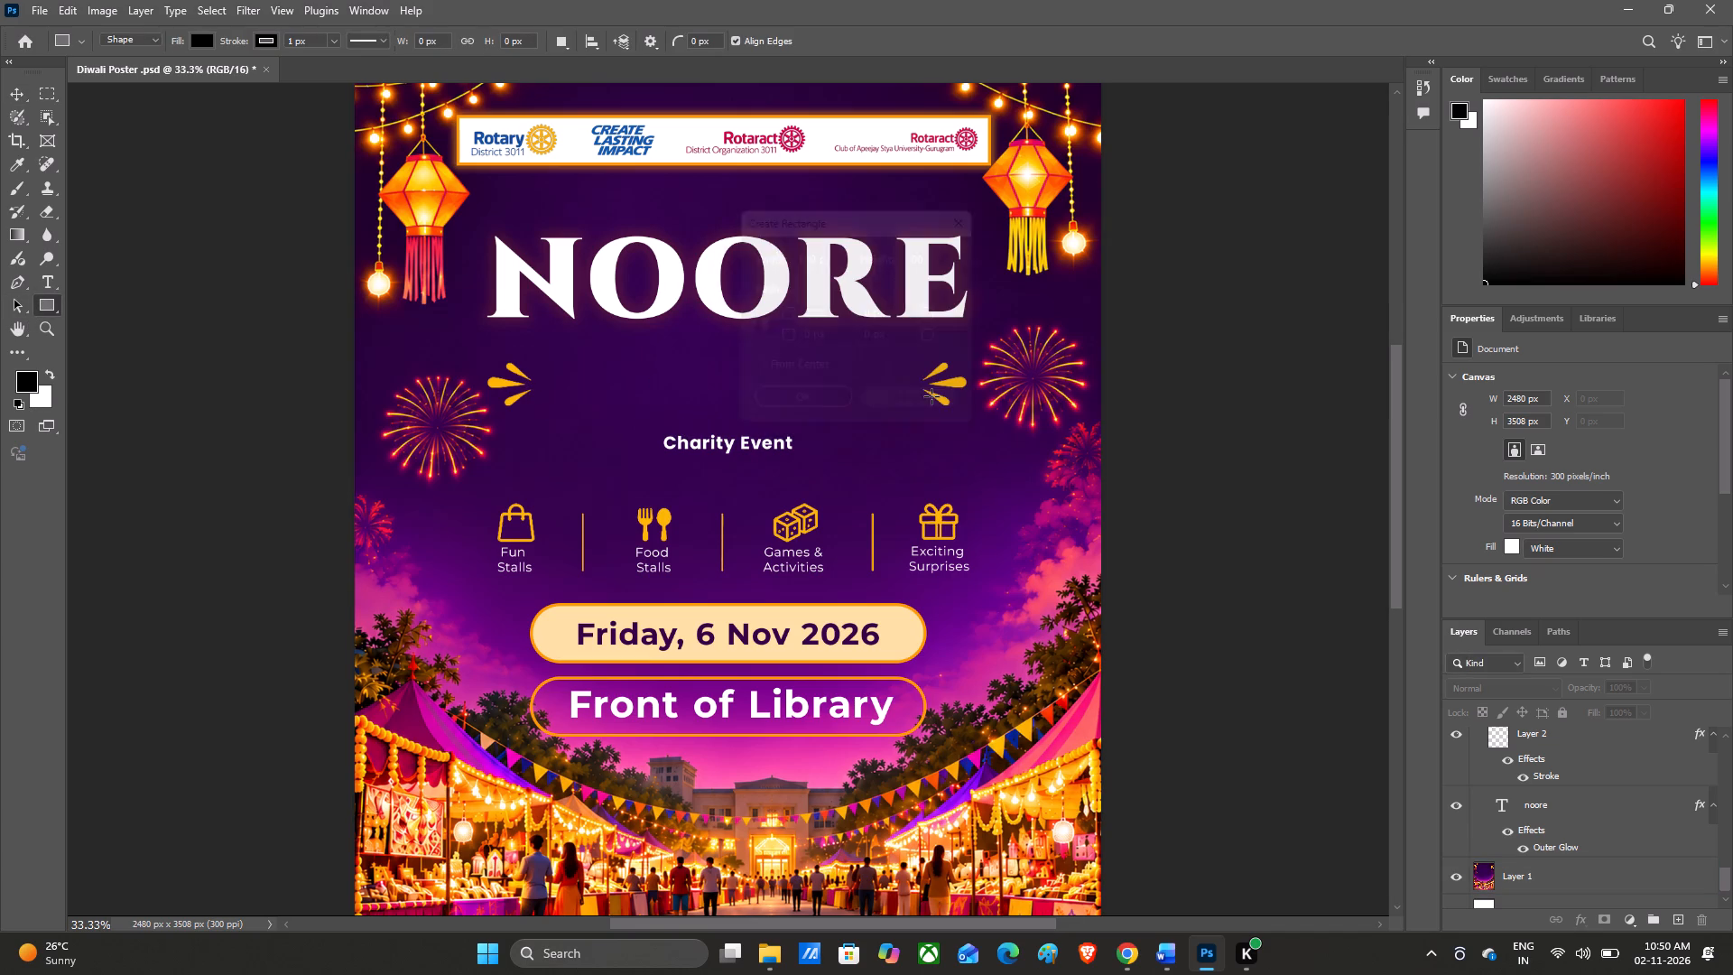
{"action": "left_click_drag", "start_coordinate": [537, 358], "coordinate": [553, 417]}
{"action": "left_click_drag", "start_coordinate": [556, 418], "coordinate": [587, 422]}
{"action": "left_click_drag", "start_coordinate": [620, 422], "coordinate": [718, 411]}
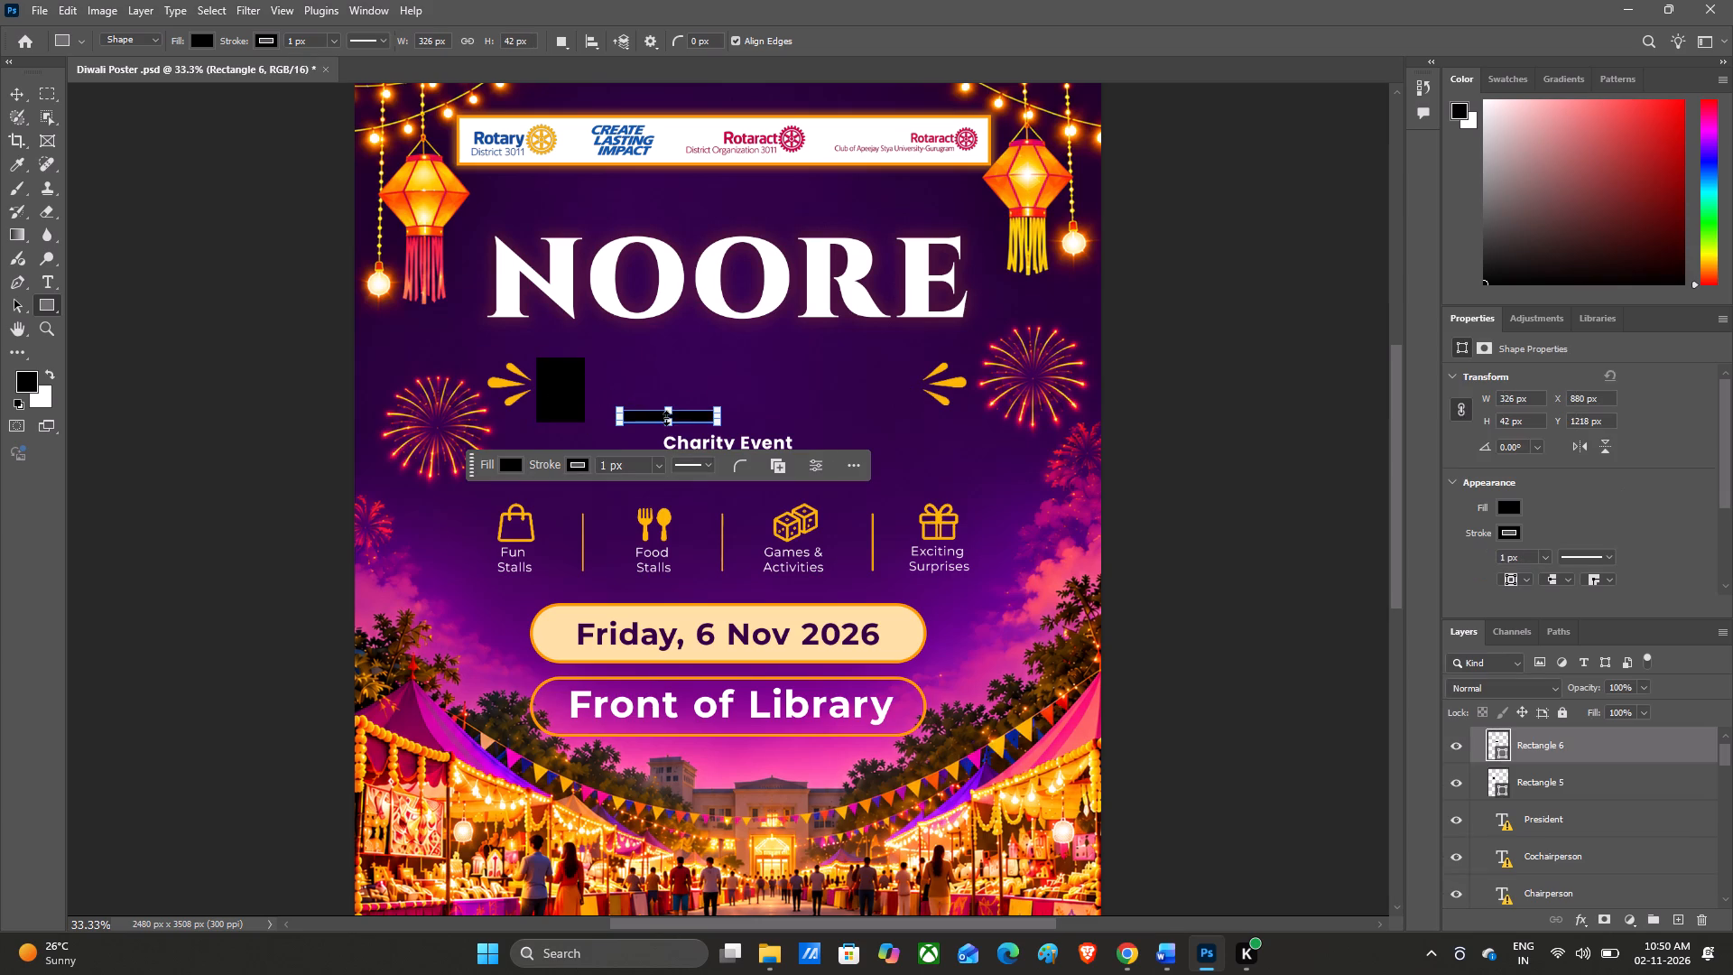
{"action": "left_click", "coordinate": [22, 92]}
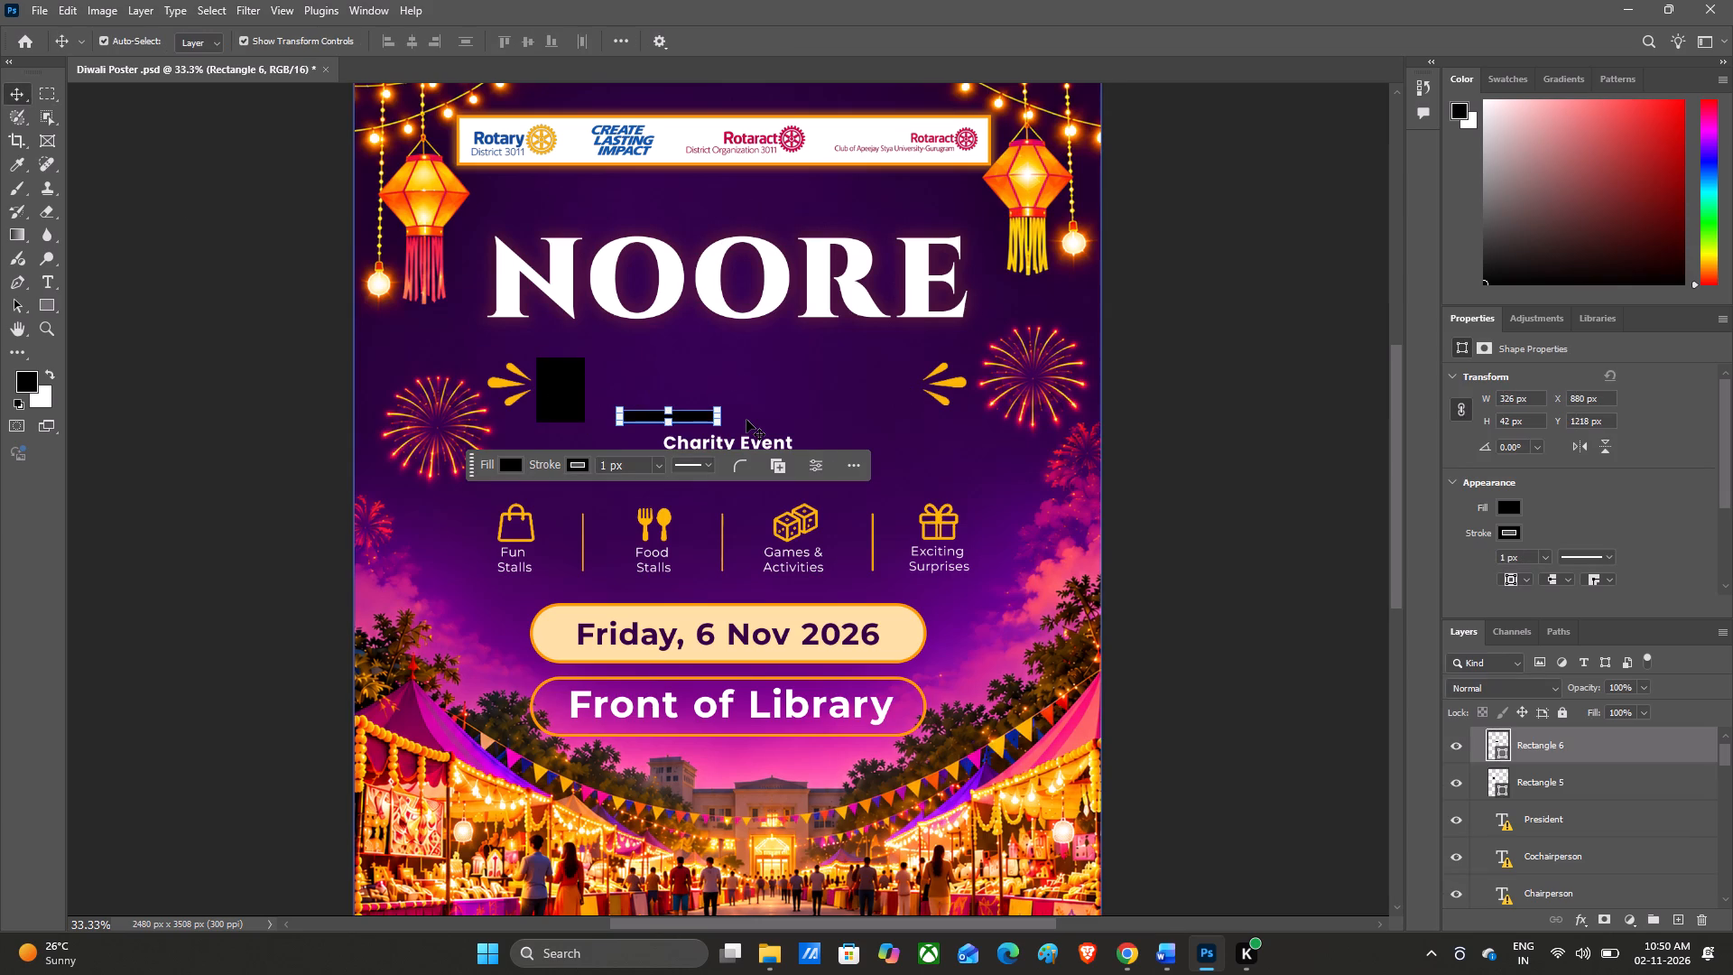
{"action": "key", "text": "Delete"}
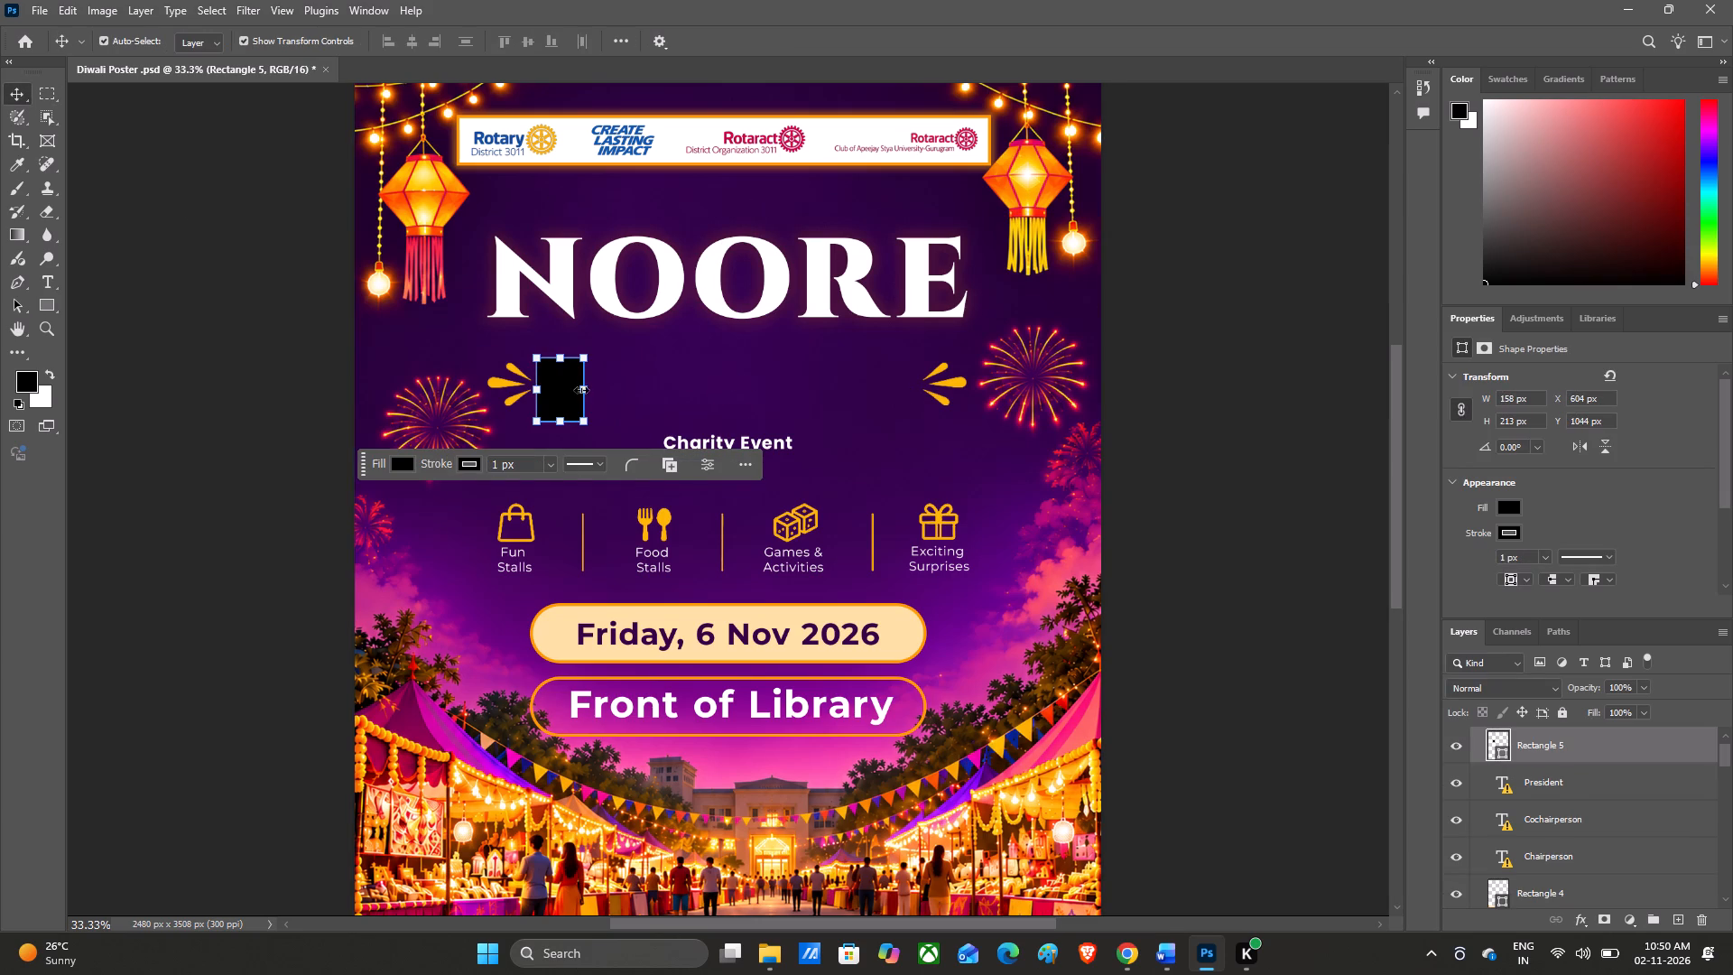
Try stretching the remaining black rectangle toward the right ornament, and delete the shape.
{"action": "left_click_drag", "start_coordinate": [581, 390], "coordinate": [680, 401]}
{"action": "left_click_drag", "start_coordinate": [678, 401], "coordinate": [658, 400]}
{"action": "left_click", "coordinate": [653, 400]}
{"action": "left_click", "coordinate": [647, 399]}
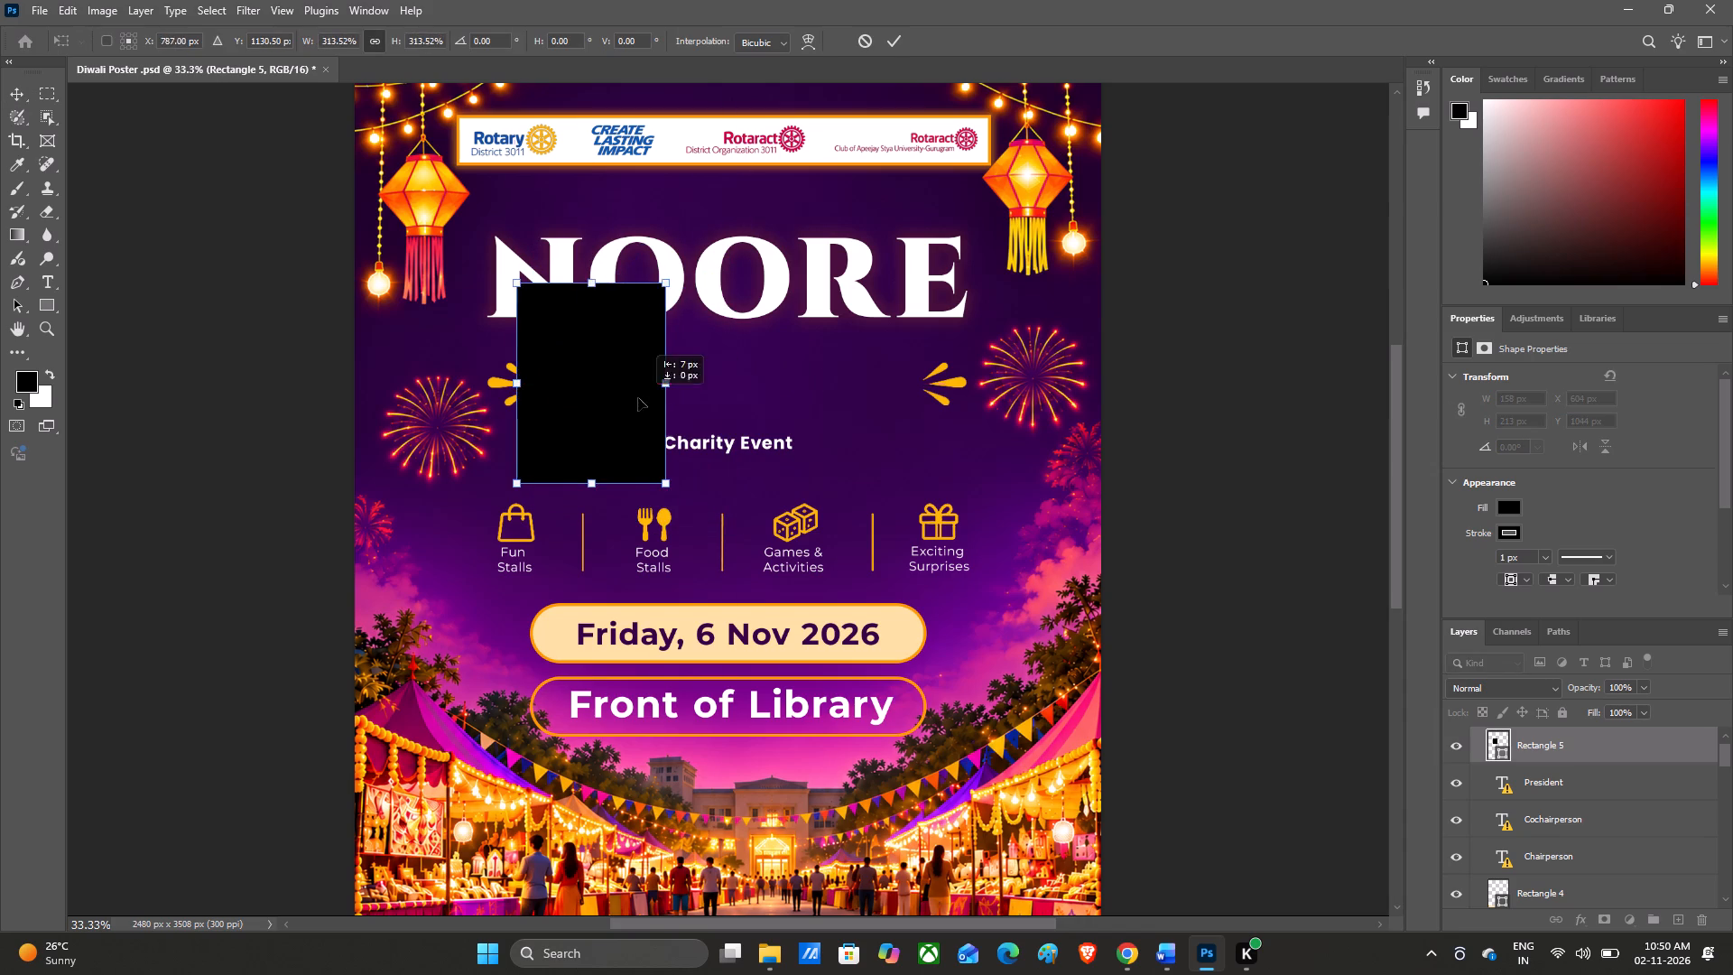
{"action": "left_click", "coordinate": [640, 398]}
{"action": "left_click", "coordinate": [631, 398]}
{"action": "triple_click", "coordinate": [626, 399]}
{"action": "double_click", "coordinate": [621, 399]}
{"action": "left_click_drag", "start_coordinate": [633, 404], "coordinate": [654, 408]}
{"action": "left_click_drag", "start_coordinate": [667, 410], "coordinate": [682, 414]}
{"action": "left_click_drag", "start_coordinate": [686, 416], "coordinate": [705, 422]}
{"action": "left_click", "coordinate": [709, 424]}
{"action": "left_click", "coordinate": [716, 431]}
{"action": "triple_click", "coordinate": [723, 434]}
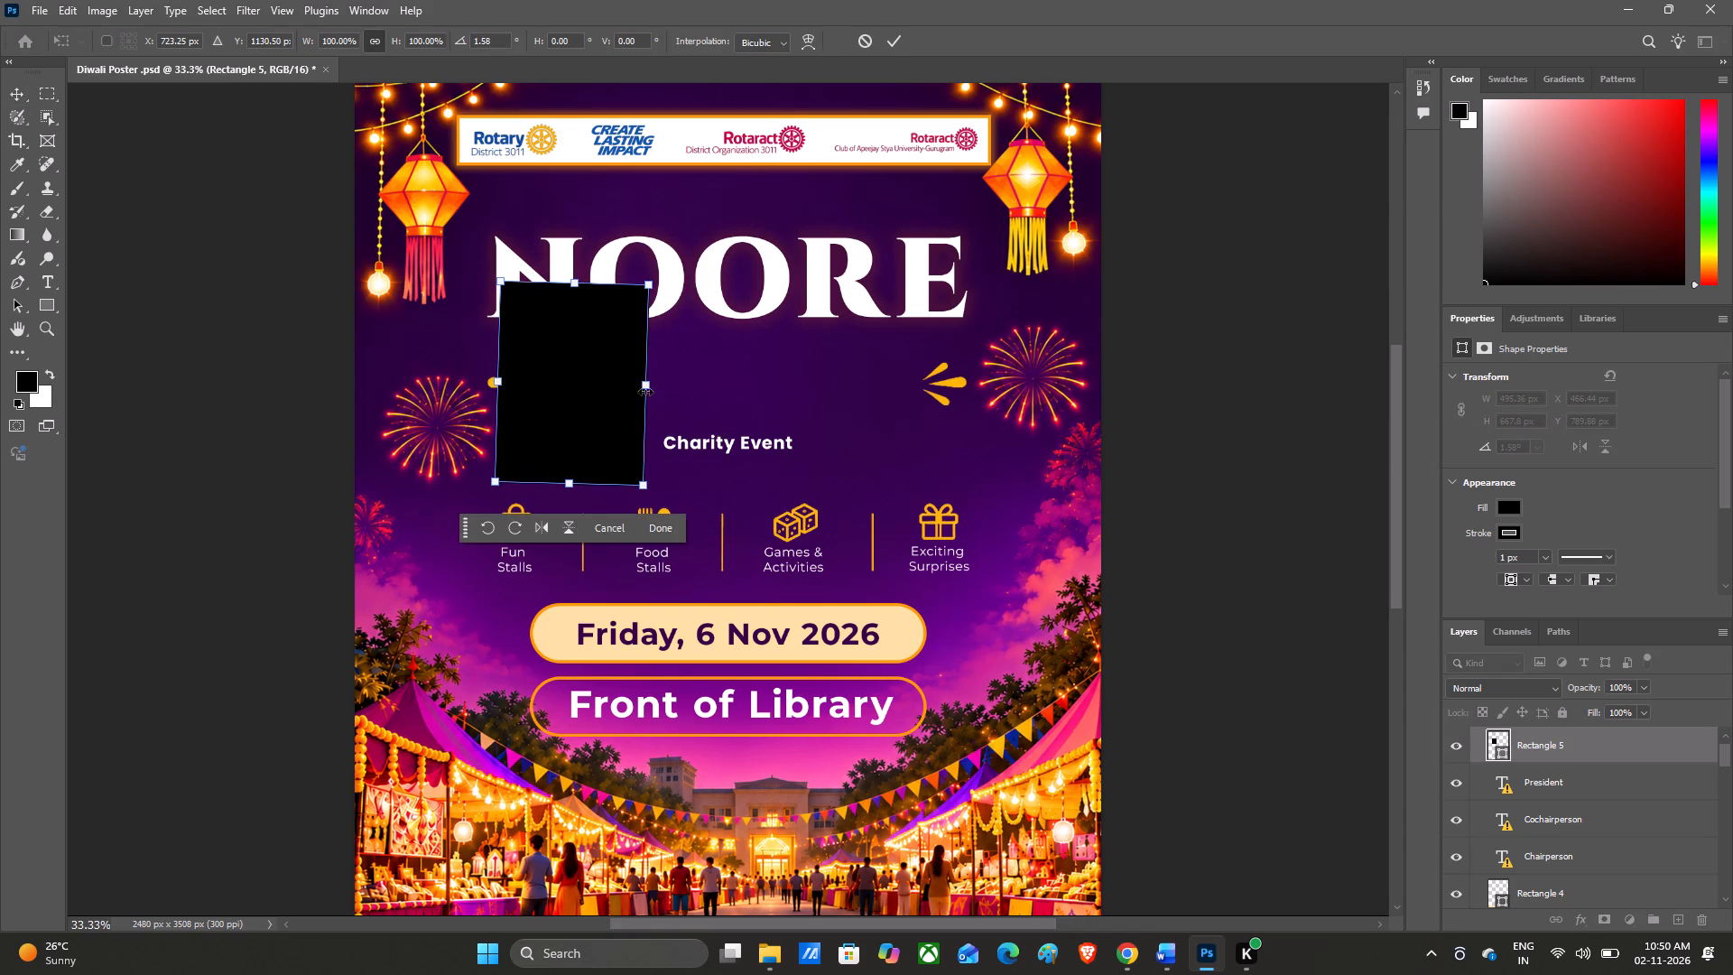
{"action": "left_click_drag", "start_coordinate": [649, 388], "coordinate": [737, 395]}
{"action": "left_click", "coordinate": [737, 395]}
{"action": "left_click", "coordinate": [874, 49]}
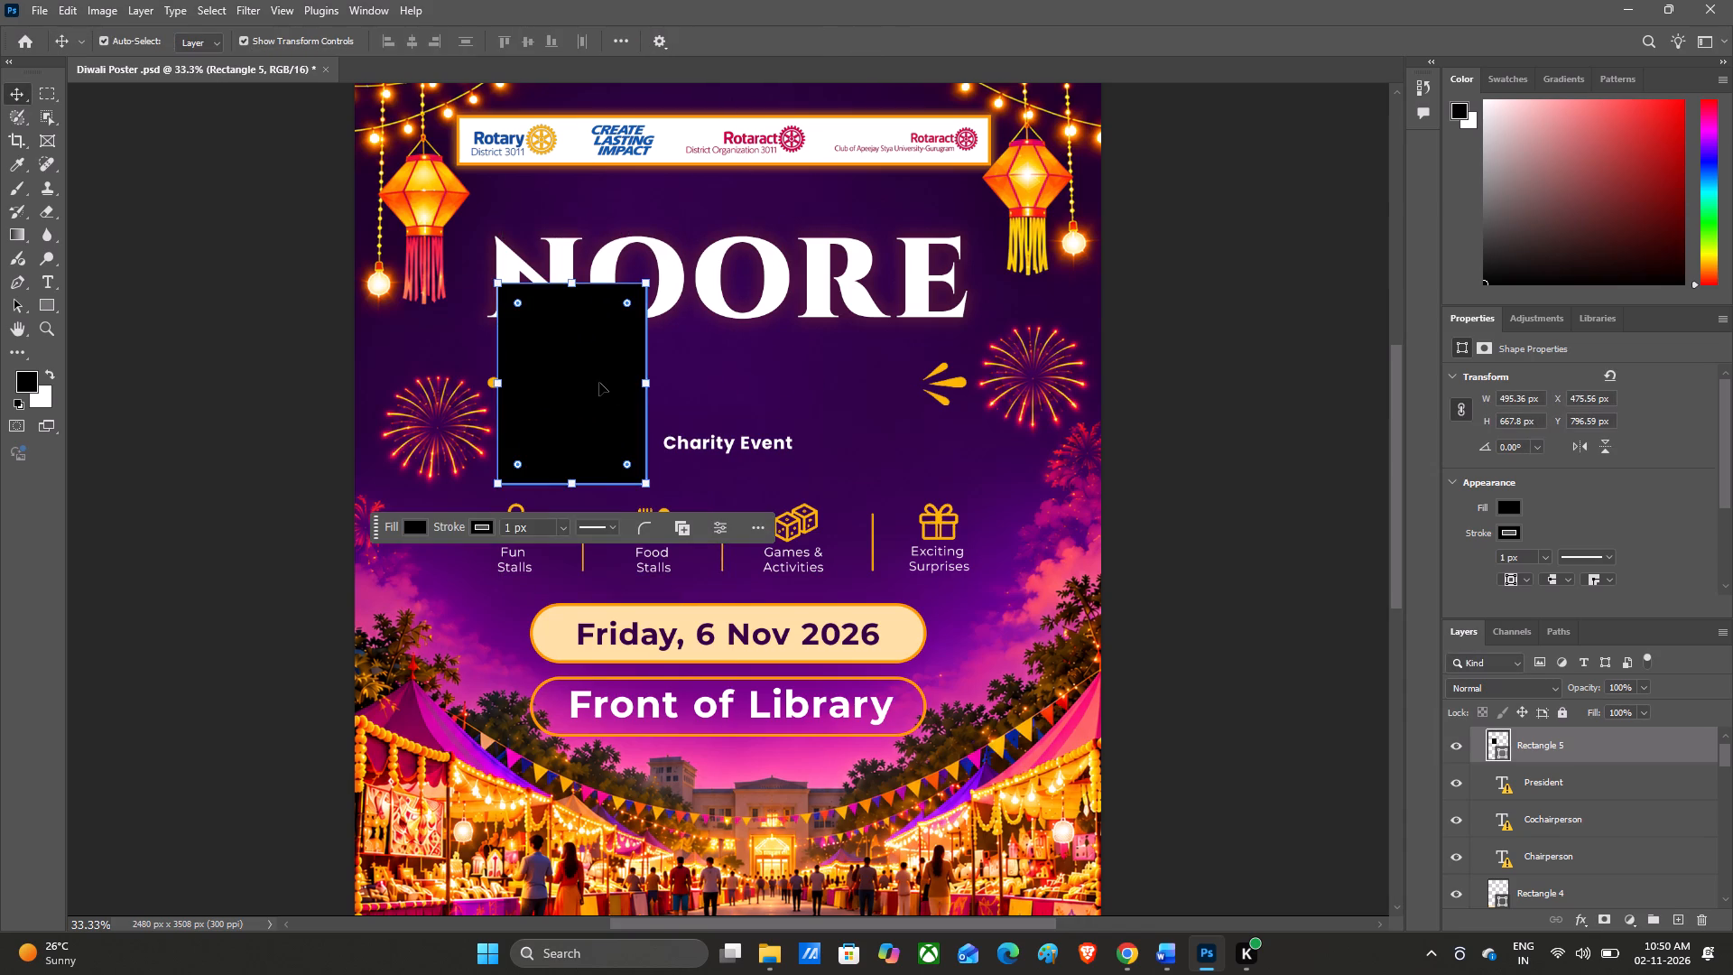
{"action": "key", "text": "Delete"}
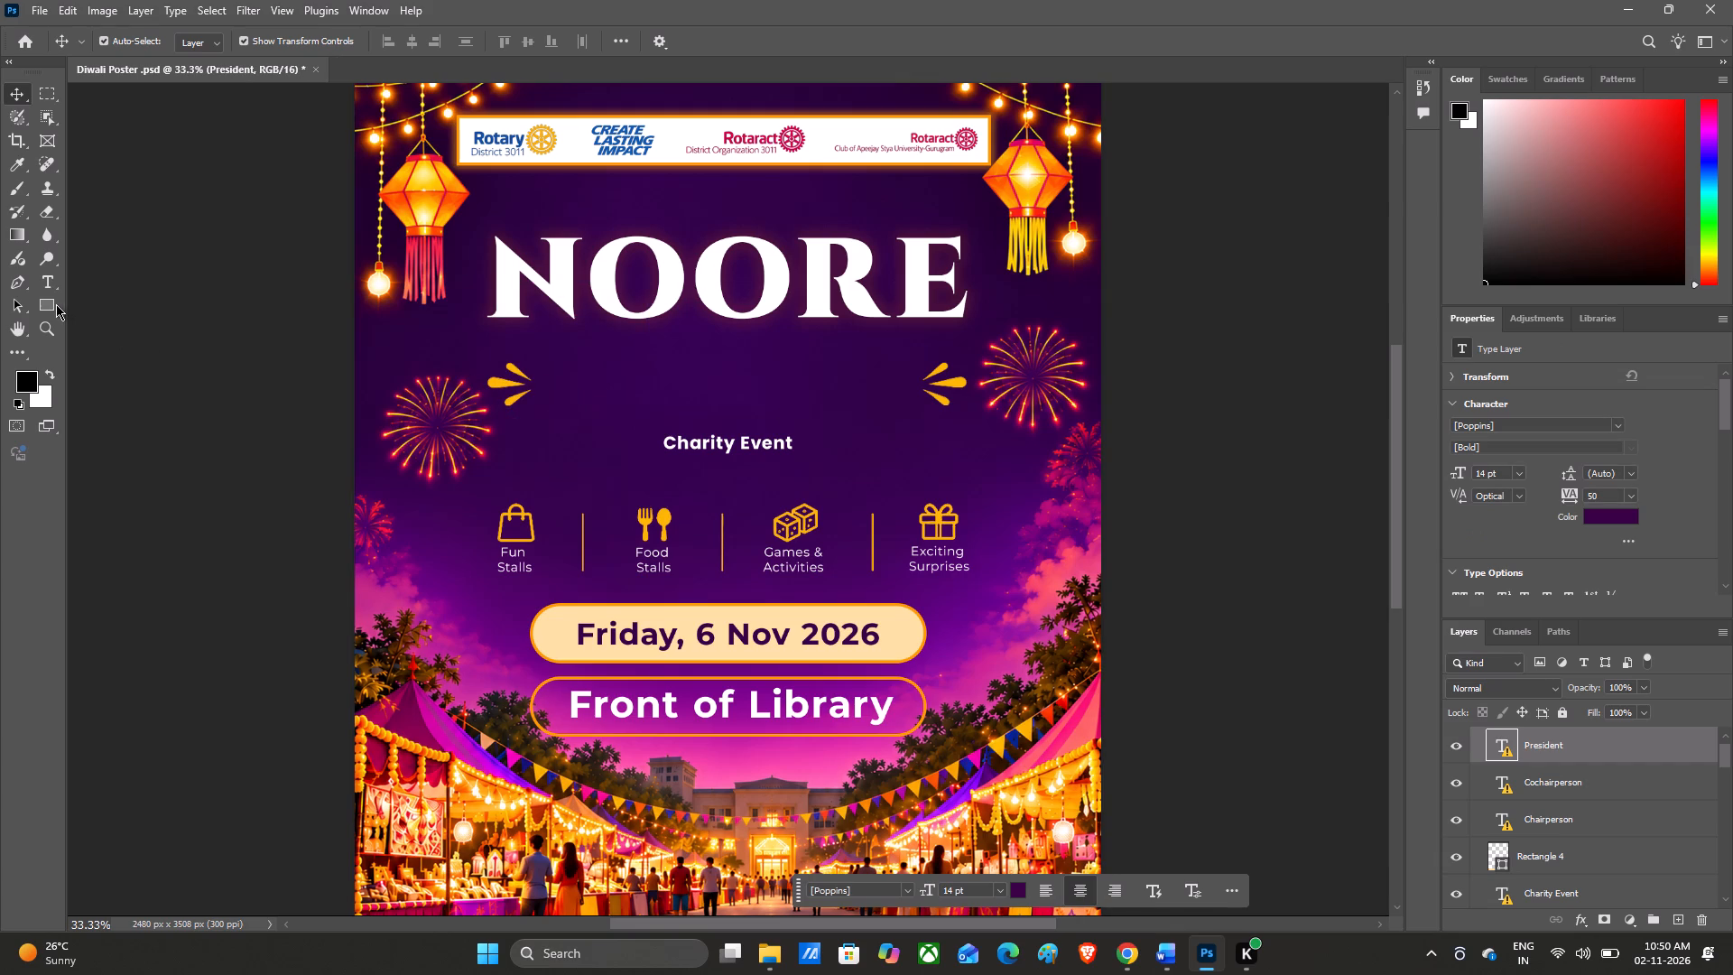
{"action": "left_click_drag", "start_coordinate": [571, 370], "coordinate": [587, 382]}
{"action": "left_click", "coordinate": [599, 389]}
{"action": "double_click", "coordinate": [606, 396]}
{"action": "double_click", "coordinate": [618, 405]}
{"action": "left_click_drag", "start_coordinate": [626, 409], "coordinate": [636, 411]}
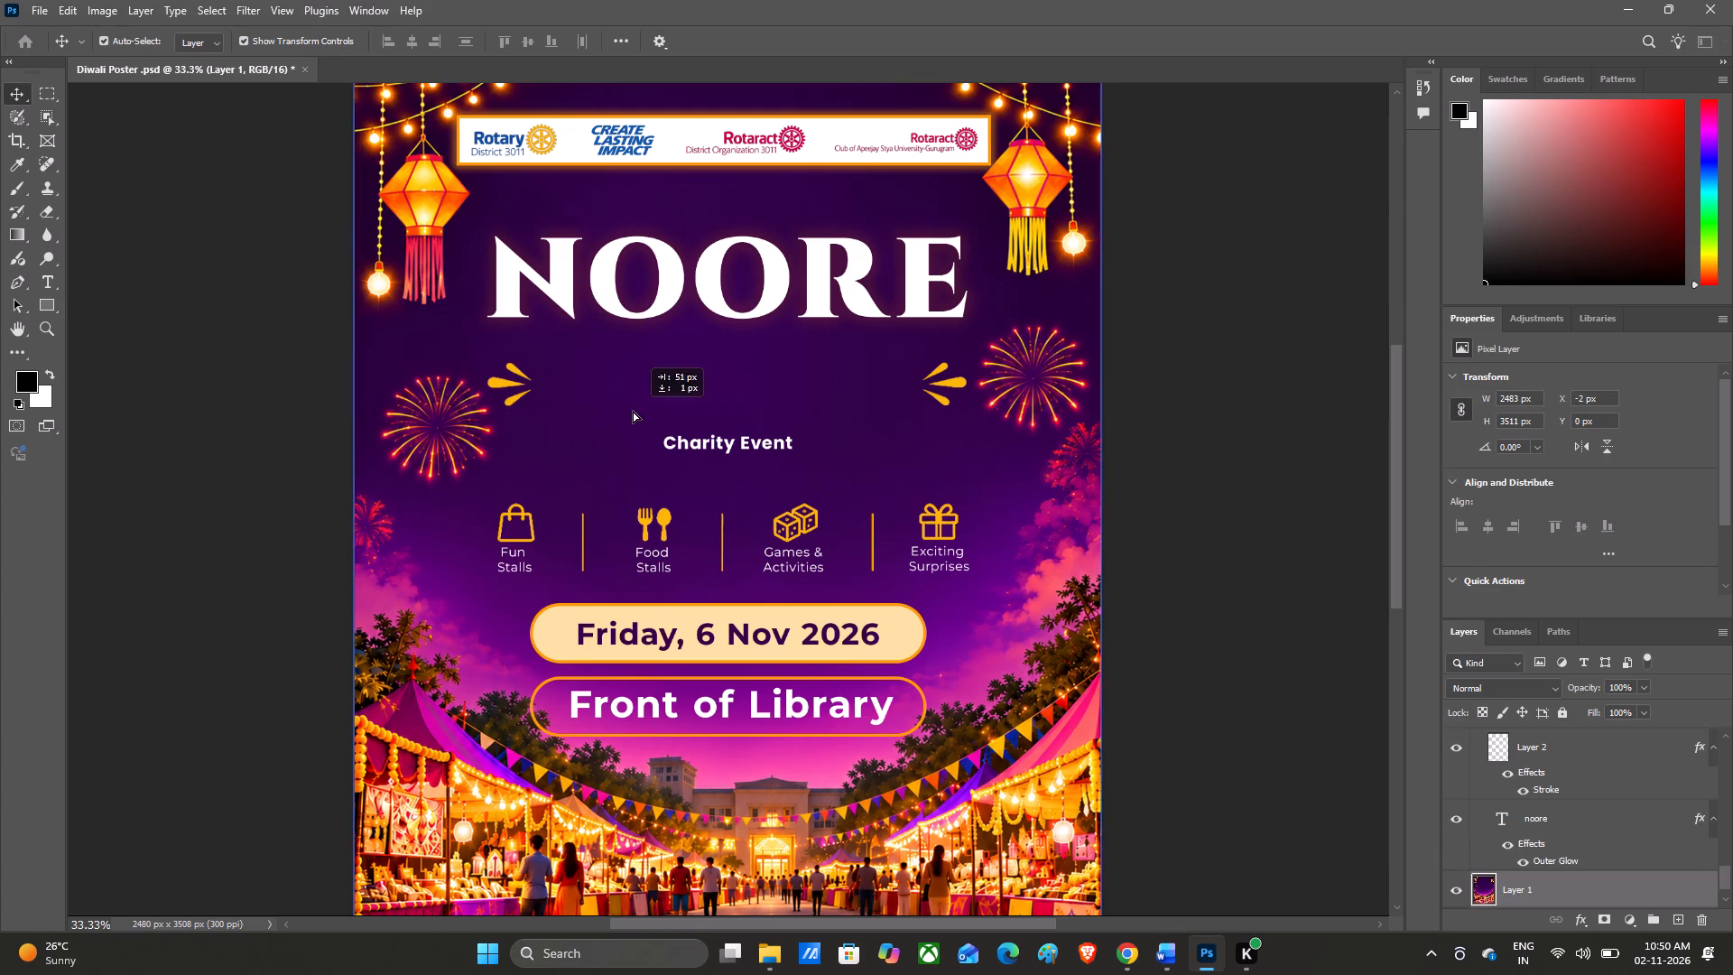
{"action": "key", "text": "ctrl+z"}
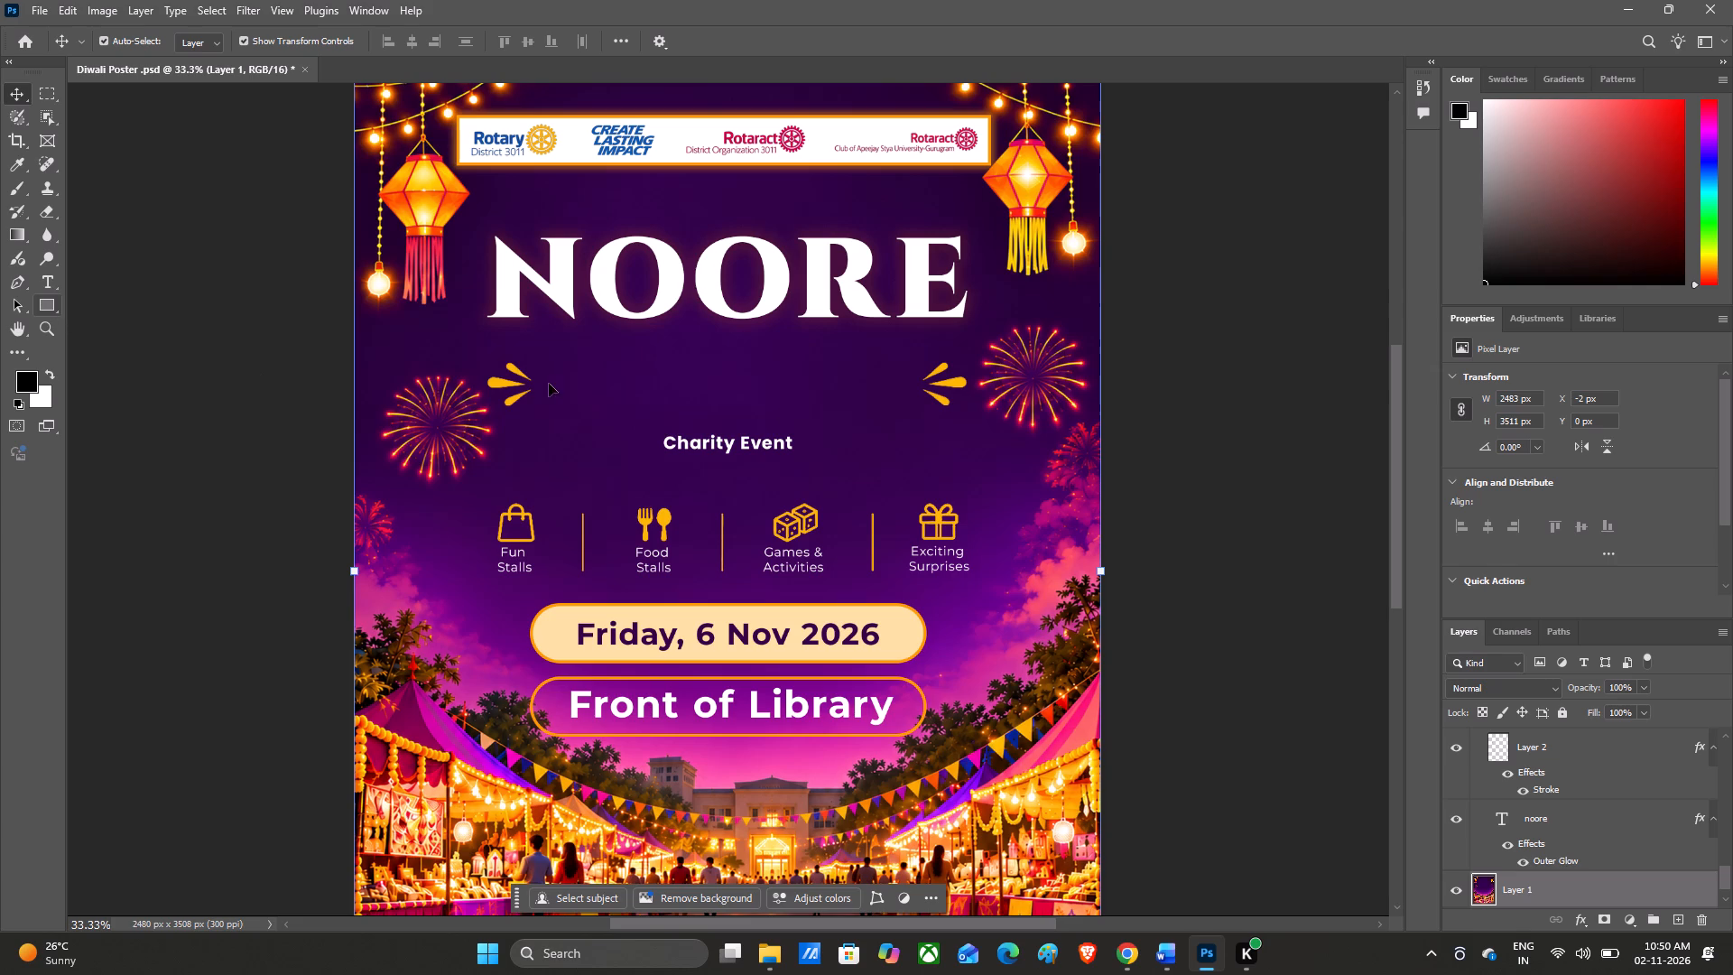
Draw a black rectangle about 869 × 120 px between the two ray ornaments below the NOORE title.
{"action": "left_click", "coordinate": [40, 305]}
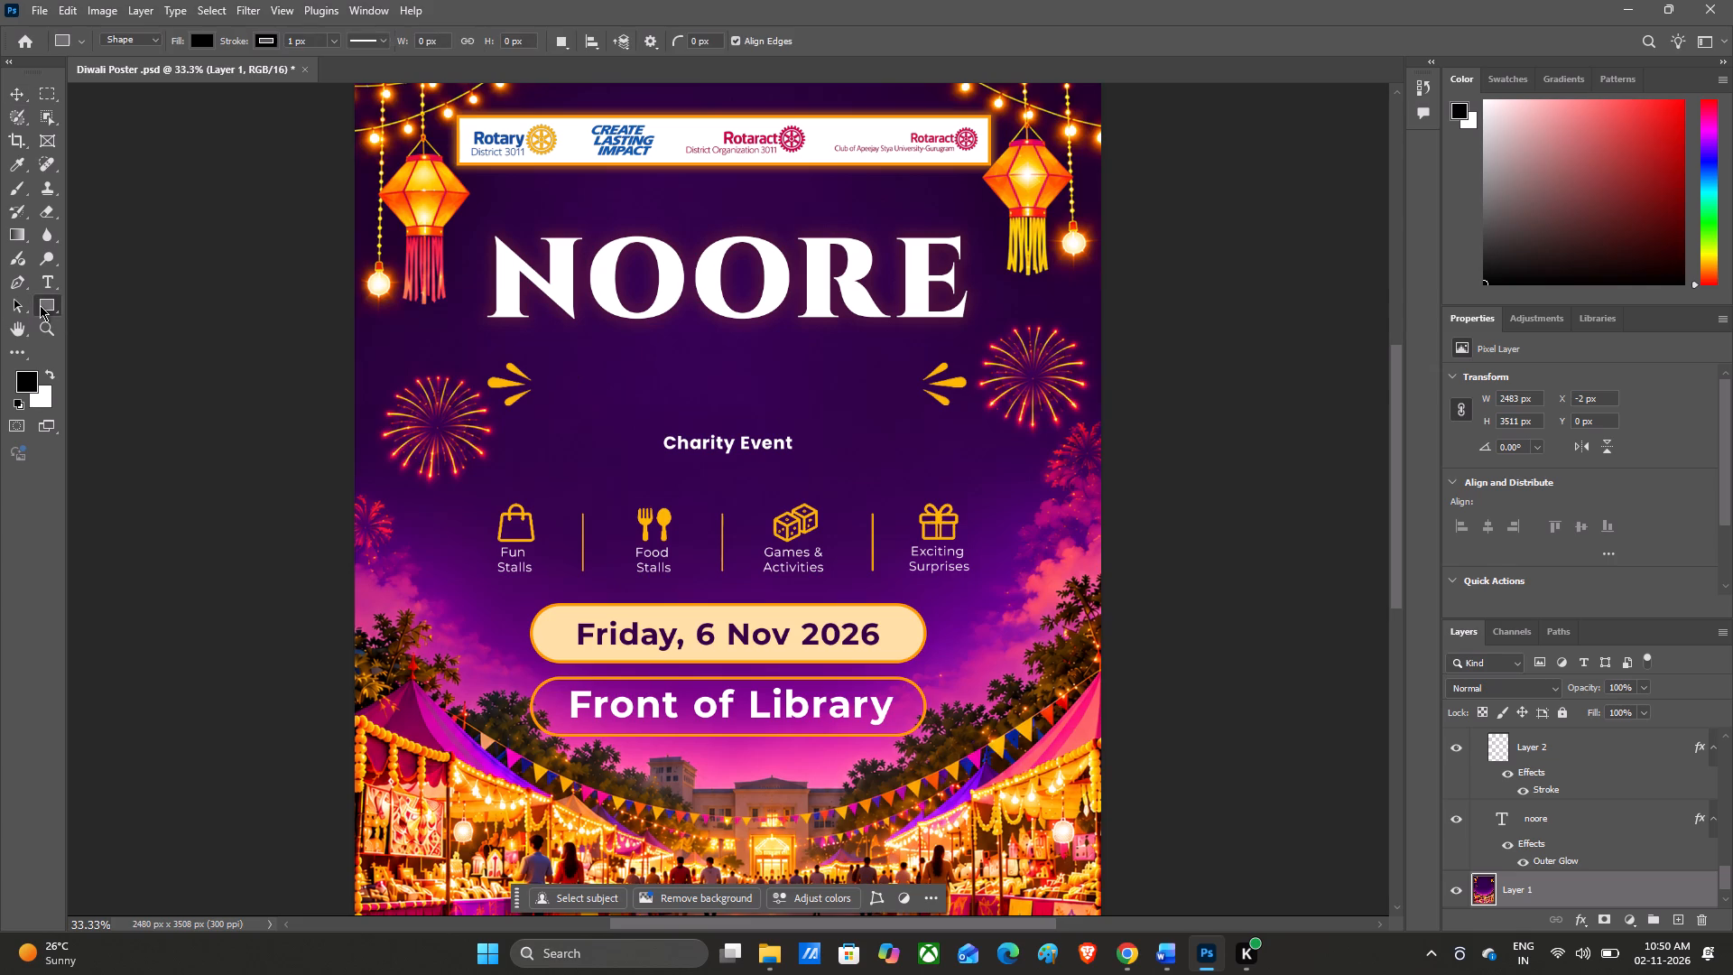
{"action": "left_click", "coordinate": [542, 363]}
{"action": "left_click_drag", "start_coordinate": [542, 363], "coordinate": [553, 386]}
{"action": "left_click_drag", "start_coordinate": [557, 389], "coordinate": [570, 390]}
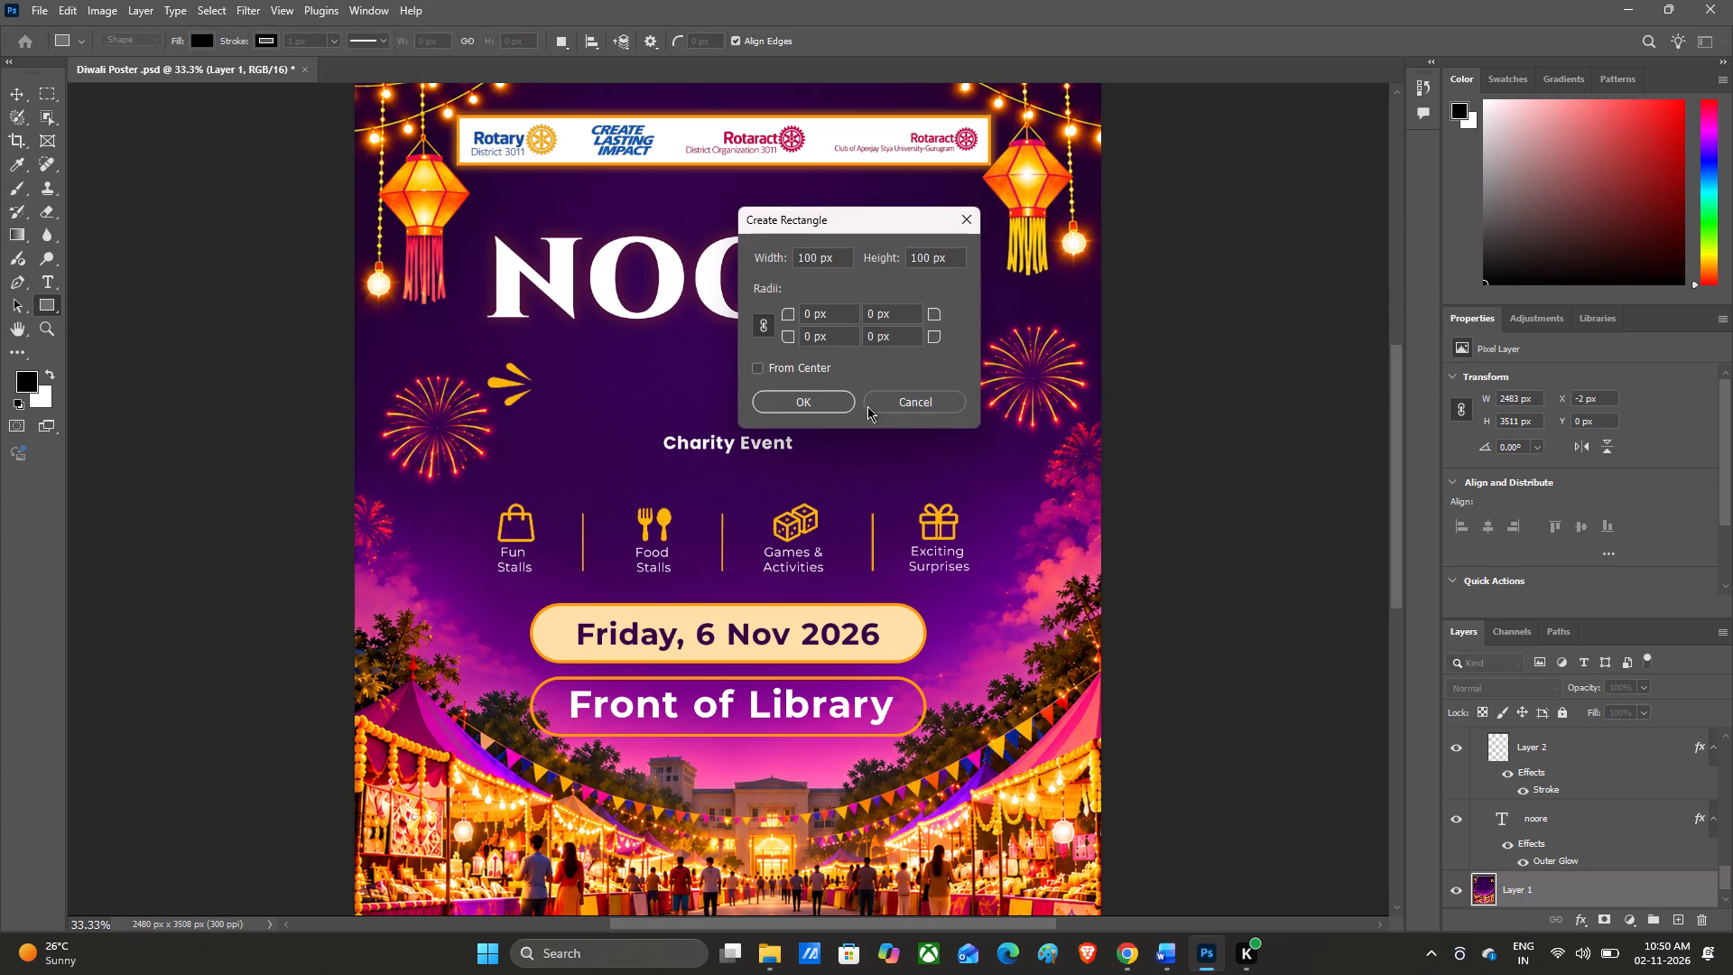
{"action": "left_click", "coordinate": [945, 400]}
{"action": "left_click", "coordinate": [591, 375]}
{"action": "left_click_drag", "start_coordinate": [609, 376], "coordinate": [639, 378]}
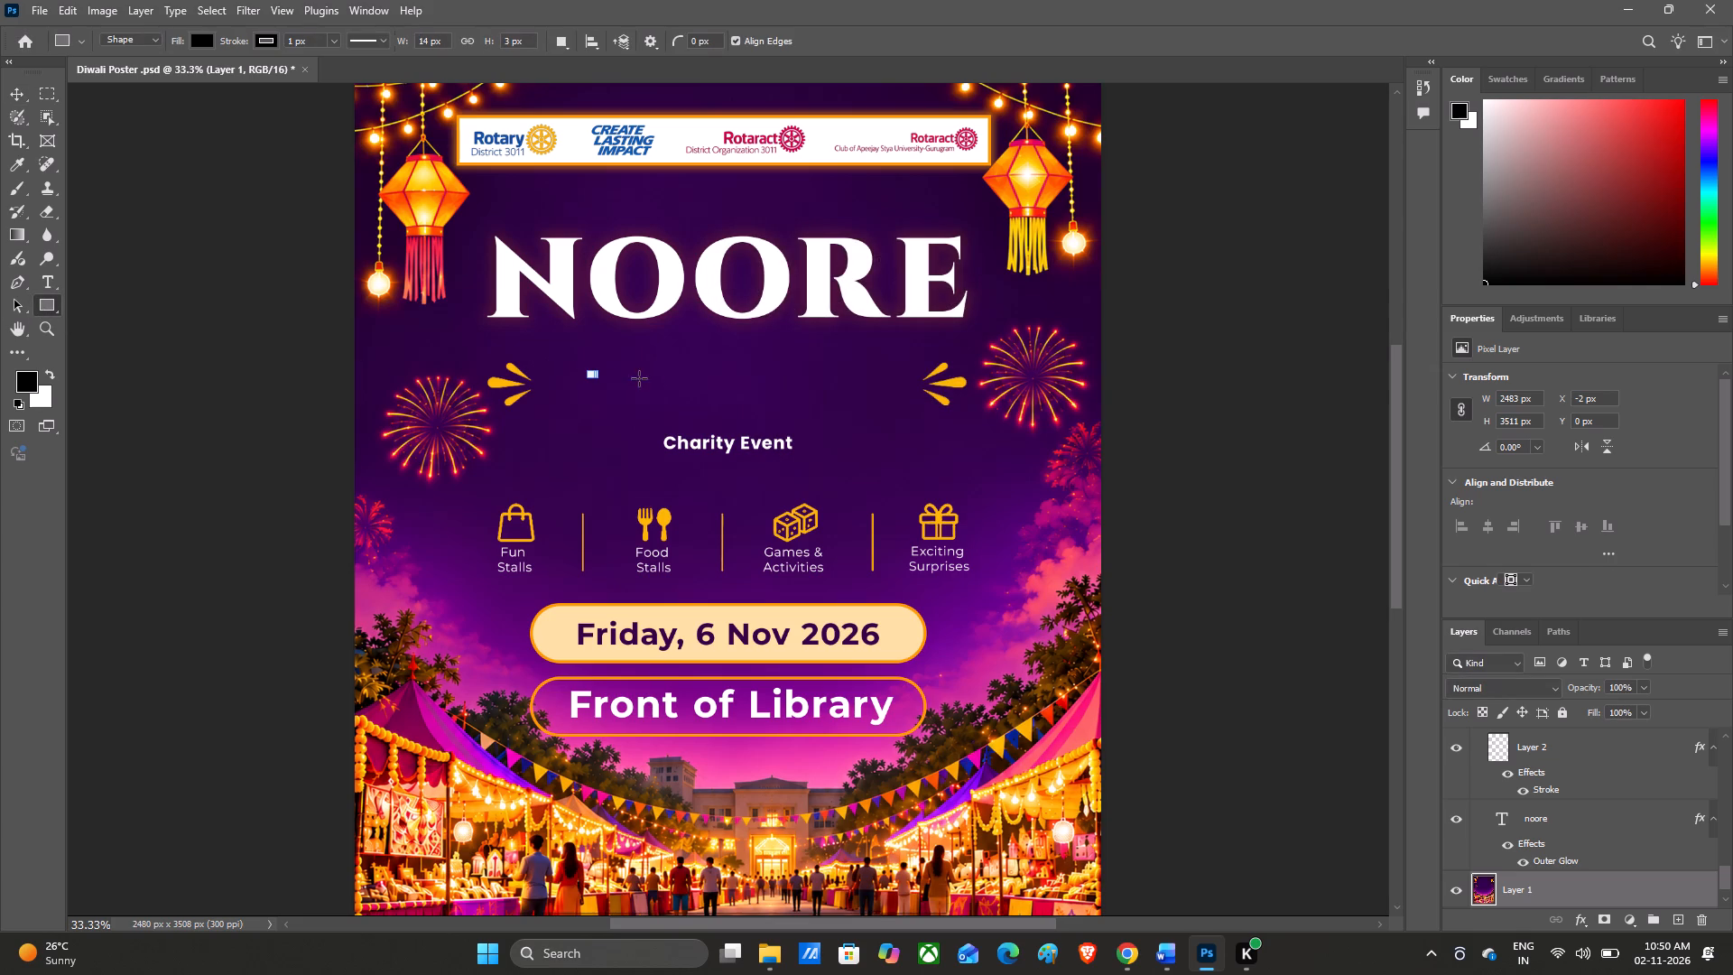
{"action": "left_click_drag", "start_coordinate": [644, 378], "coordinate": [799, 405]}
{"action": "left_click_drag", "start_coordinate": [639, 378], "coordinate": [637, 378]}
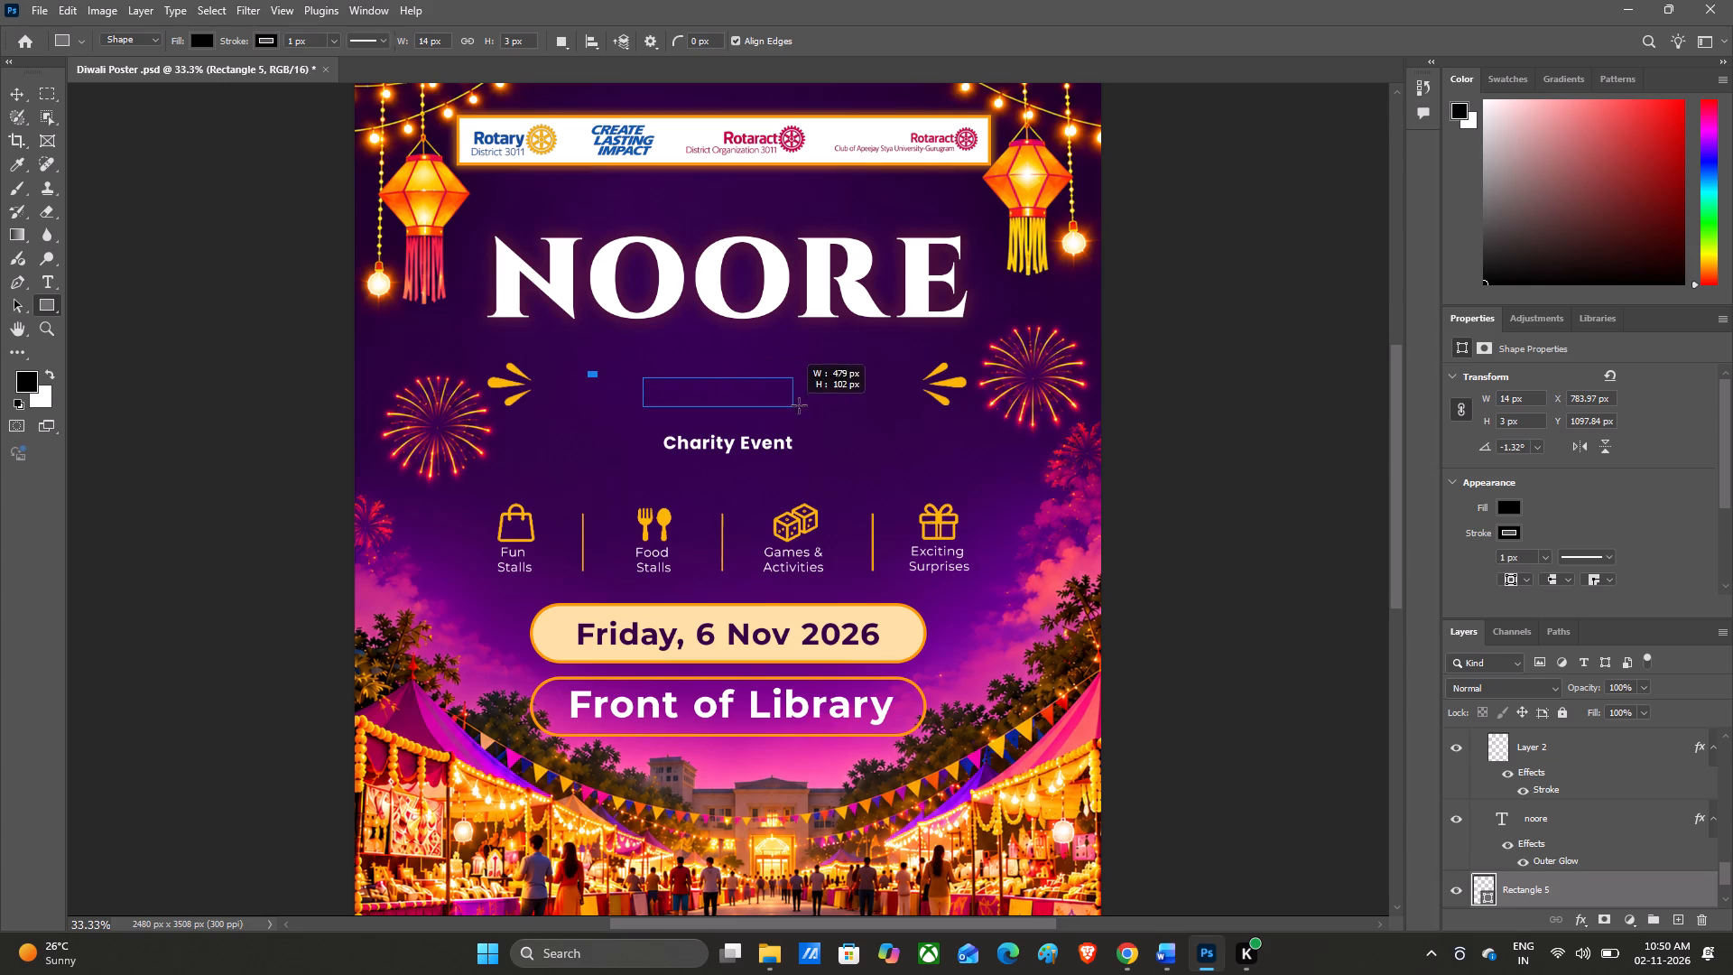
{"action": "left_click_drag", "start_coordinate": [799, 405], "coordinate": [904, 413]}
{"action": "double_click", "coordinate": [905, 413]}
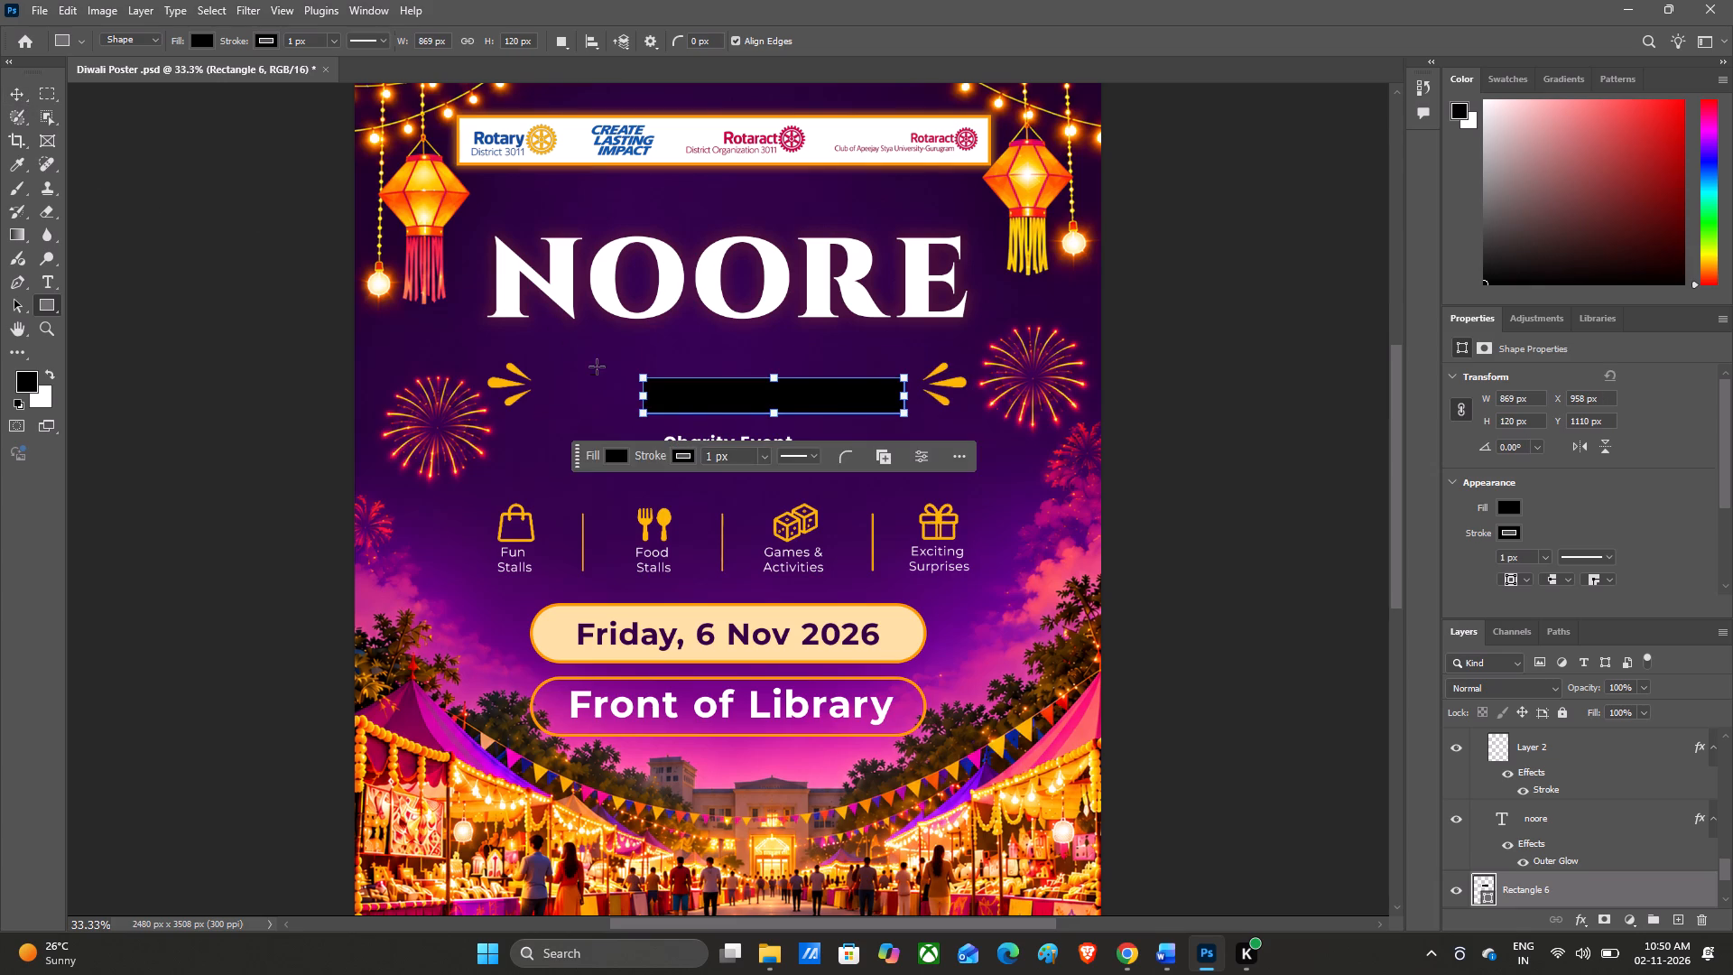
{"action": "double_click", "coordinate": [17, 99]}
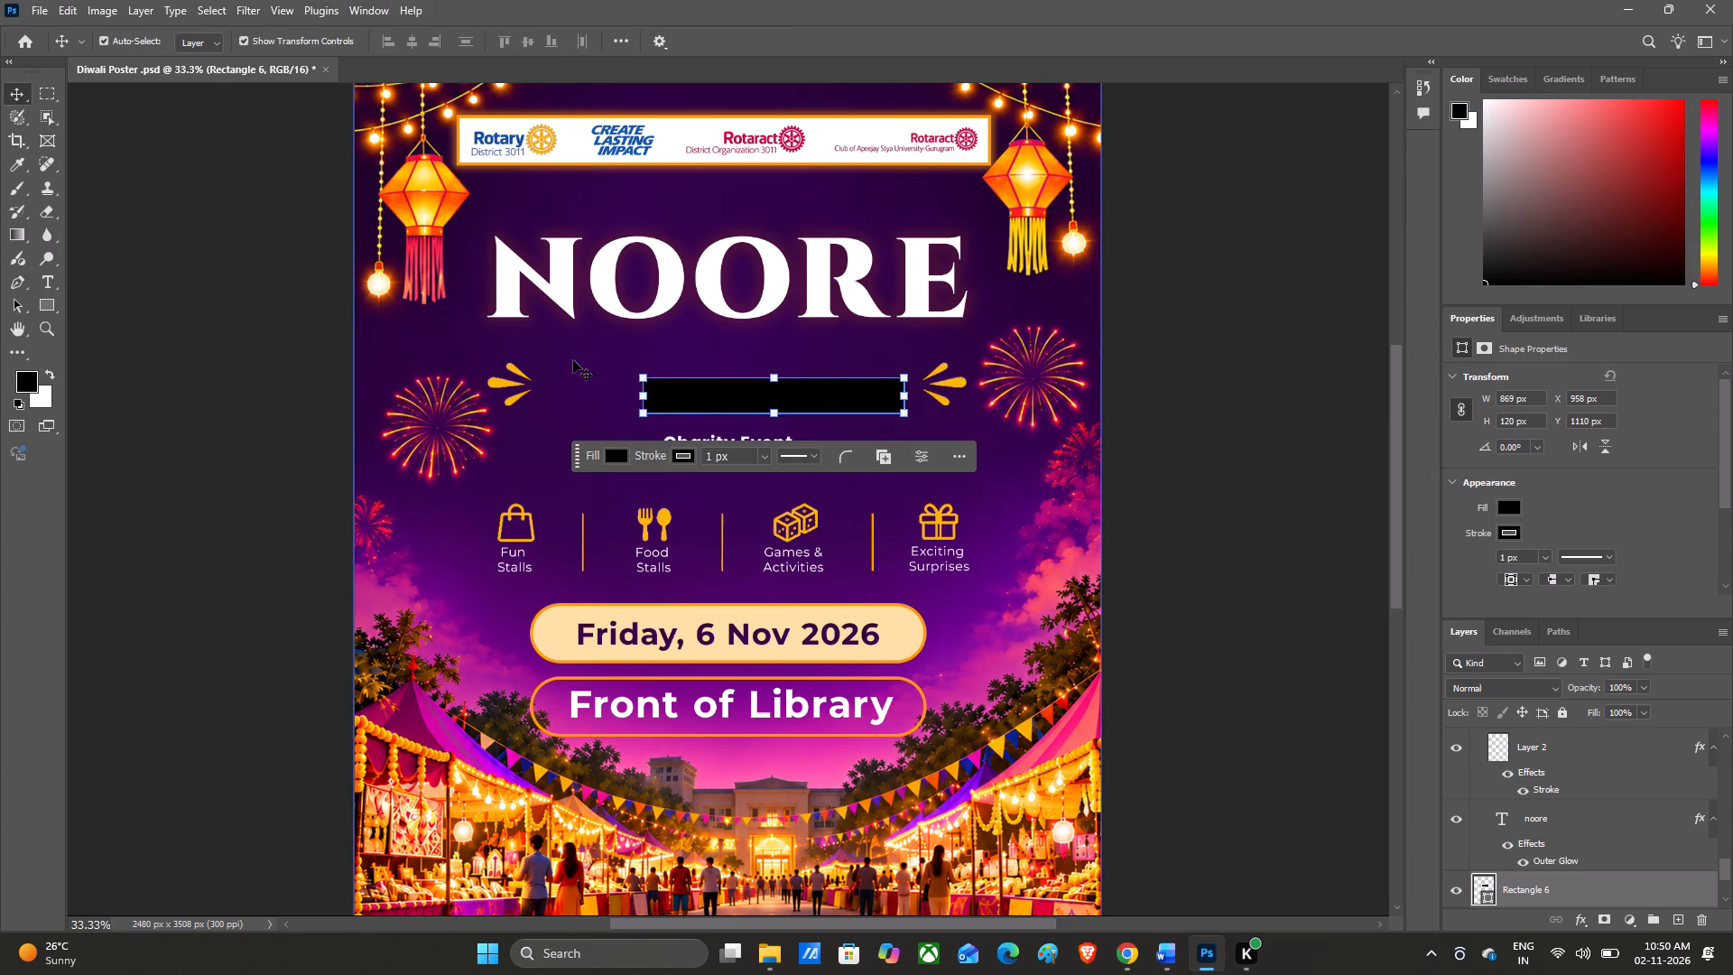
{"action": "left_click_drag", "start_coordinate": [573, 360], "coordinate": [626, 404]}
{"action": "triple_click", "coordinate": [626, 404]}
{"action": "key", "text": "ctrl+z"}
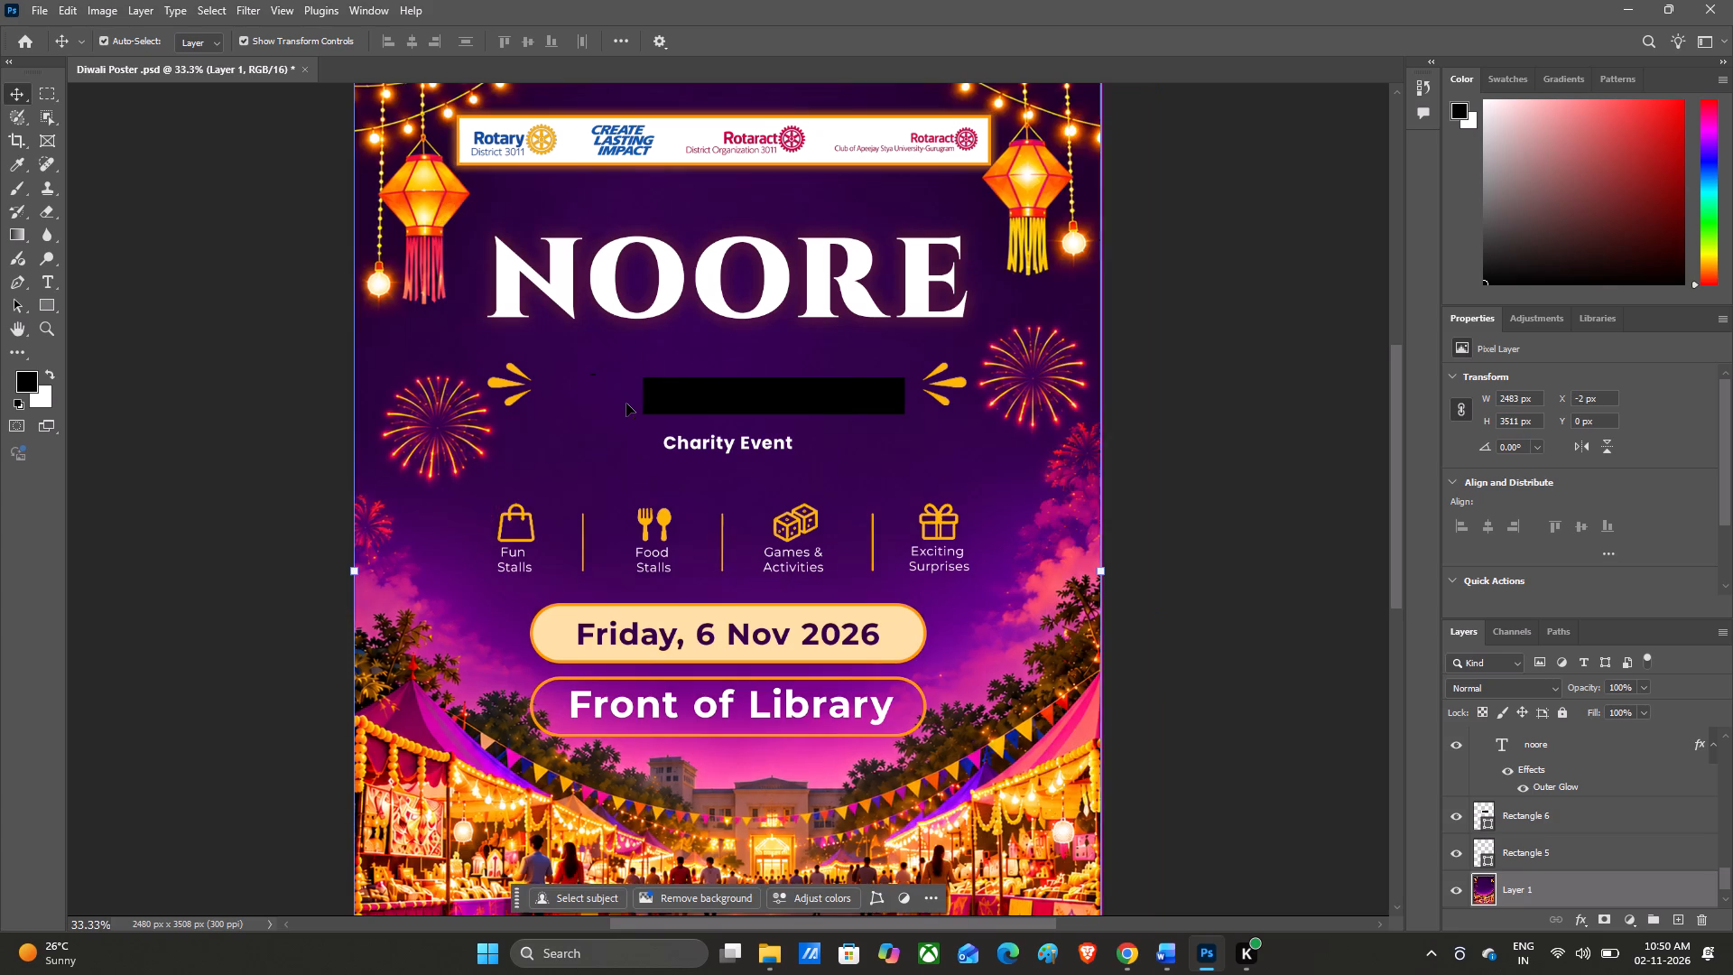
Lock the background image layer, Layer 1.
{"action": "left_click", "coordinate": [1564, 718]}
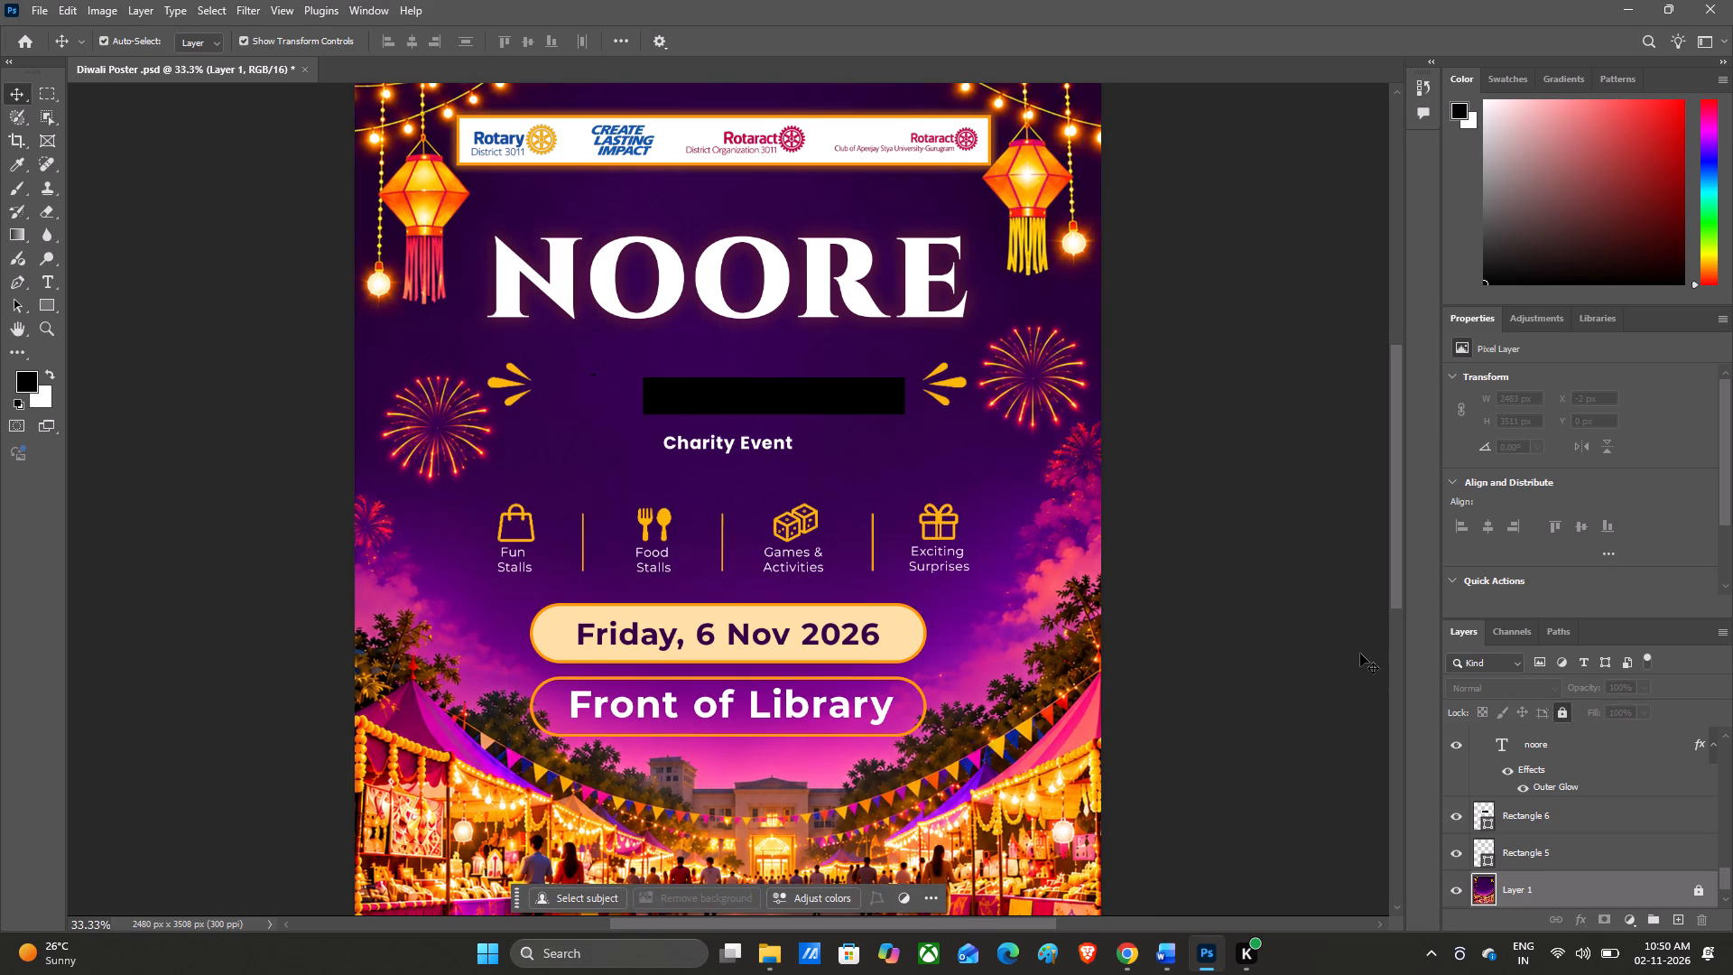
Select the tiny stray 14 × 3 px rectangle near the left ornament and delete it.
{"action": "left_click_drag", "start_coordinate": [580, 358], "coordinate": [604, 369]}
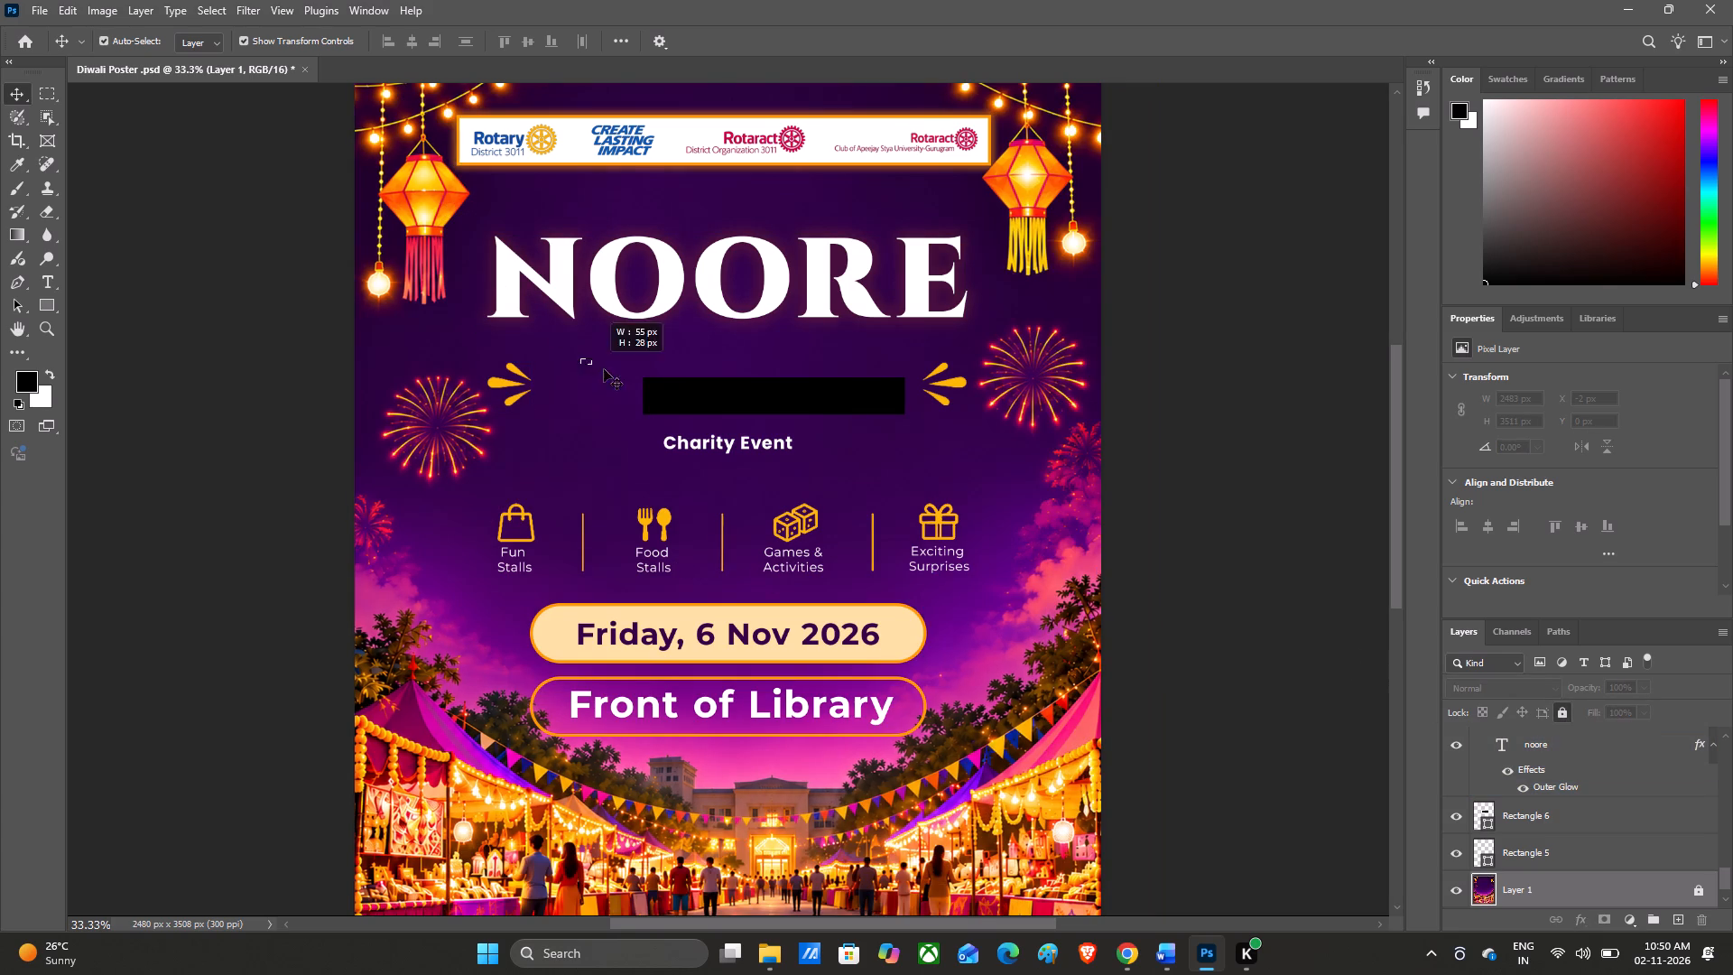
{"action": "left_click_drag", "start_coordinate": [604, 369], "coordinate": [646, 404]}
{"action": "left_click_drag", "start_coordinate": [569, 451], "coordinate": [566, 422]}
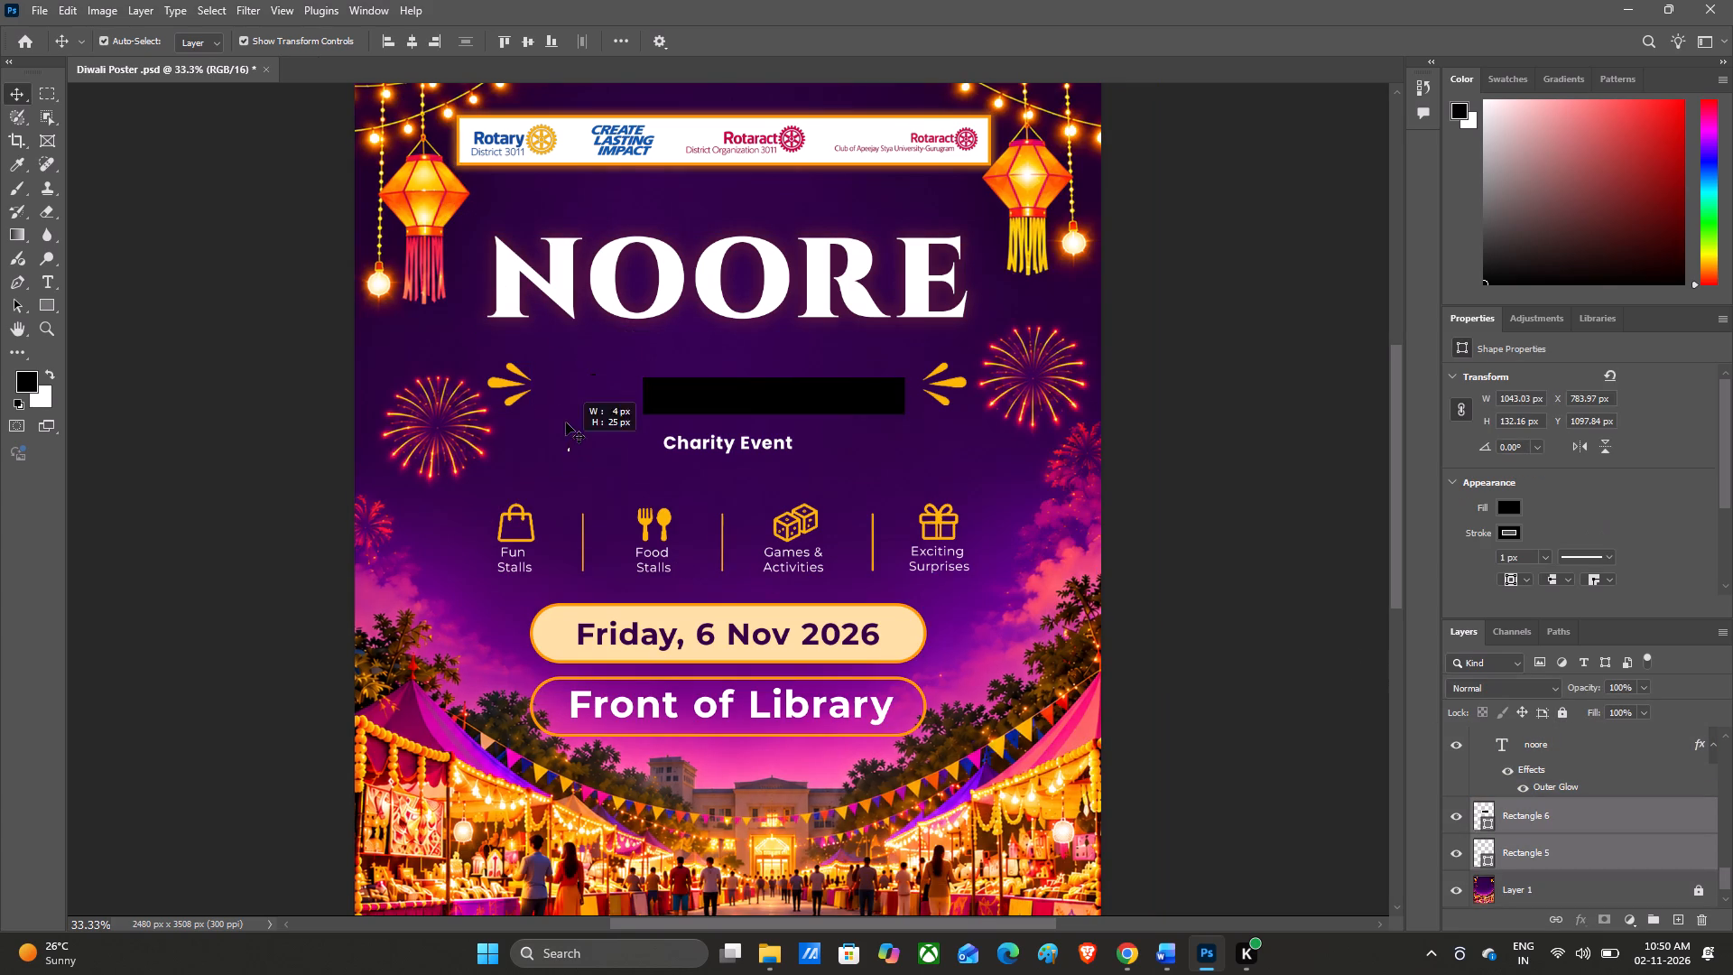
{"action": "left_click_drag", "start_coordinate": [566, 422], "coordinate": [617, 350]}
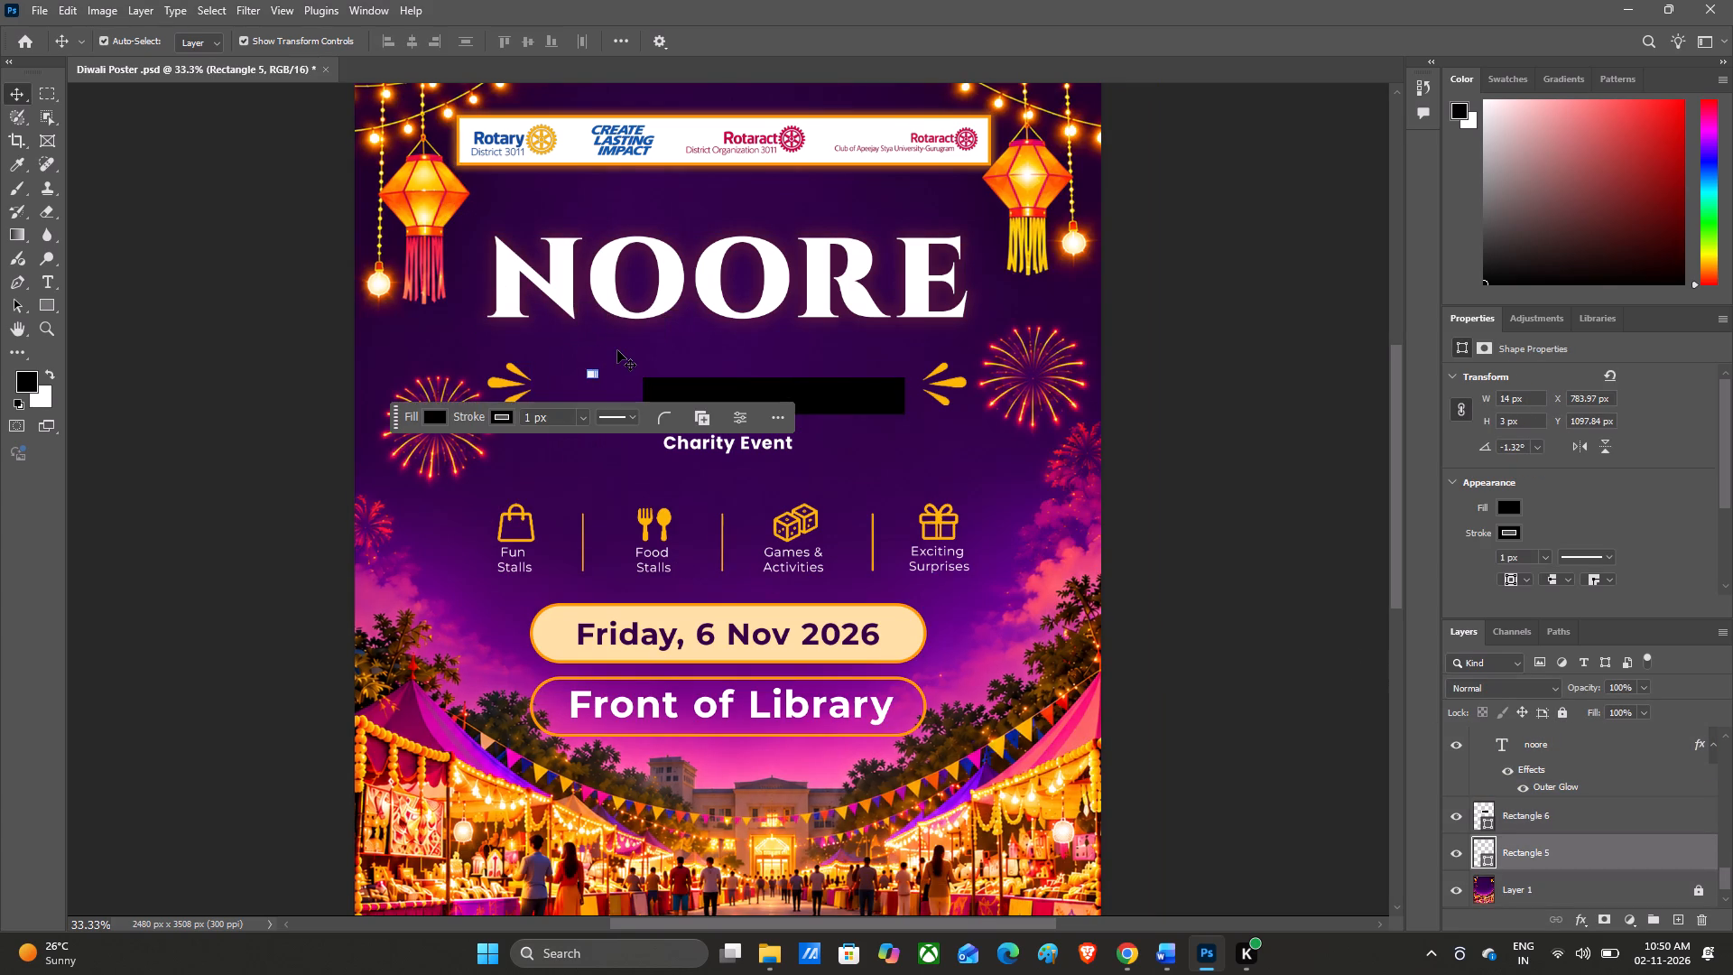
{"action": "key", "text": "Delete"}
Move the black rectangle about 370 px left and 39 px up, against the left ornament and vertically centred with it.
{"action": "left_click", "coordinate": [717, 393]}
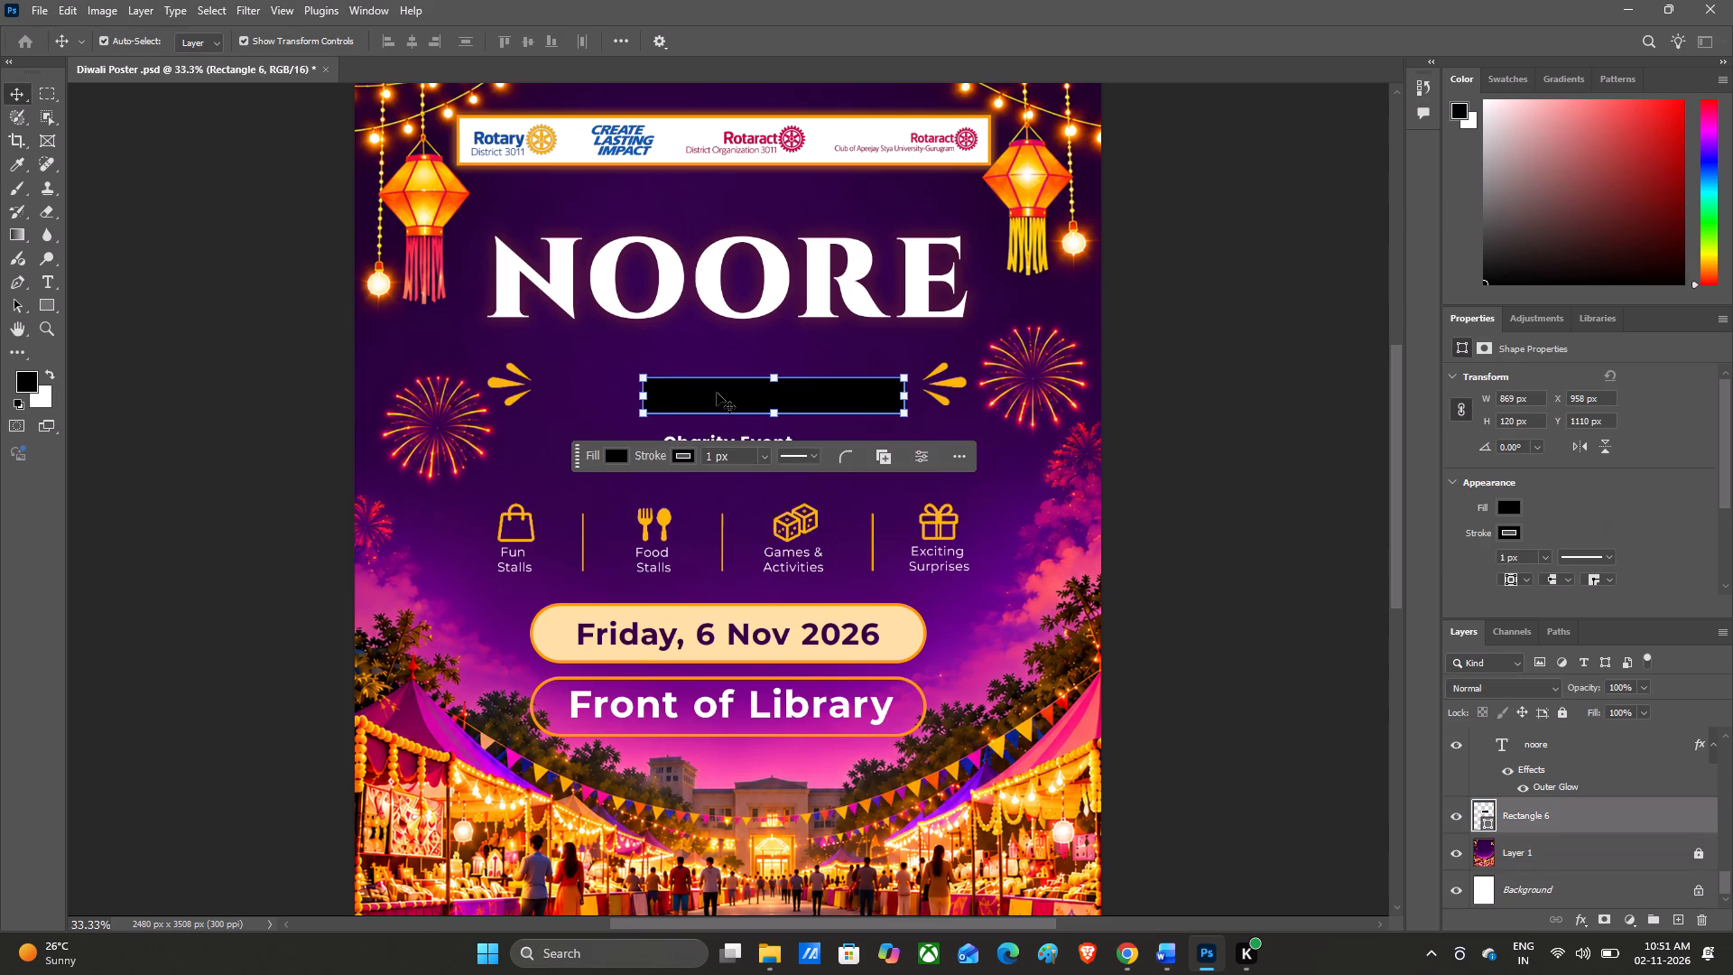
{"action": "left_click_drag", "start_coordinate": [687, 394], "coordinate": [579, 382]}
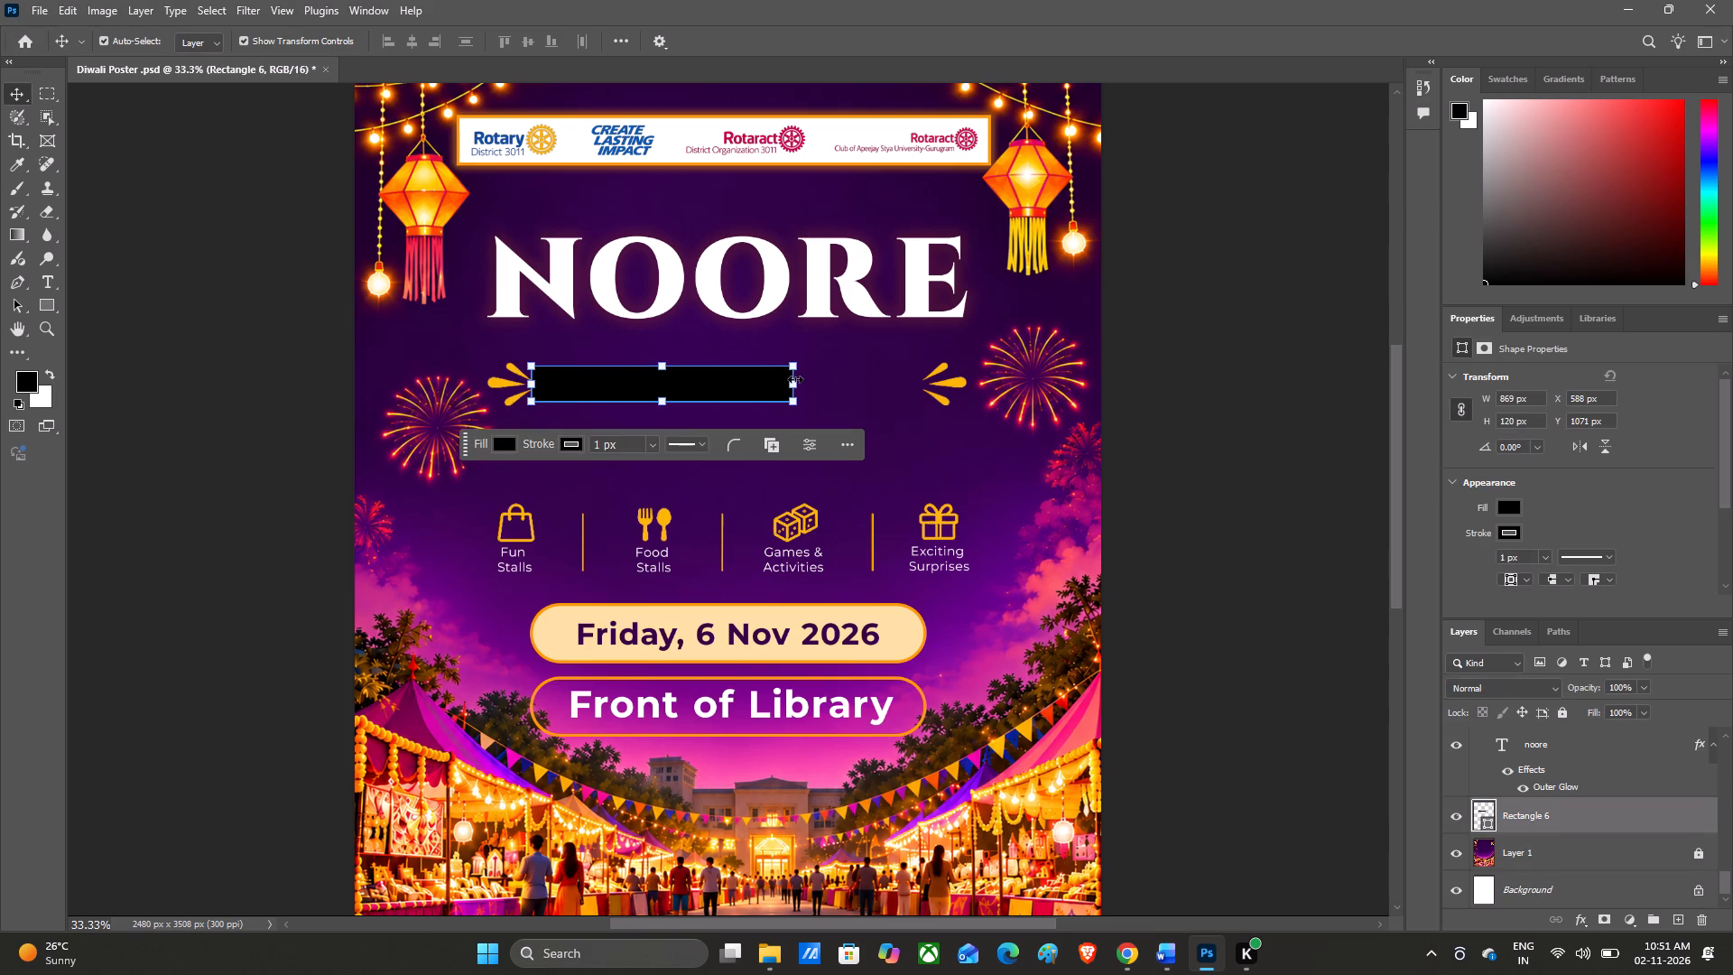
Resize the black rectangle to about 1592 × 193 px so it spans both ray ornaments below the NOORE title.
{"action": "left_click_drag", "start_coordinate": [791, 385], "coordinate": [910, 374]}
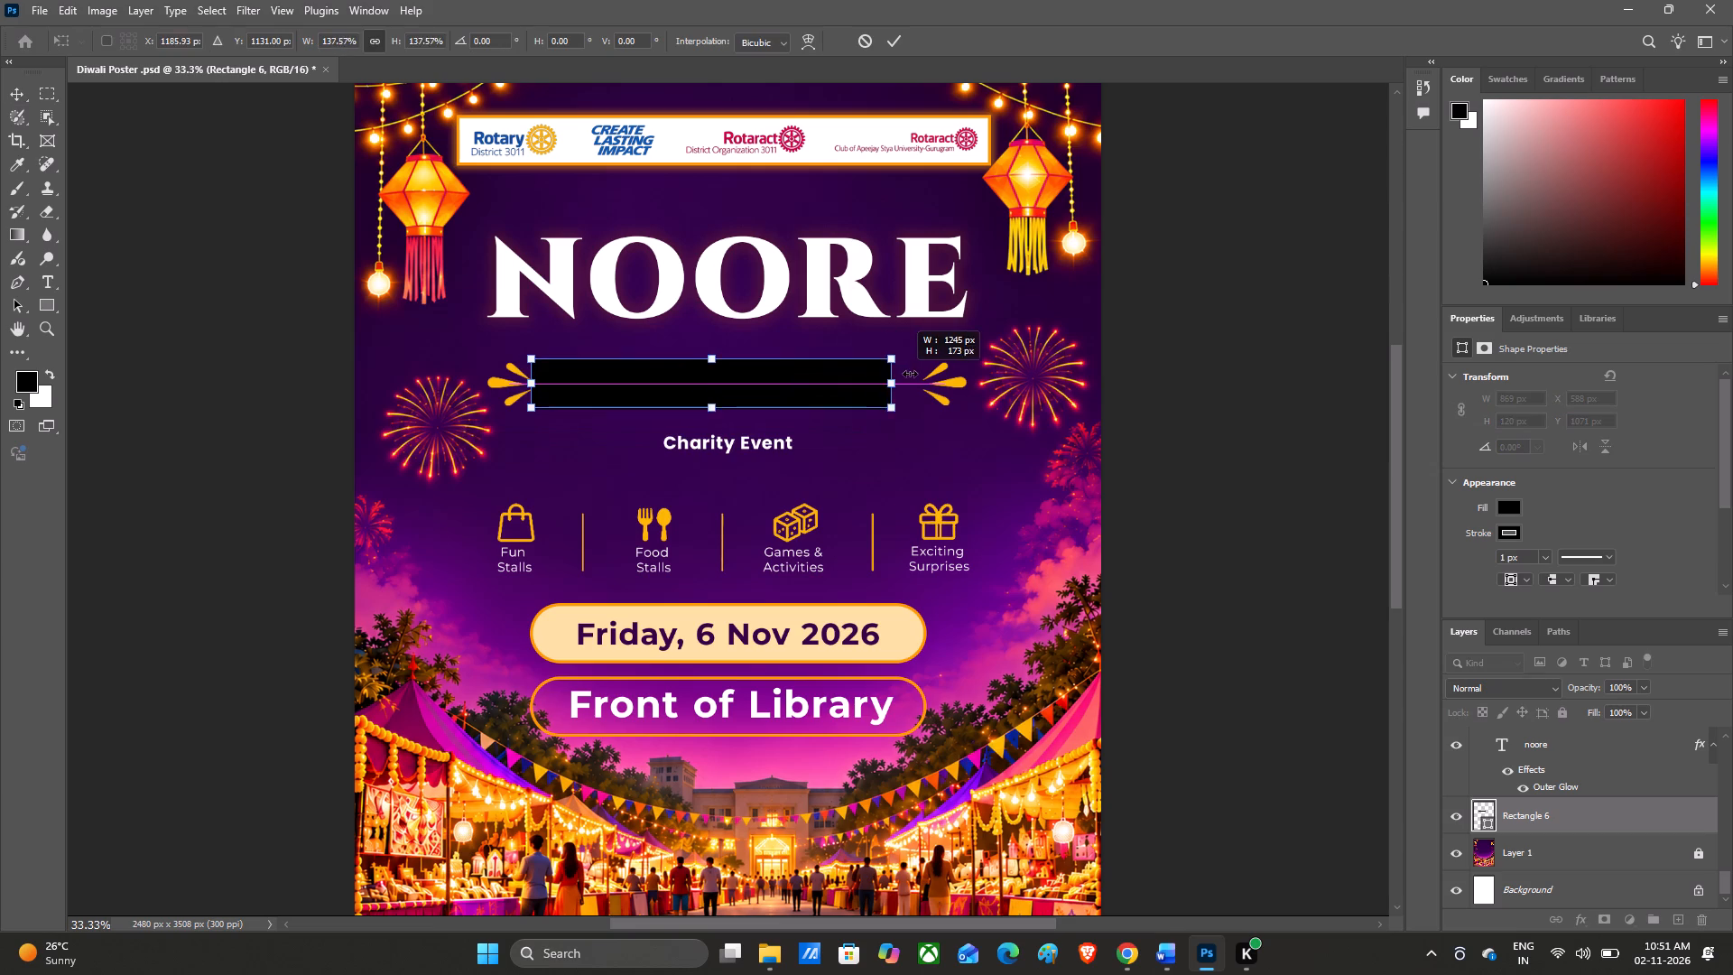
{"action": "left_click_drag", "start_coordinate": [910, 374], "coordinate": [962, 367]}
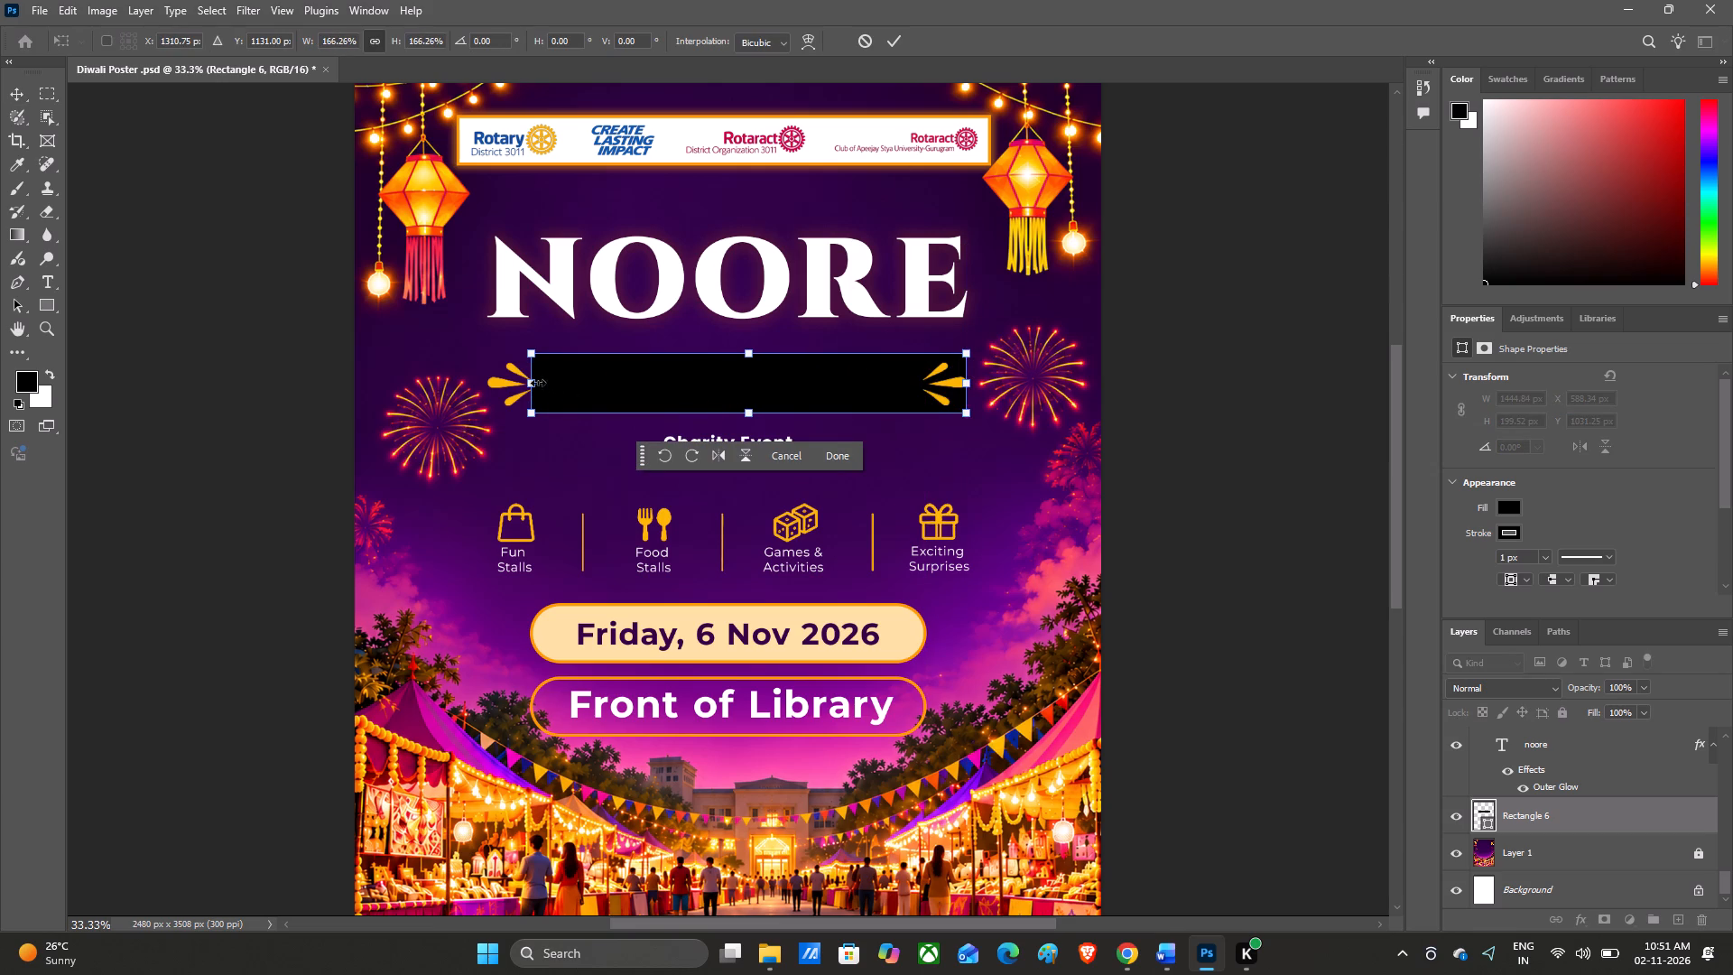
{"action": "left_click_drag", "start_coordinate": [532, 382], "coordinate": [493, 383]}
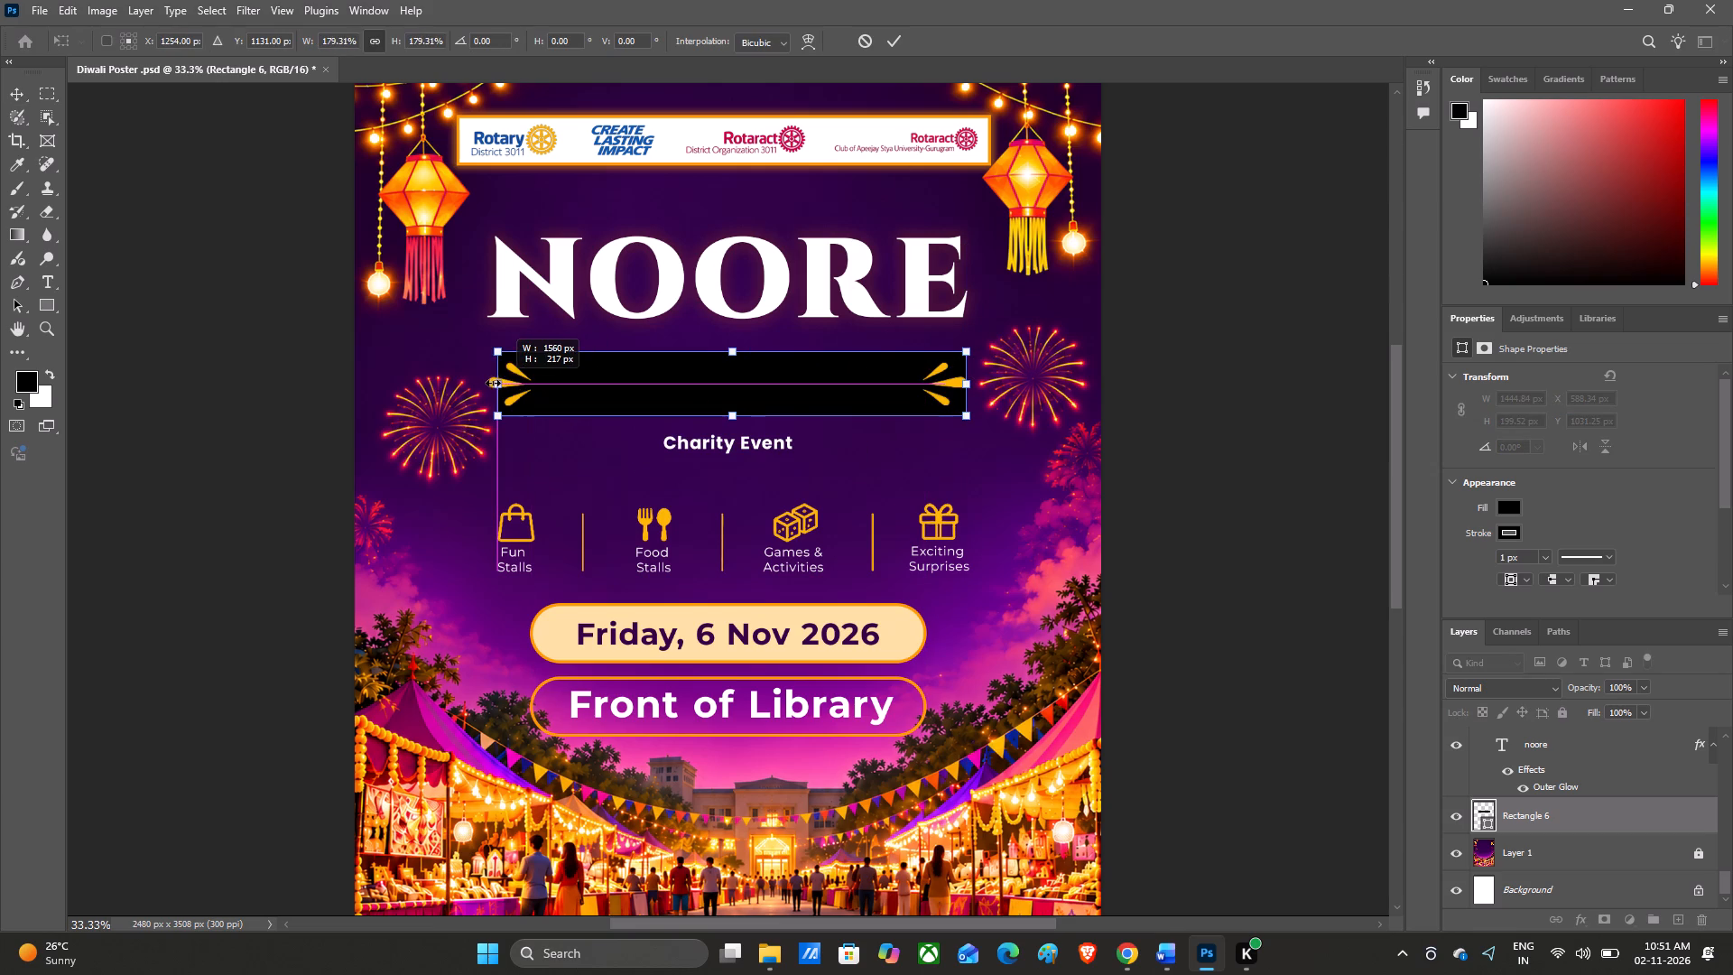
{"action": "left_click_drag", "start_coordinate": [493, 383], "coordinate": [491, 383]}
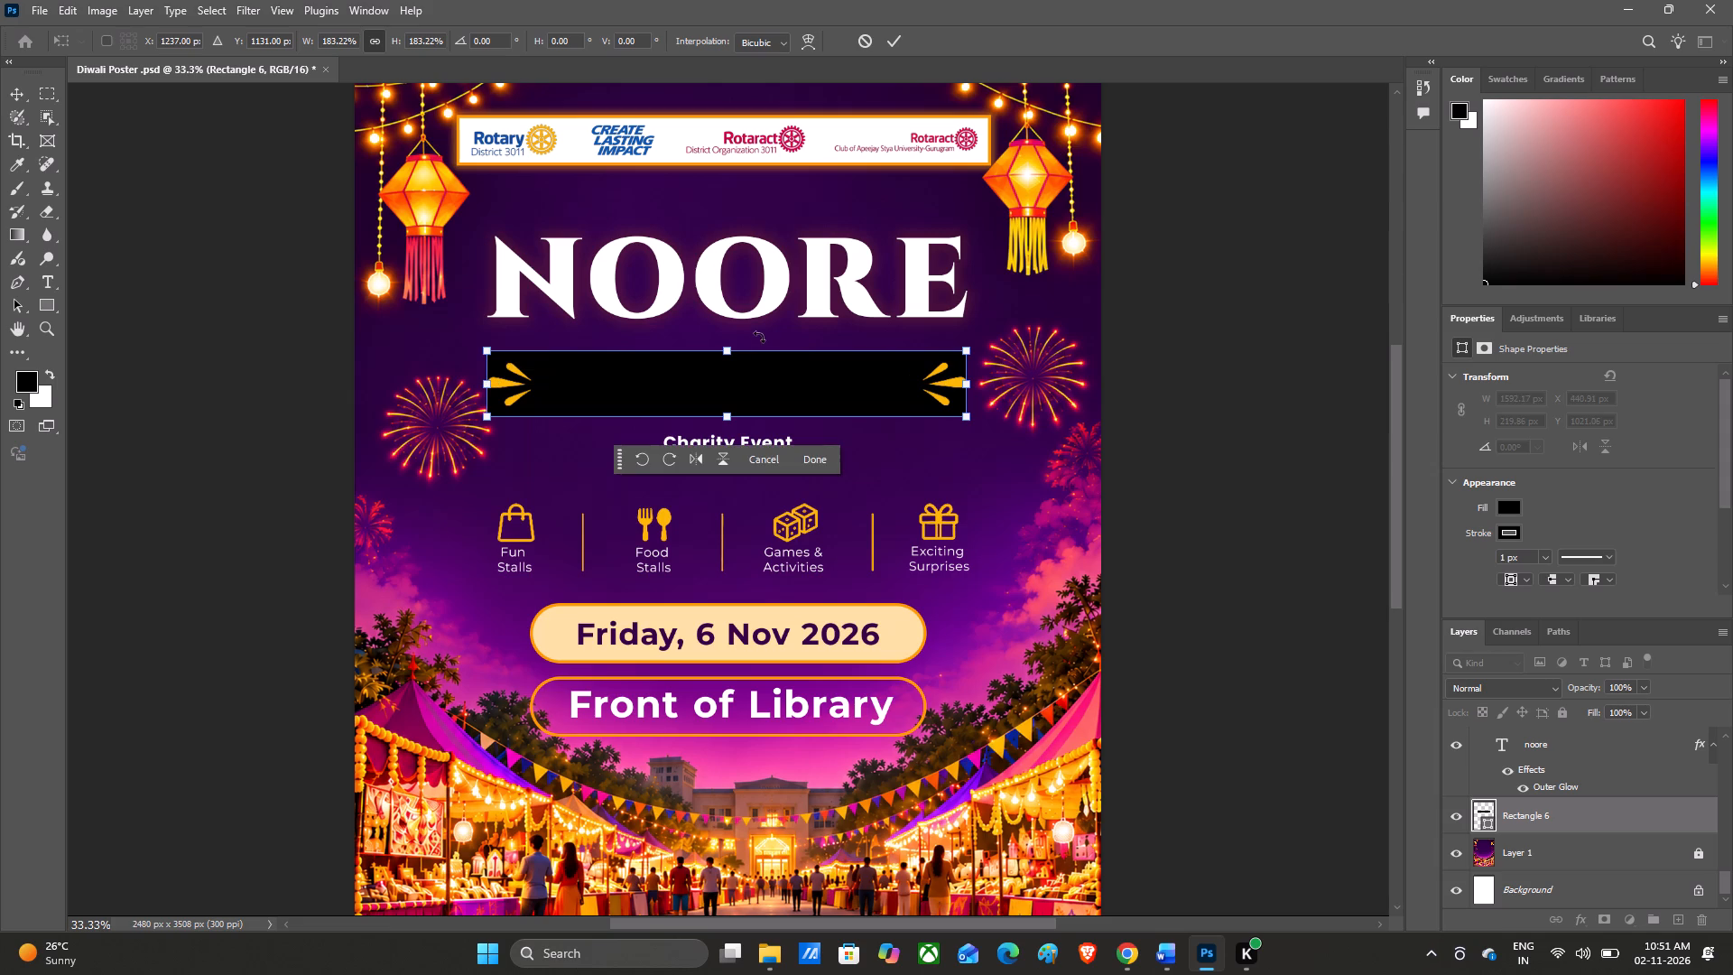
{"action": "left_click", "coordinate": [730, 348]}
{"action": "left_click_drag", "start_coordinate": [727, 348], "coordinate": [730, 359], "text": "shift"}
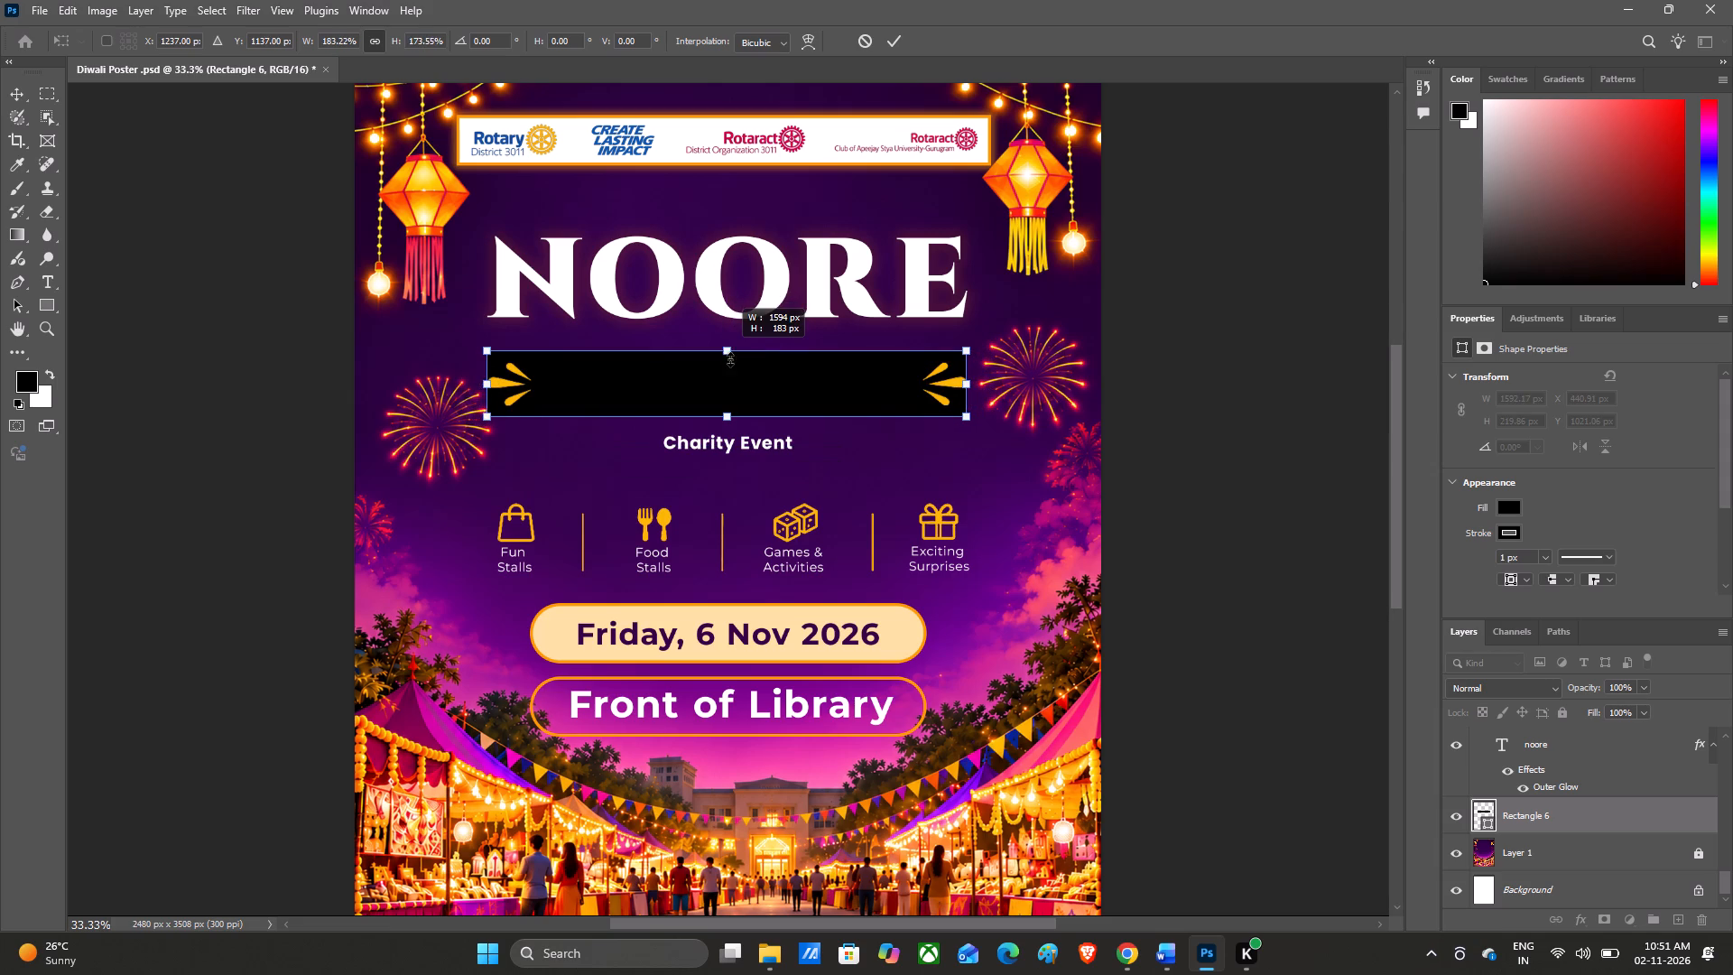
{"action": "left_click_drag", "start_coordinate": [730, 359], "coordinate": [731, 362], "text": "shift"}
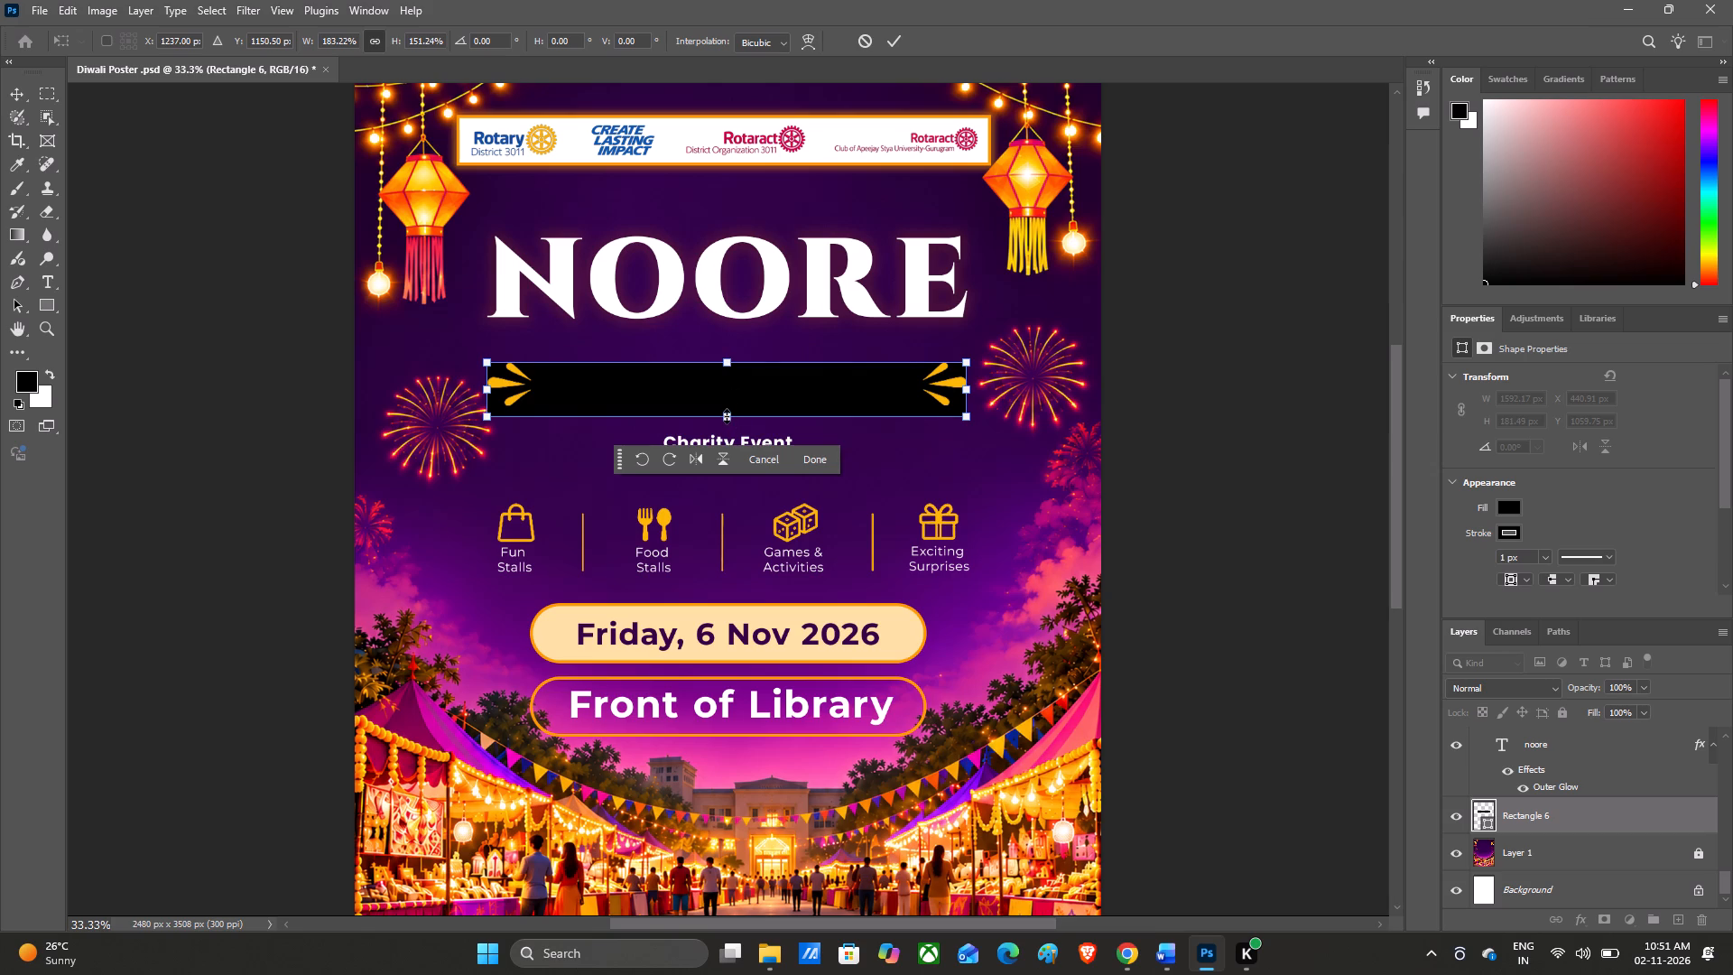
{"action": "left_click", "coordinate": [727, 416], "text": "shift"}
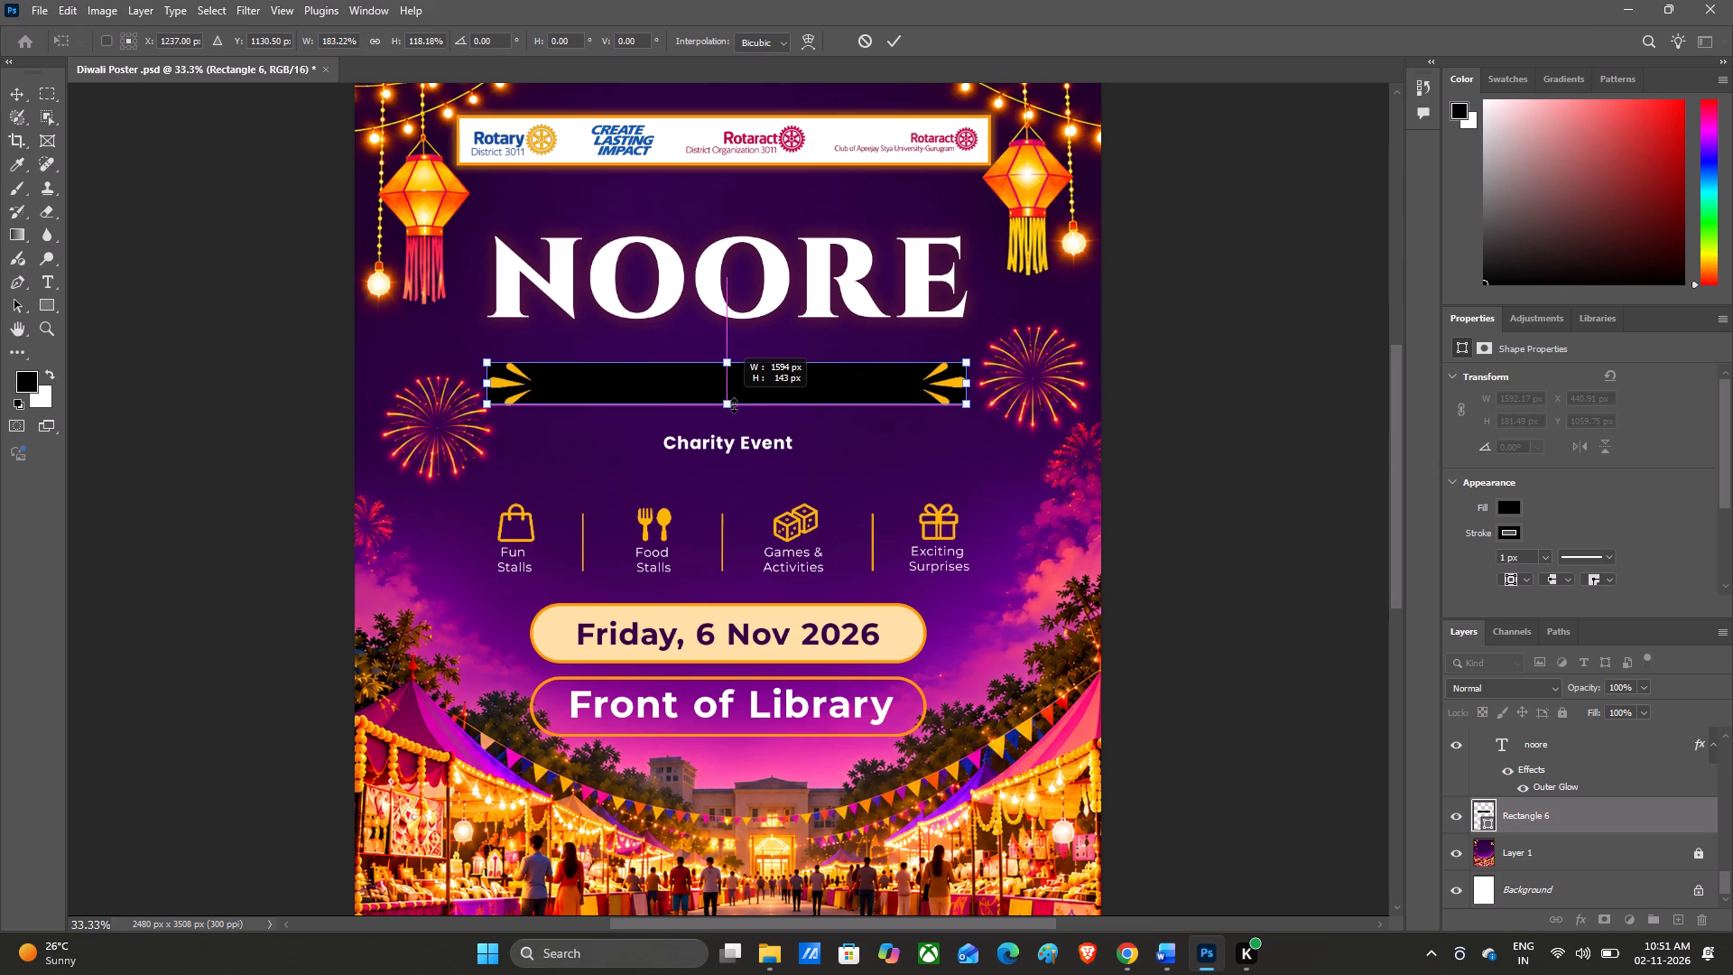
{"action": "left_click", "coordinate": [727, 359]}
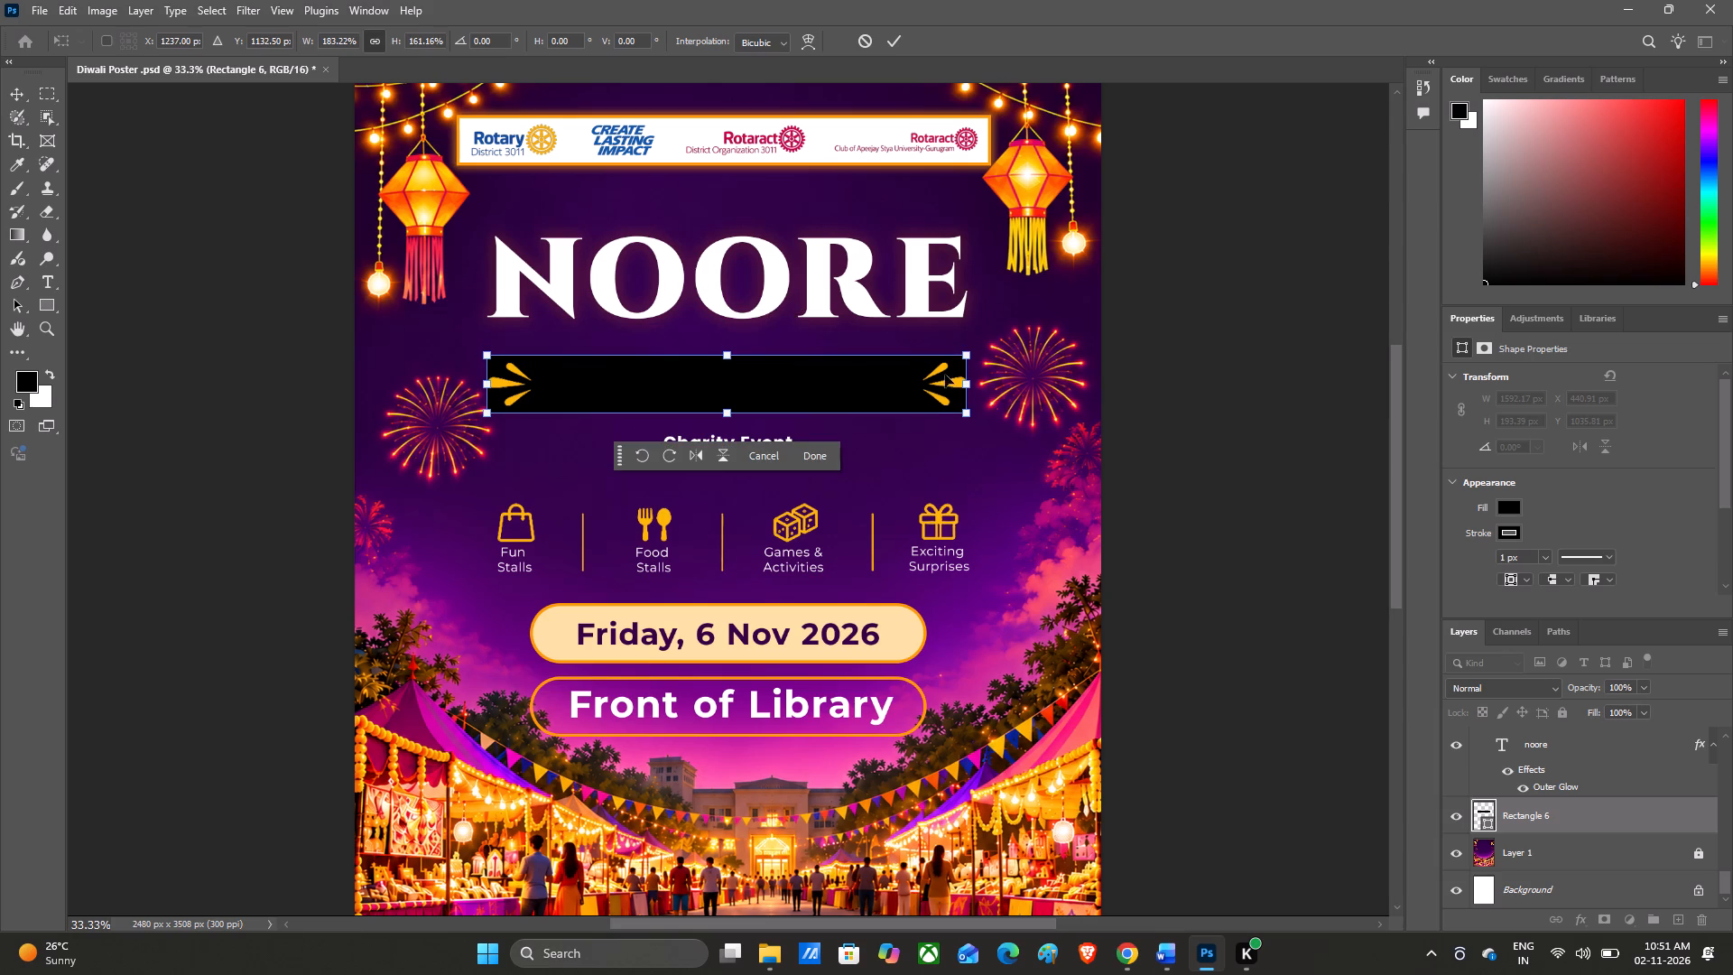
{"action": "left_click", "coordinate": [889, 39]}
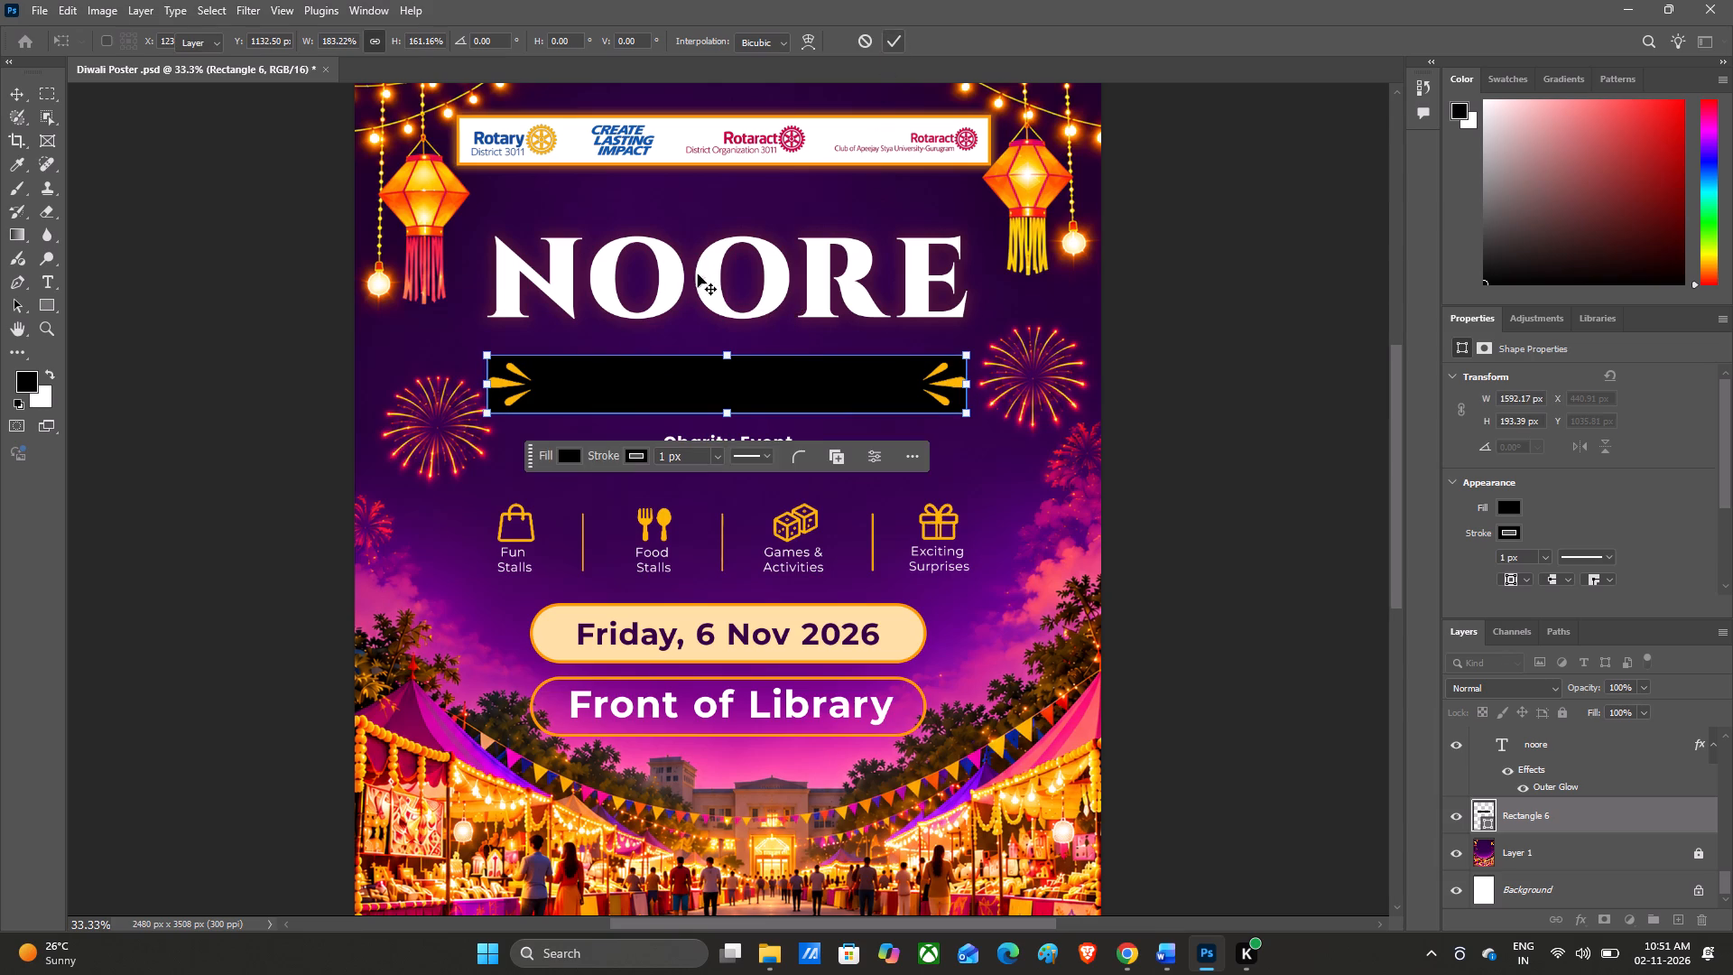
Show the grid over the poster, keeping the black rectangle selected.
{"action": "key", "text": "ctrl+plus"}
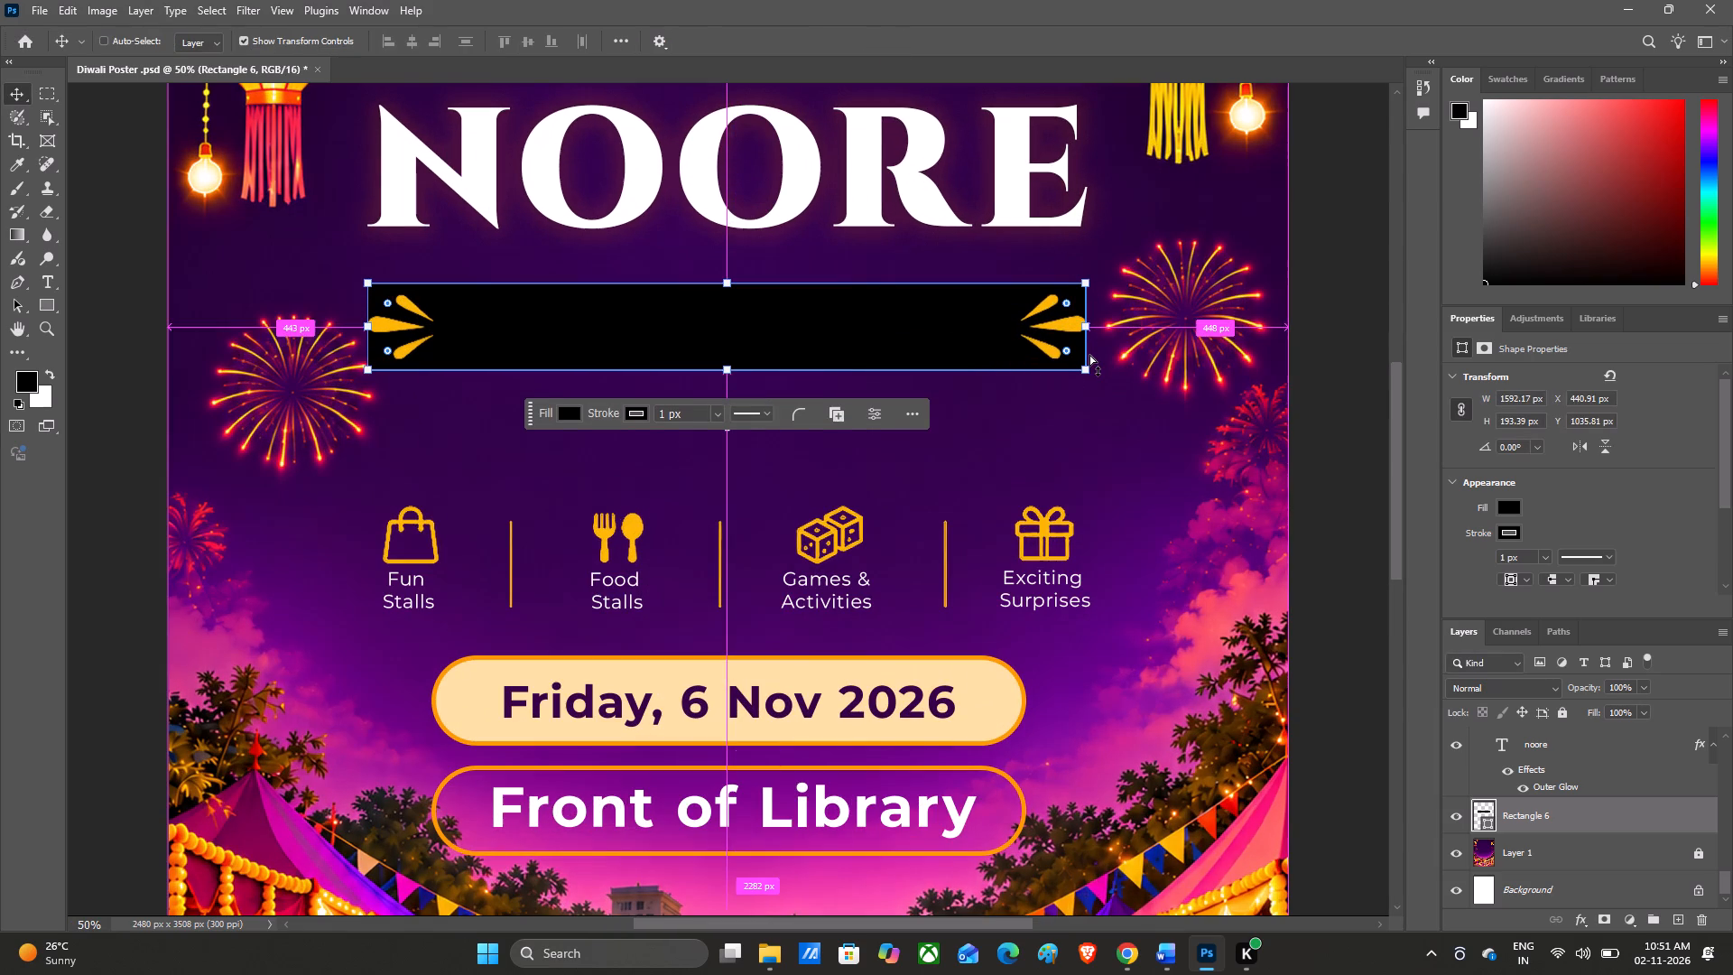
{"action": "left_click", "coordinate": [151, 363]}
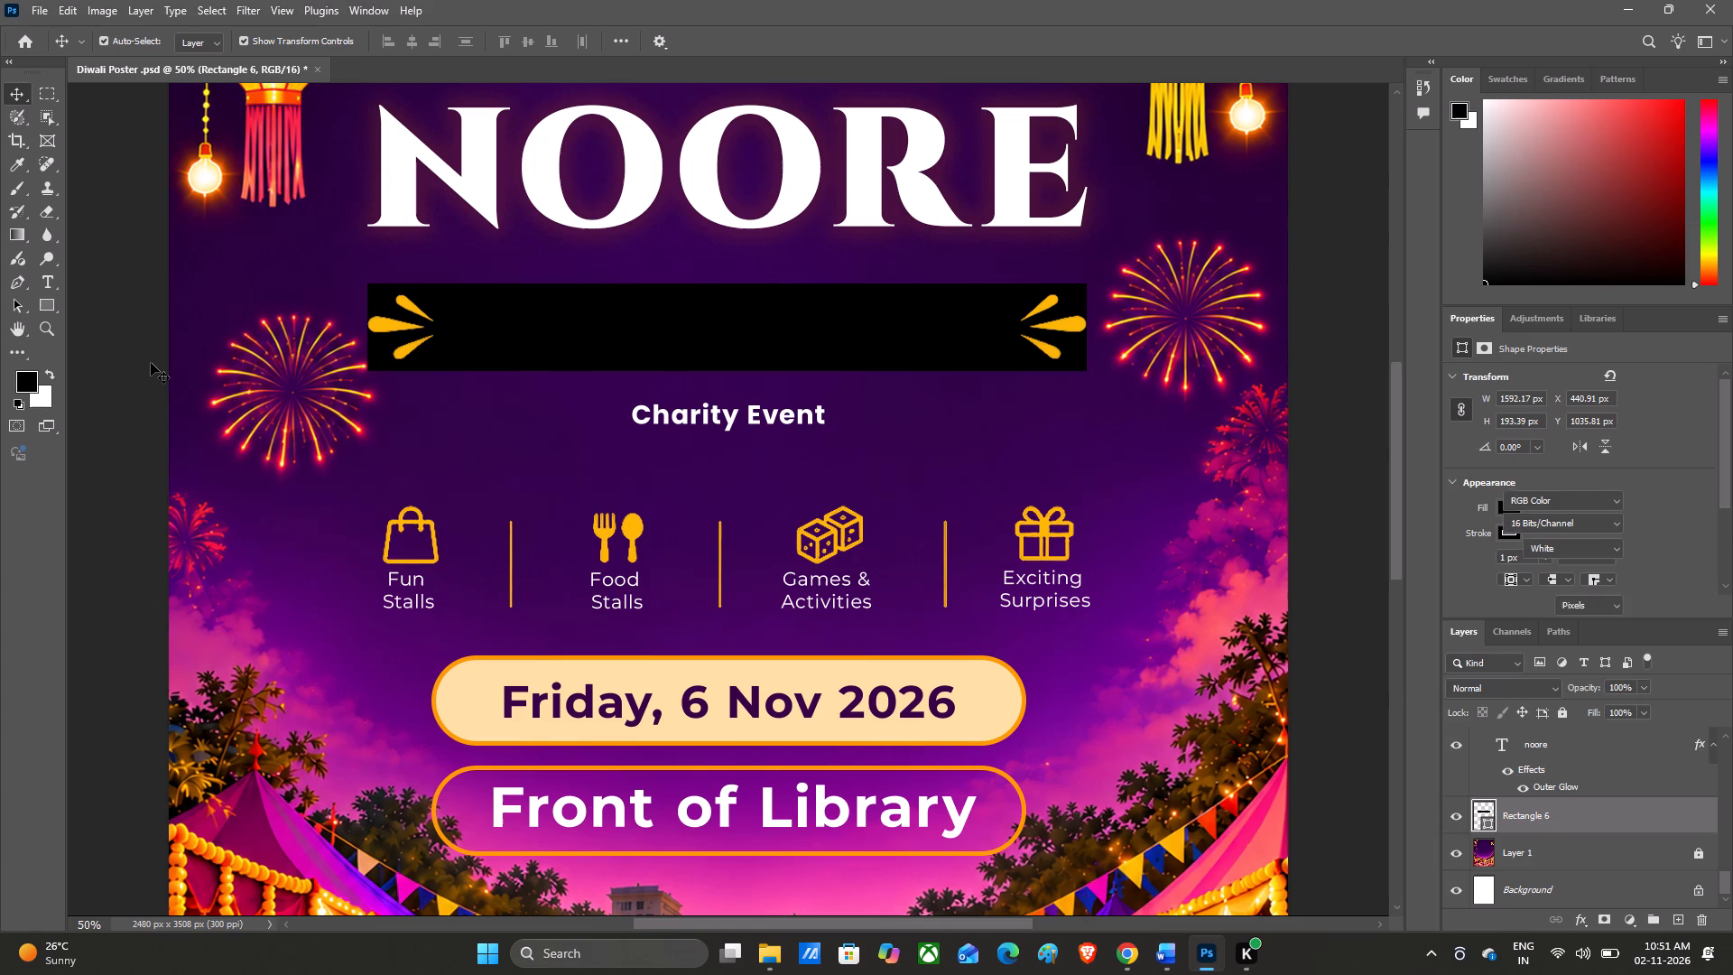
{"action": "left_click", "coordinate": [503, 358]}
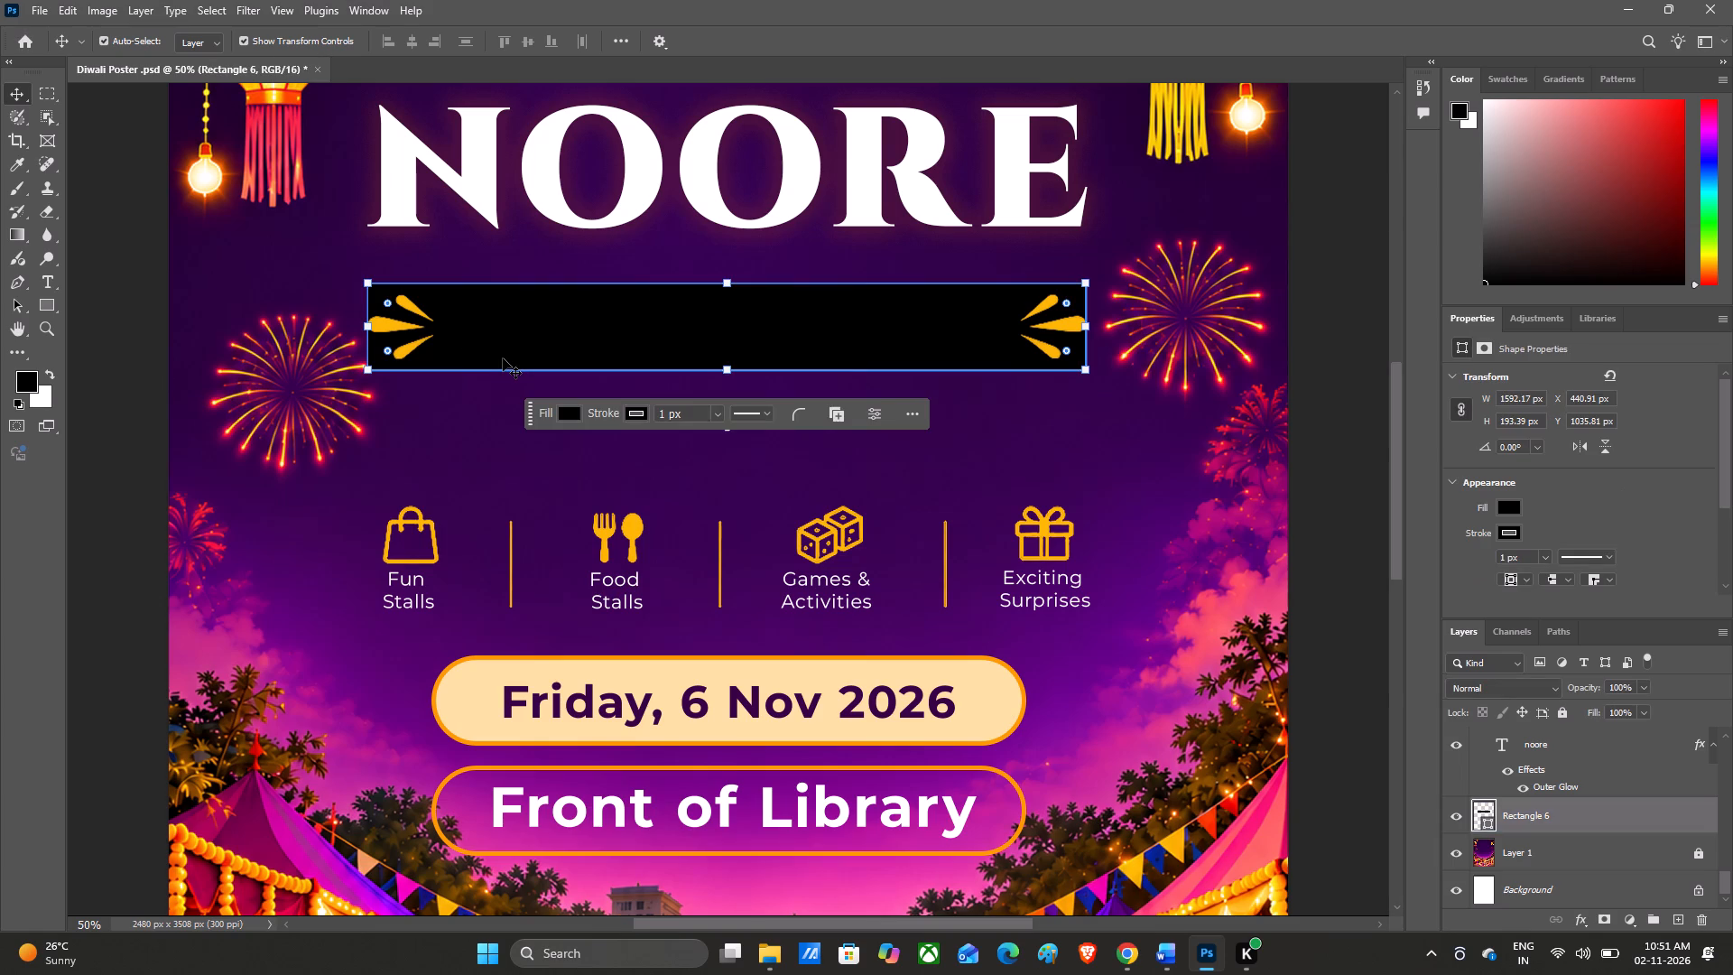
{"action": "key", "text": "ctrl+apostrophe"}
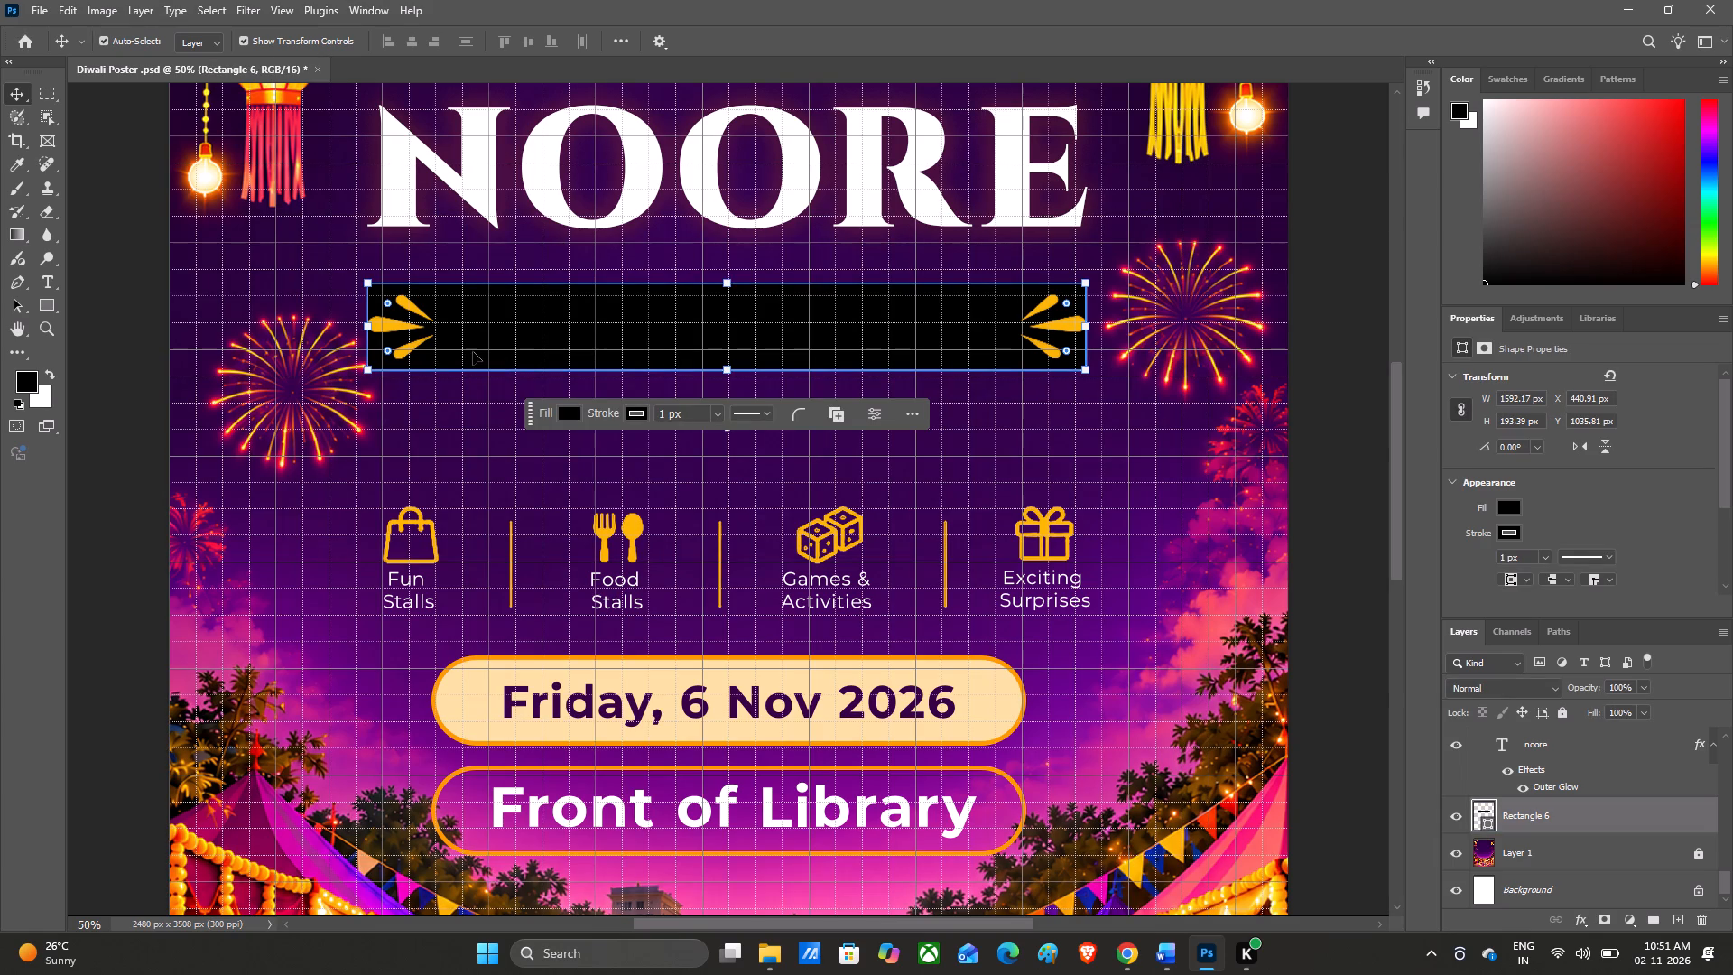
Move the black rectangle about 93 px right and 203 px down, behind the Charity Event text.
{"action": "left_click_drag", "start_coordinate": [533, 340], "coordinate": [576, 421]}
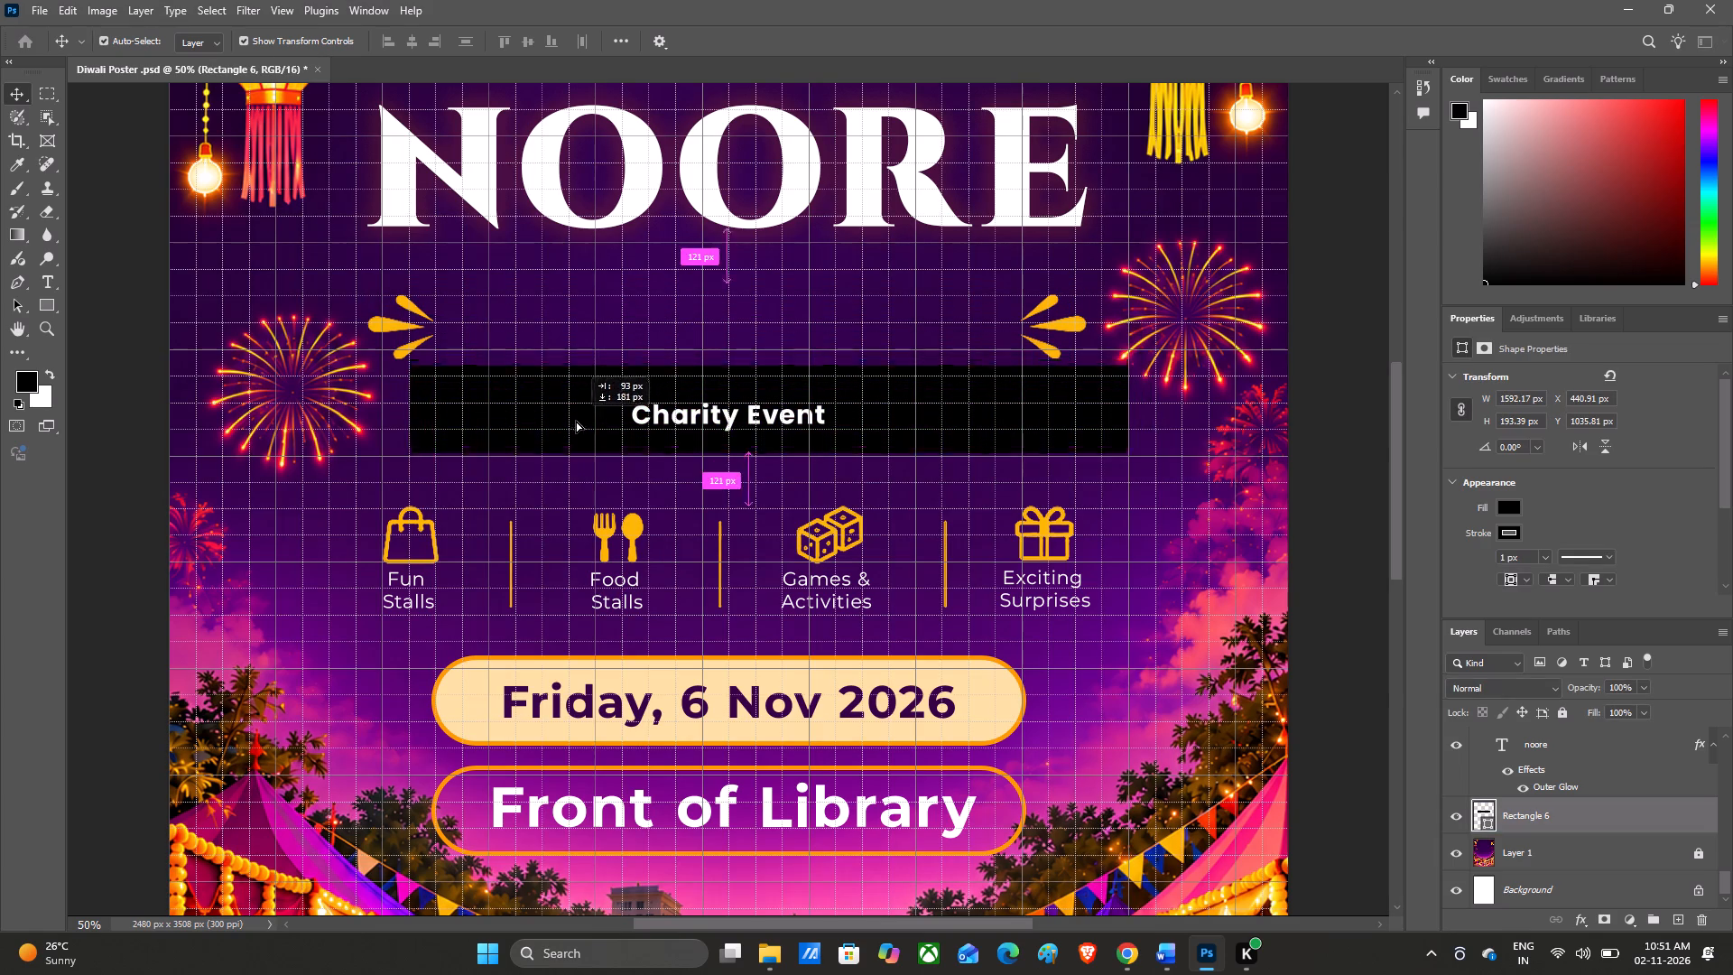
{"action": "left_click_drag", "start_coordinate": [576, 421], "coordinate": [574, 428]}
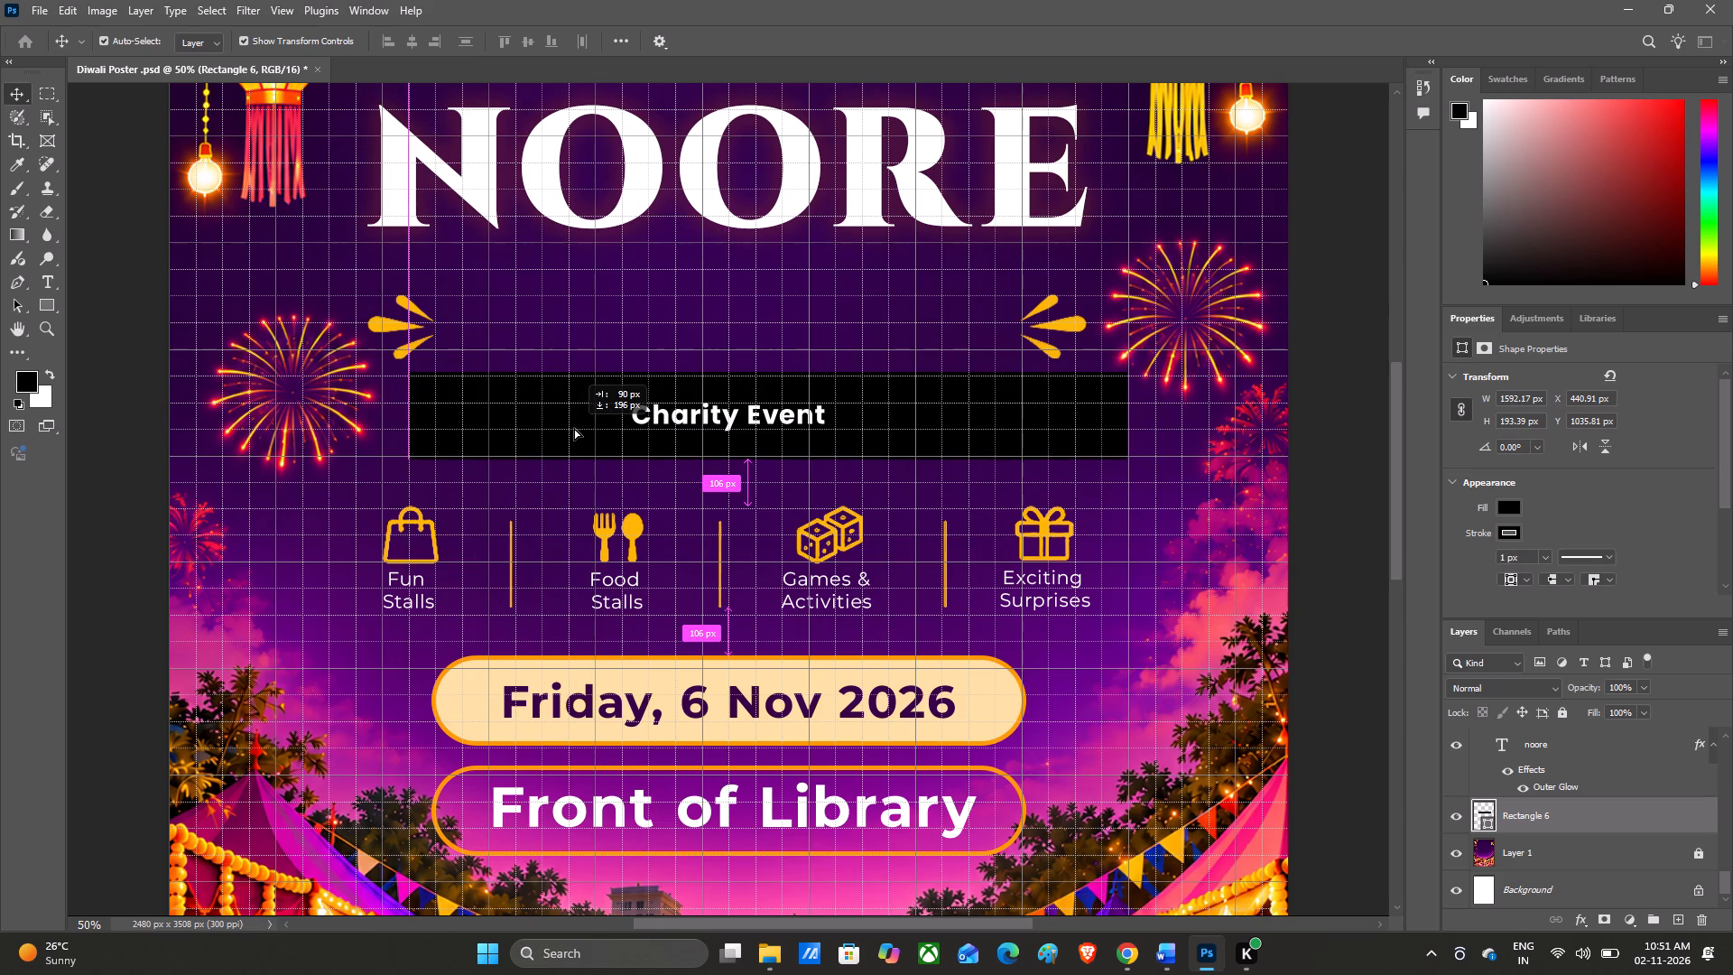
{"action": "left_click_drag", "start_coordinate": [574, 428], "coordinate": [574, 426]}
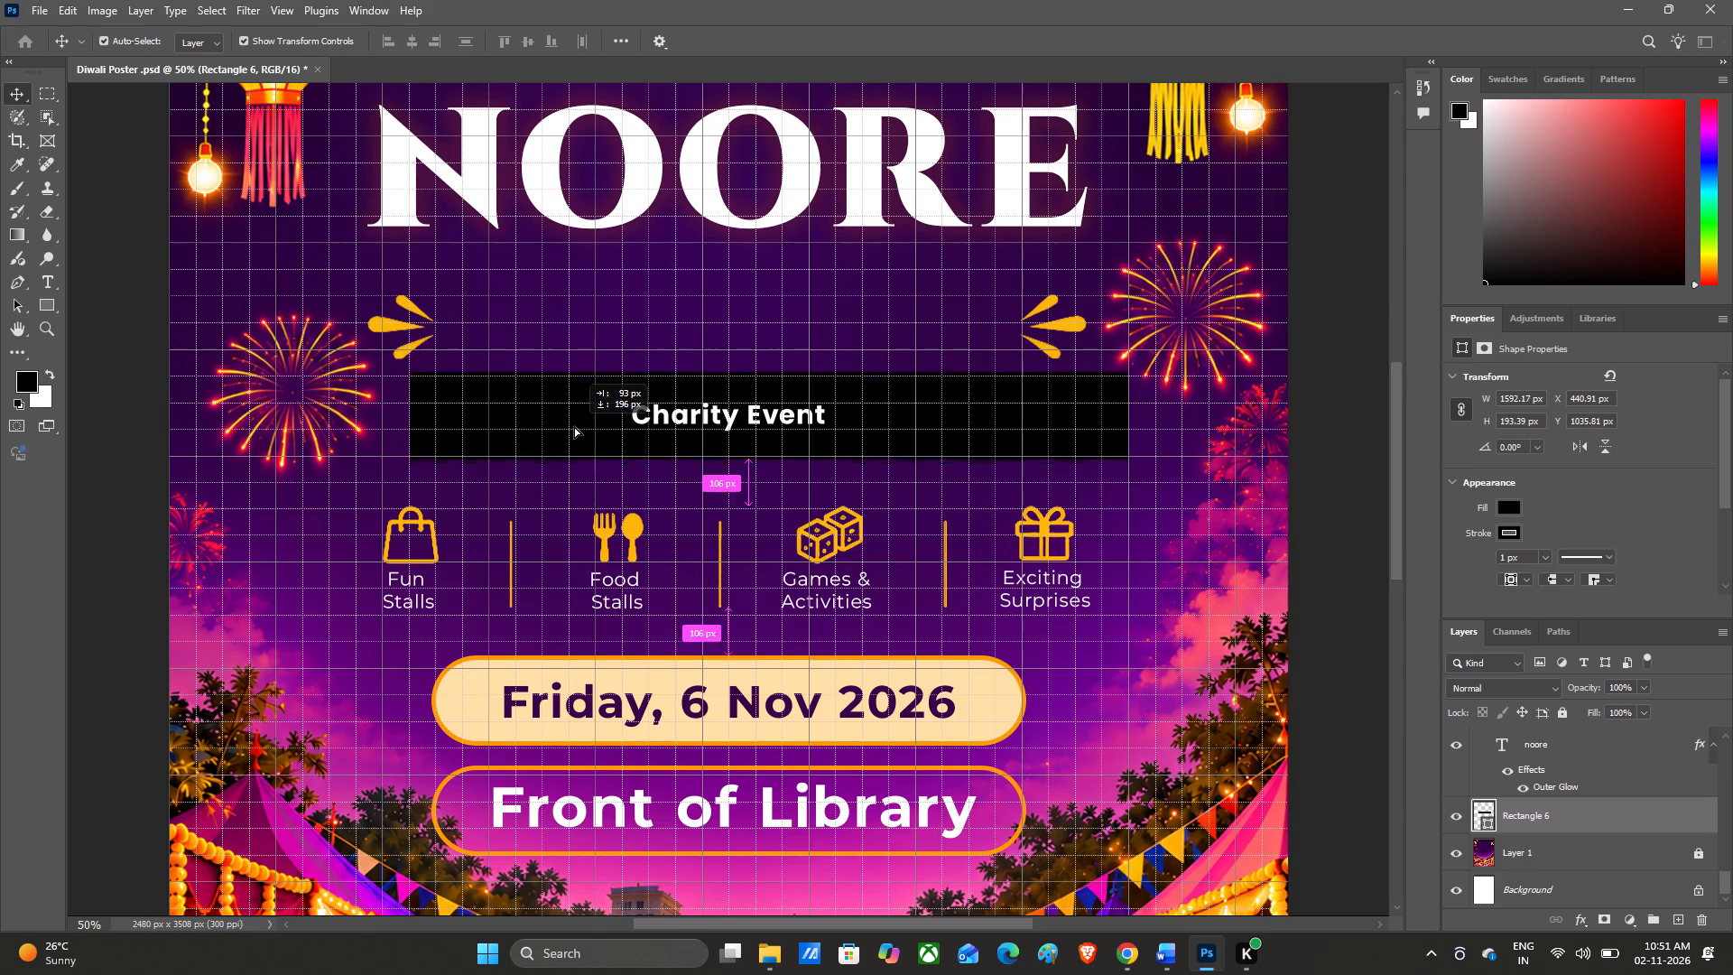
{"action": "left_click_drag", "start_coordinate": [574, 426], "coordinate": [575, 430]}
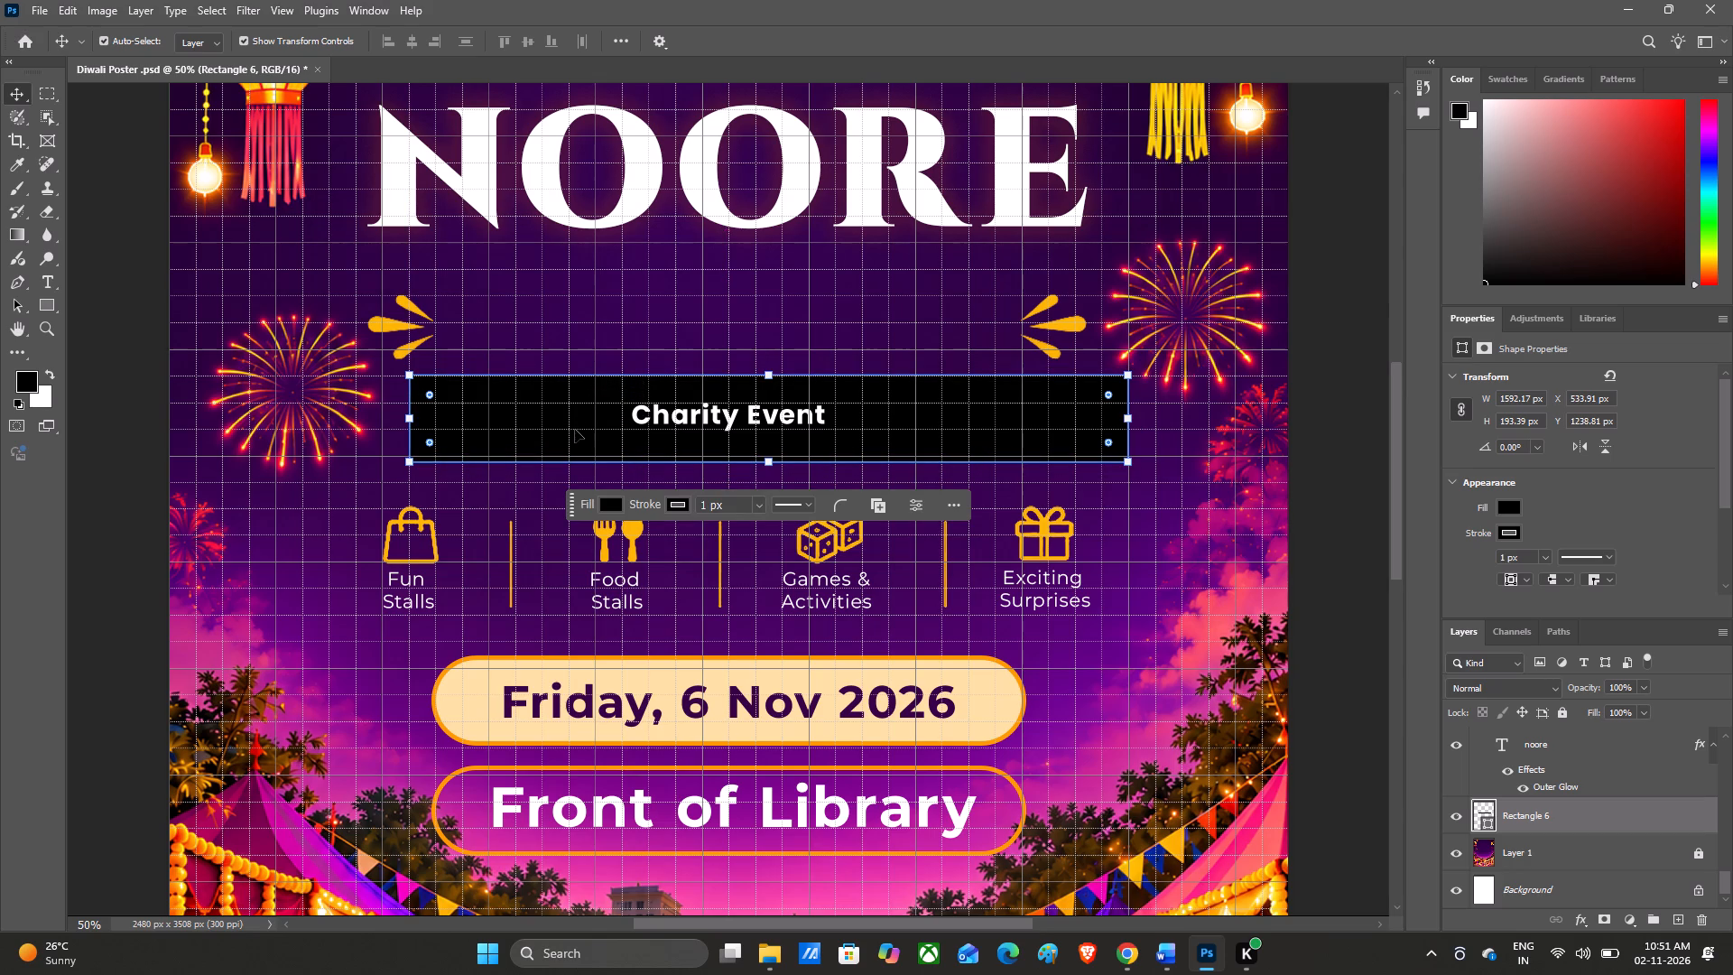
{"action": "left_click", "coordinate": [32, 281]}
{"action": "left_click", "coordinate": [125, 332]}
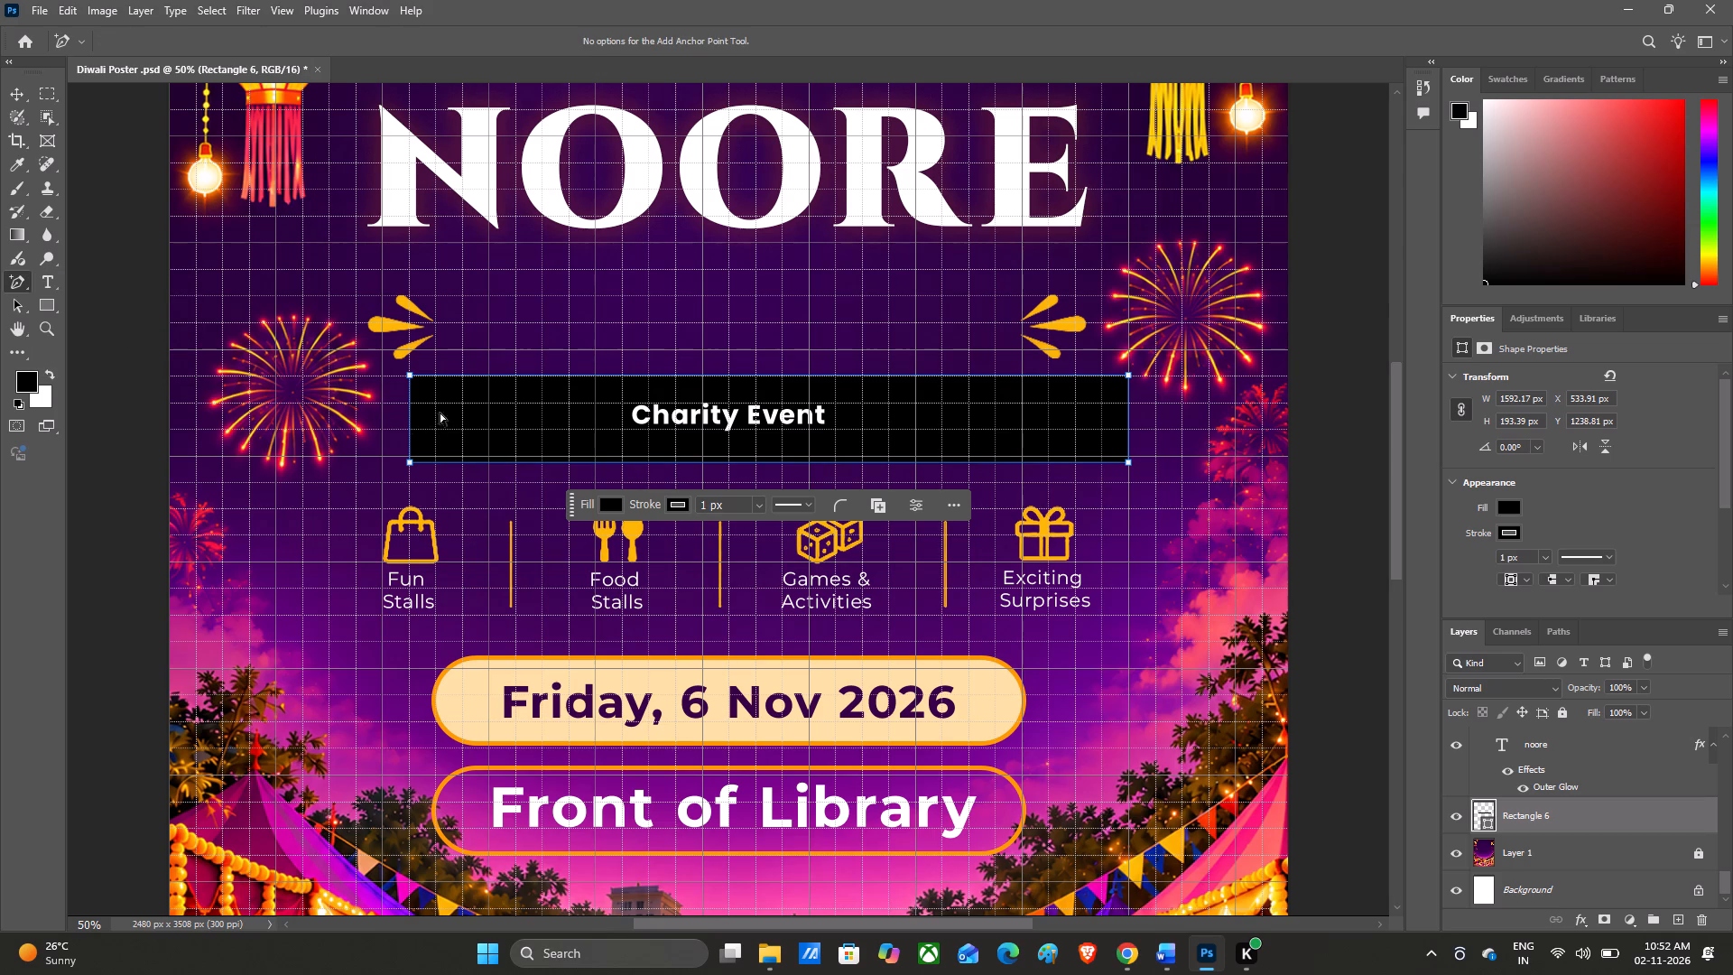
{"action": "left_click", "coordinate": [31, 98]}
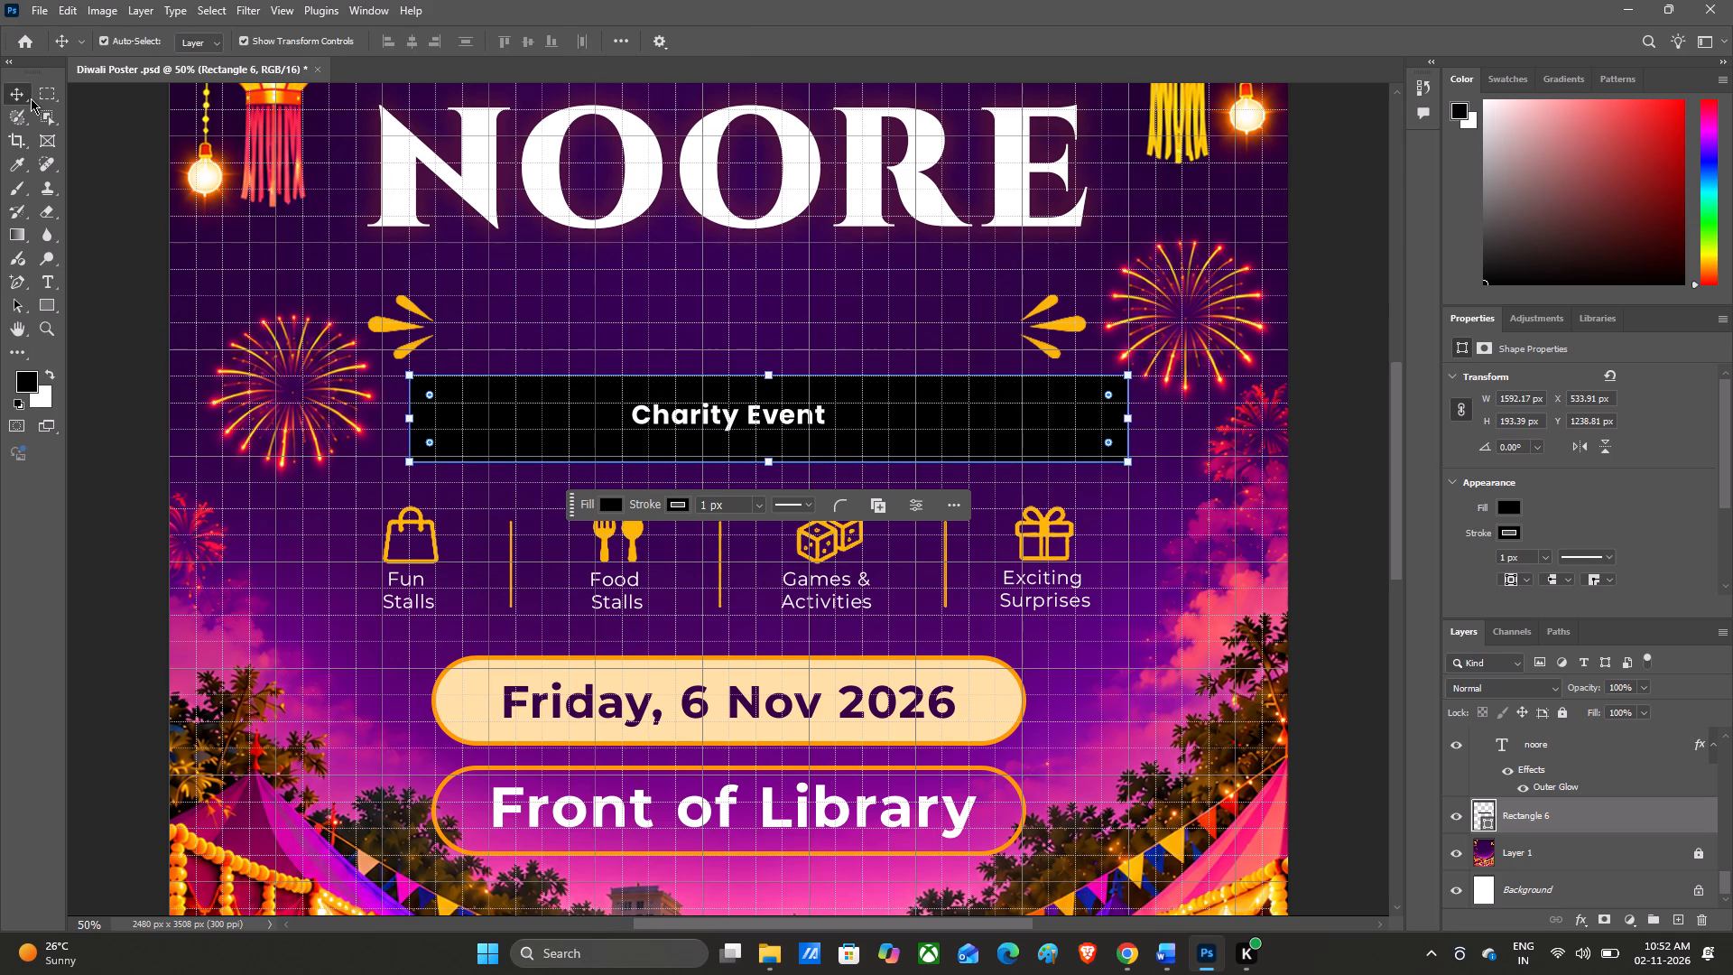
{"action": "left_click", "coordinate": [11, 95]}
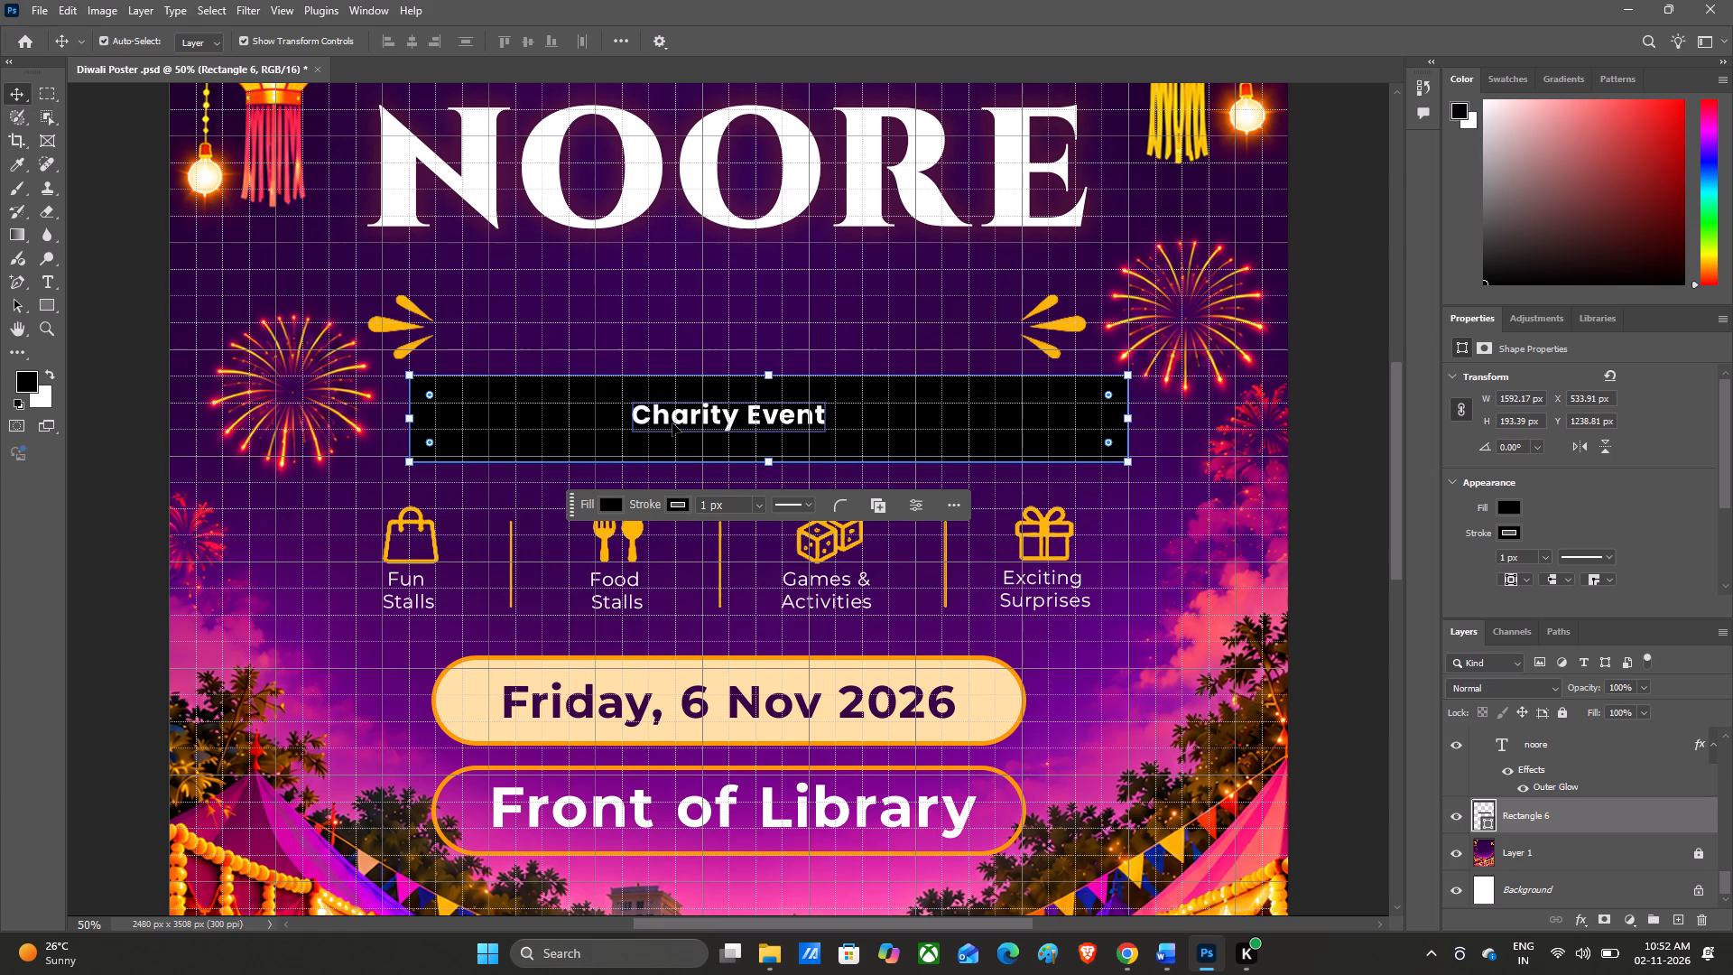
Resize the black rectangle behind the Charity Event text to about 1478 × 237 px, narrower and taller.
{"action": "left_click", "coordinate": [767, 462]}
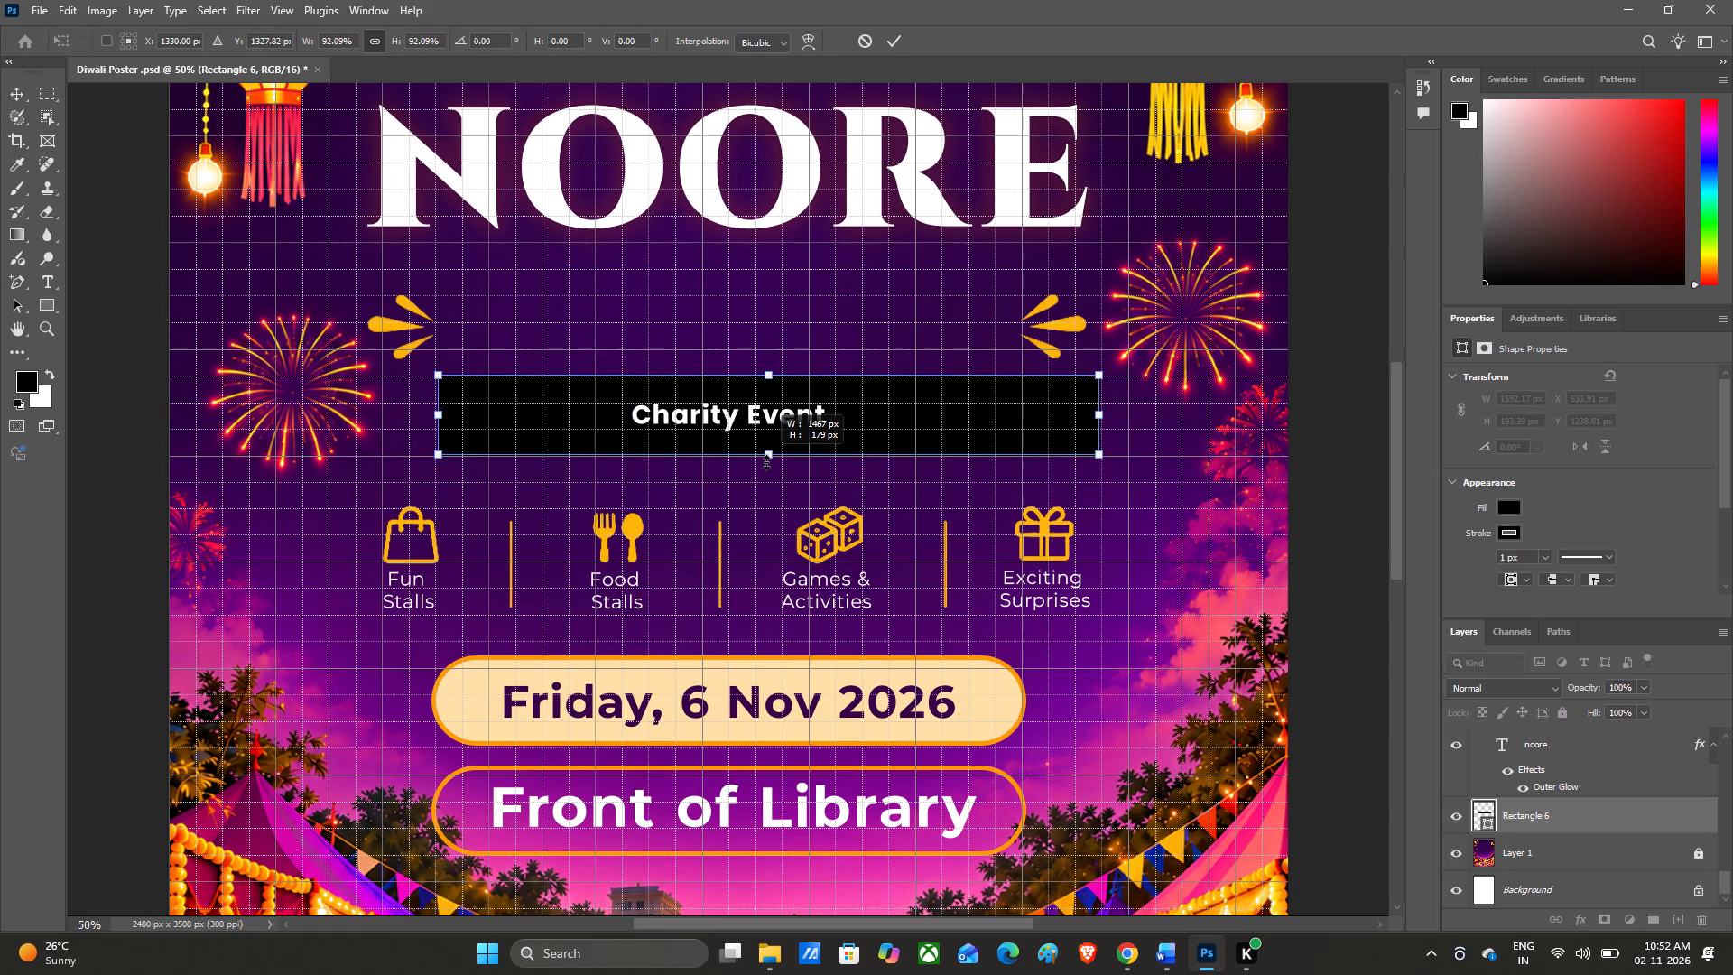
{"action": "left_click_drag", "start_coordinate": [766, 452], "coordinate": [772, 475], "text": "shift"}
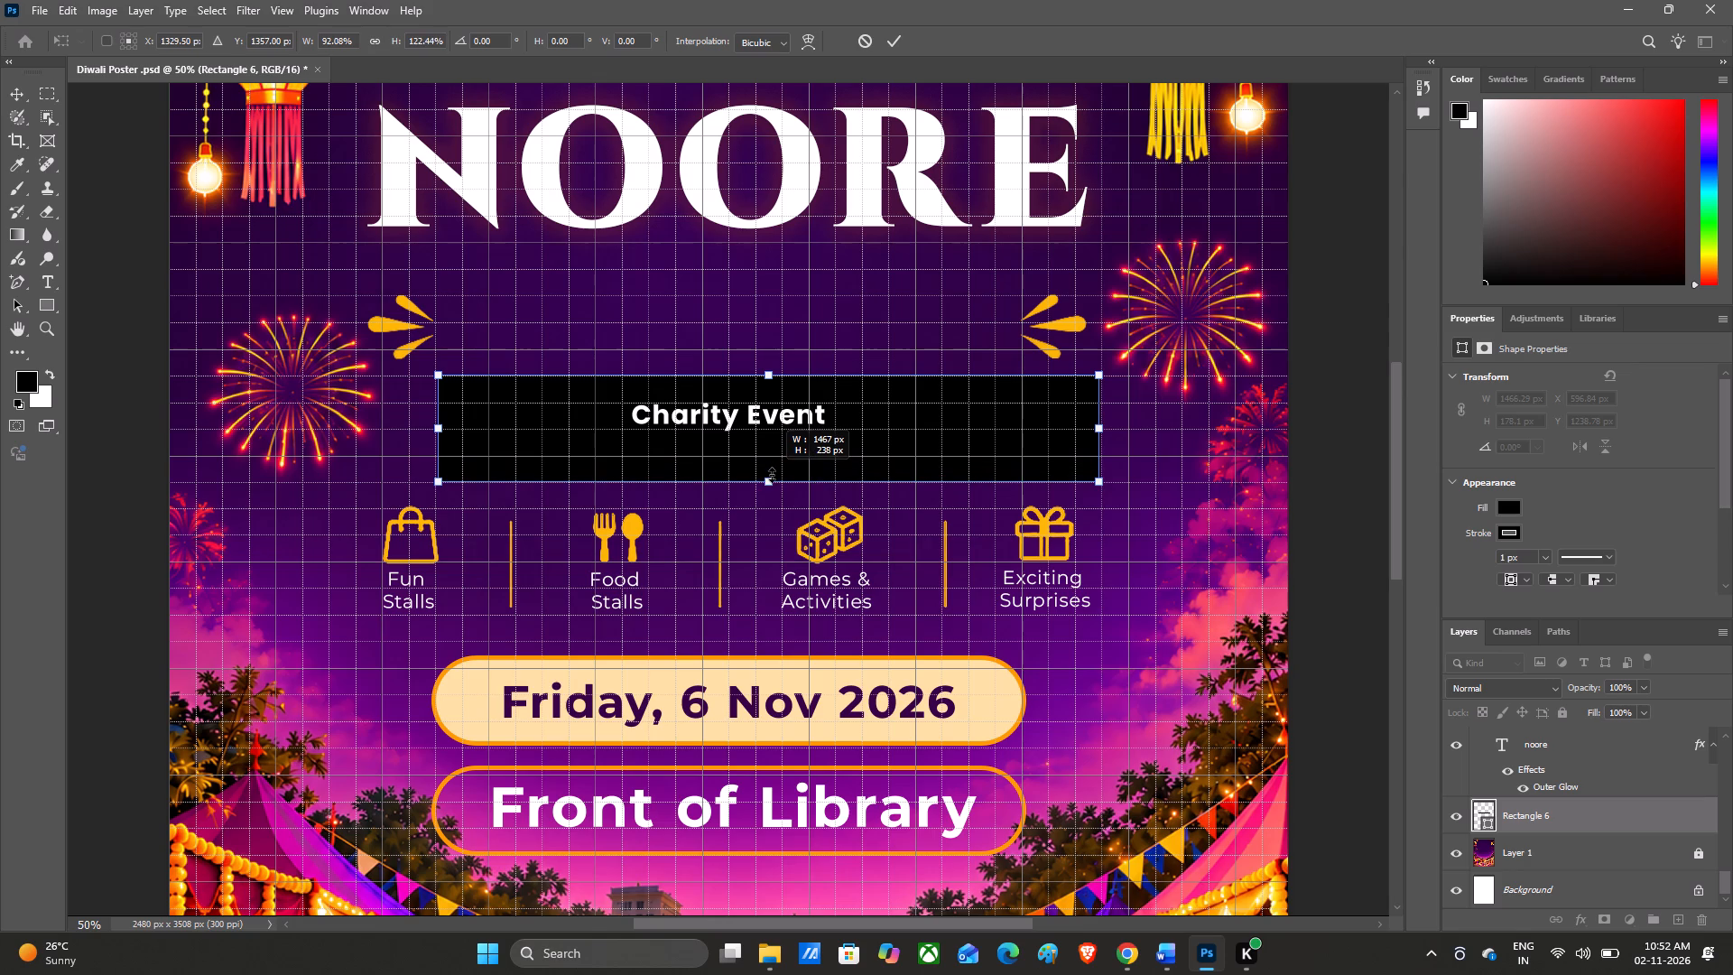
{"action": "left_click_drag", "start_coordinate": [772, 475], "coordinate": [771, 469], "text": "shift"}
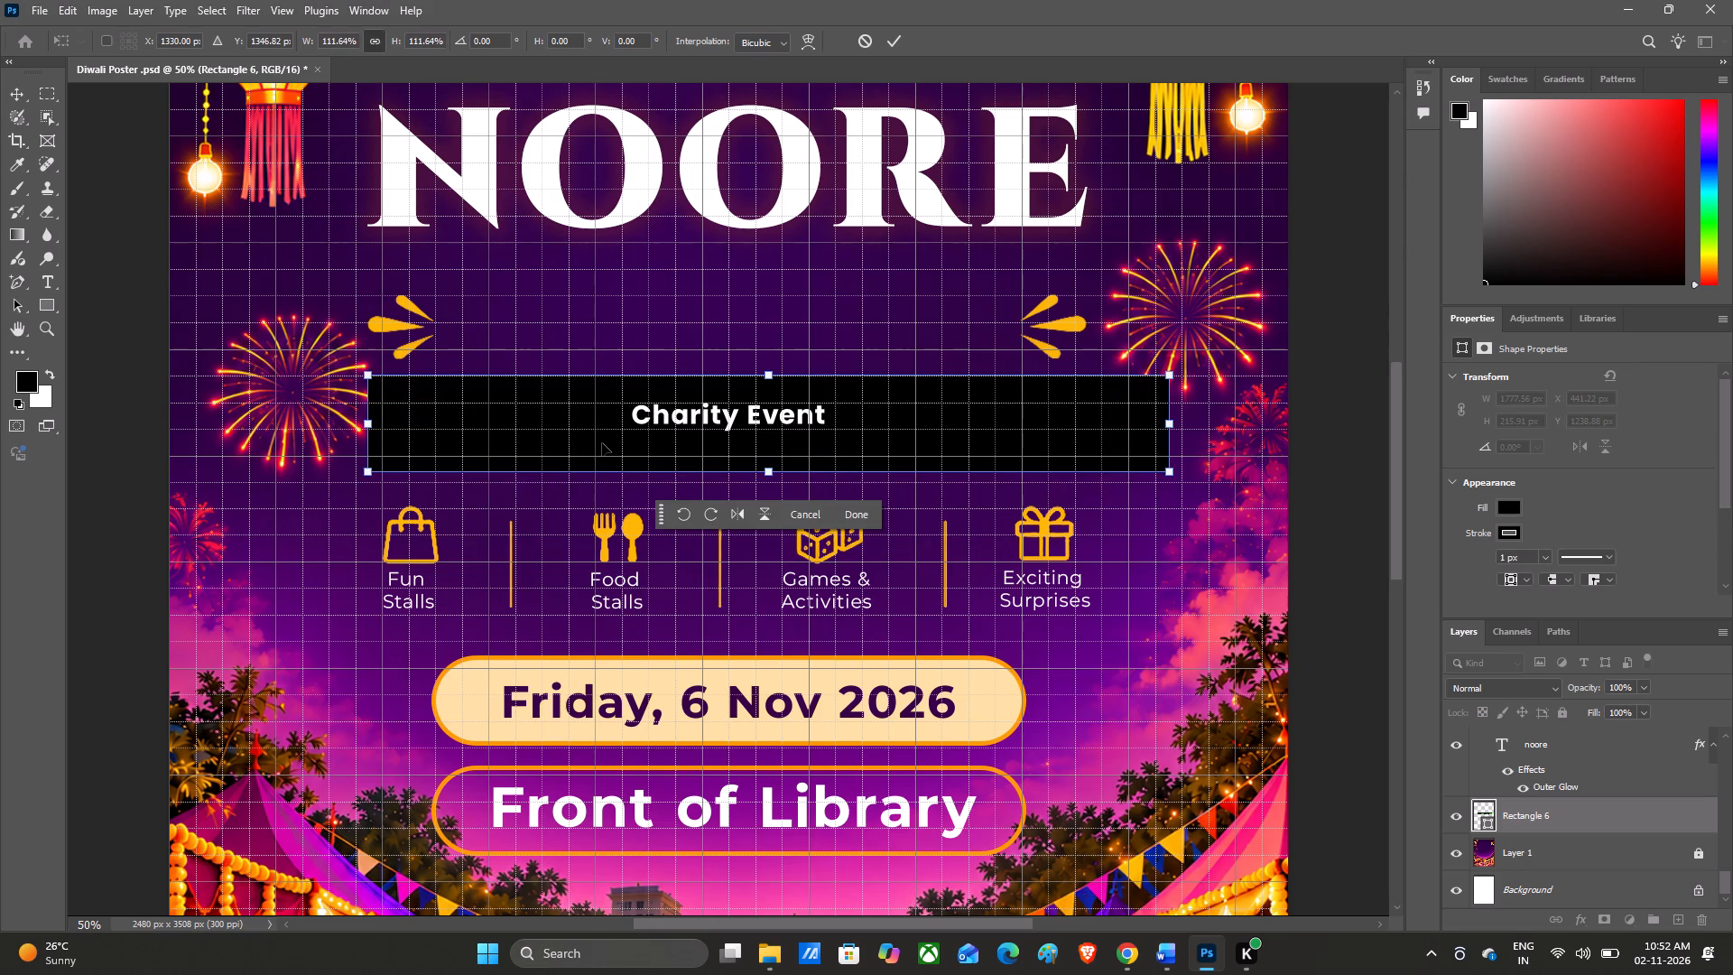
{"action": "key", "text": "ctrl+z"}
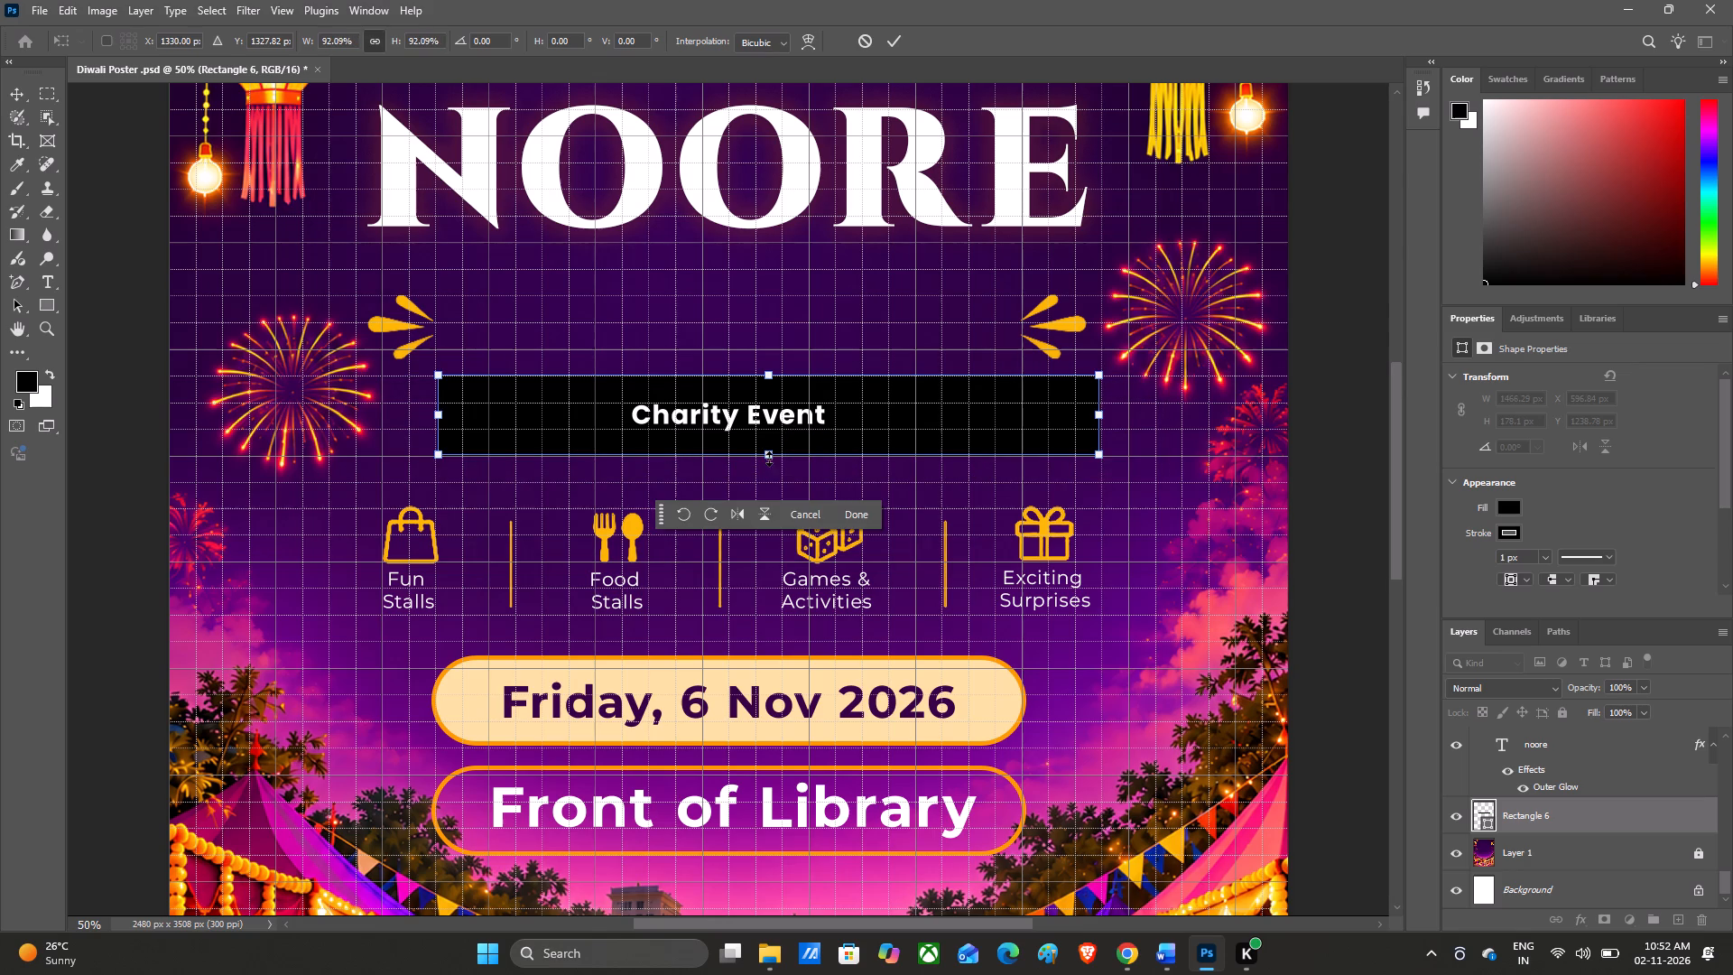
{"action": "left_click_drag", "start_coordinate": [773, 450], "coordinate": [774, 464], "text": "shift"}
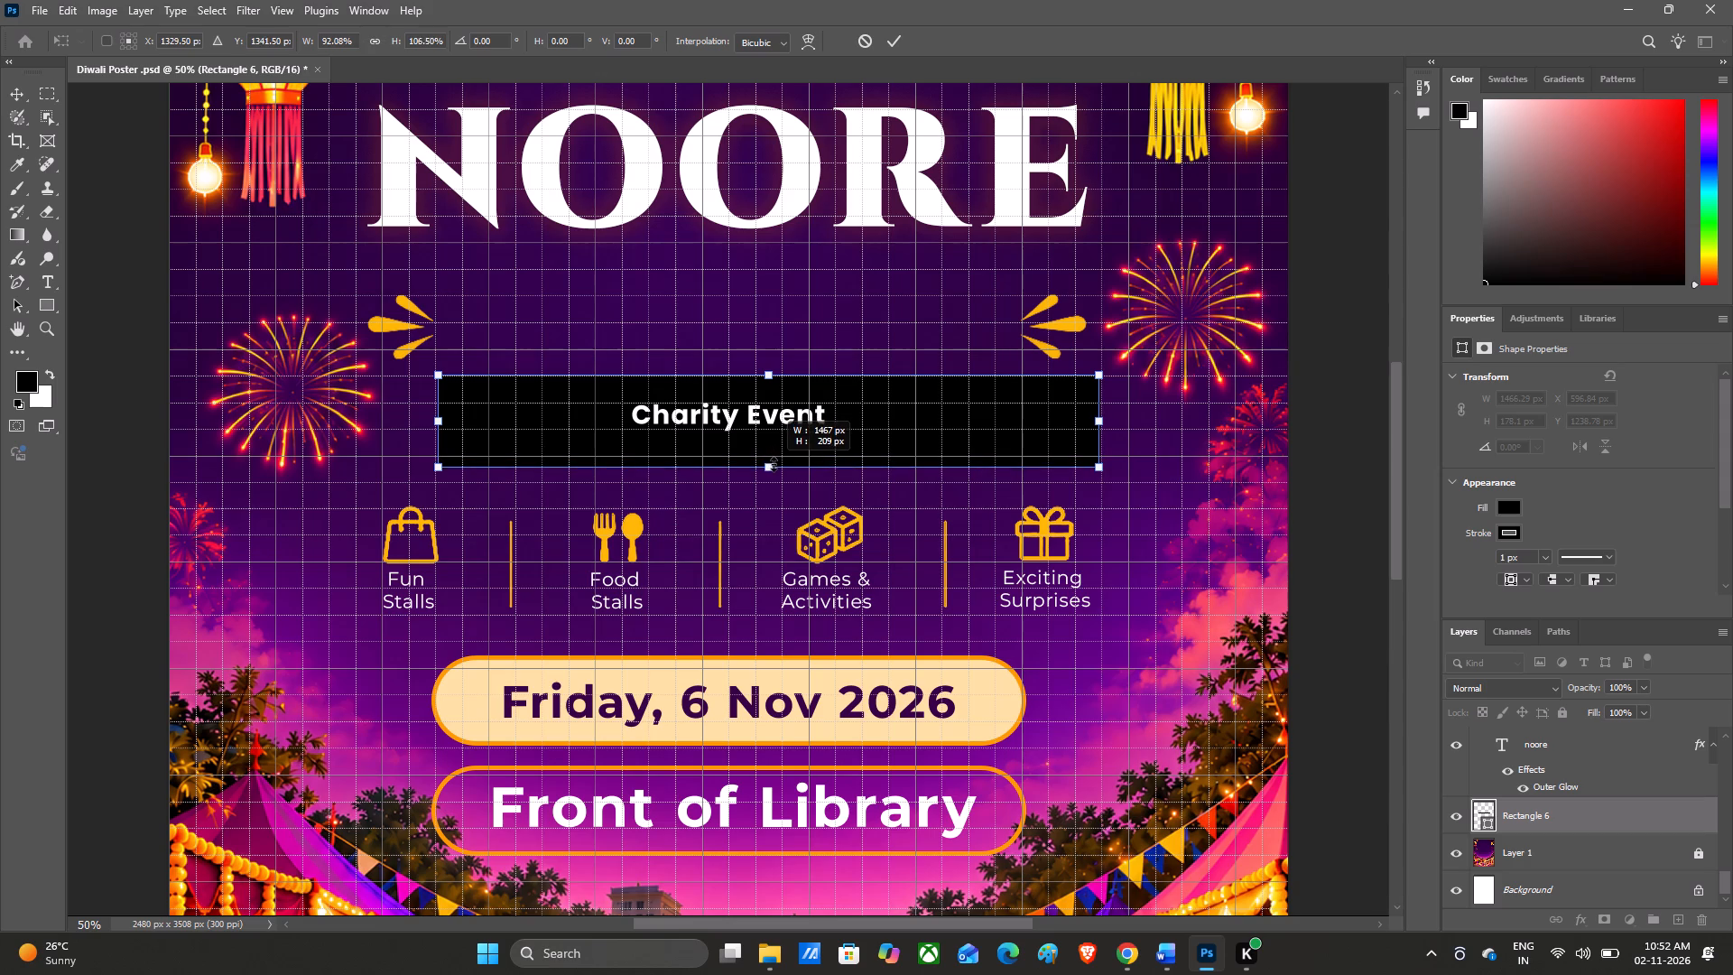
{"action": "left_click_drag", "start_coordinate": [774, 464], "coordinate": [776, 480], "text": "shift"}
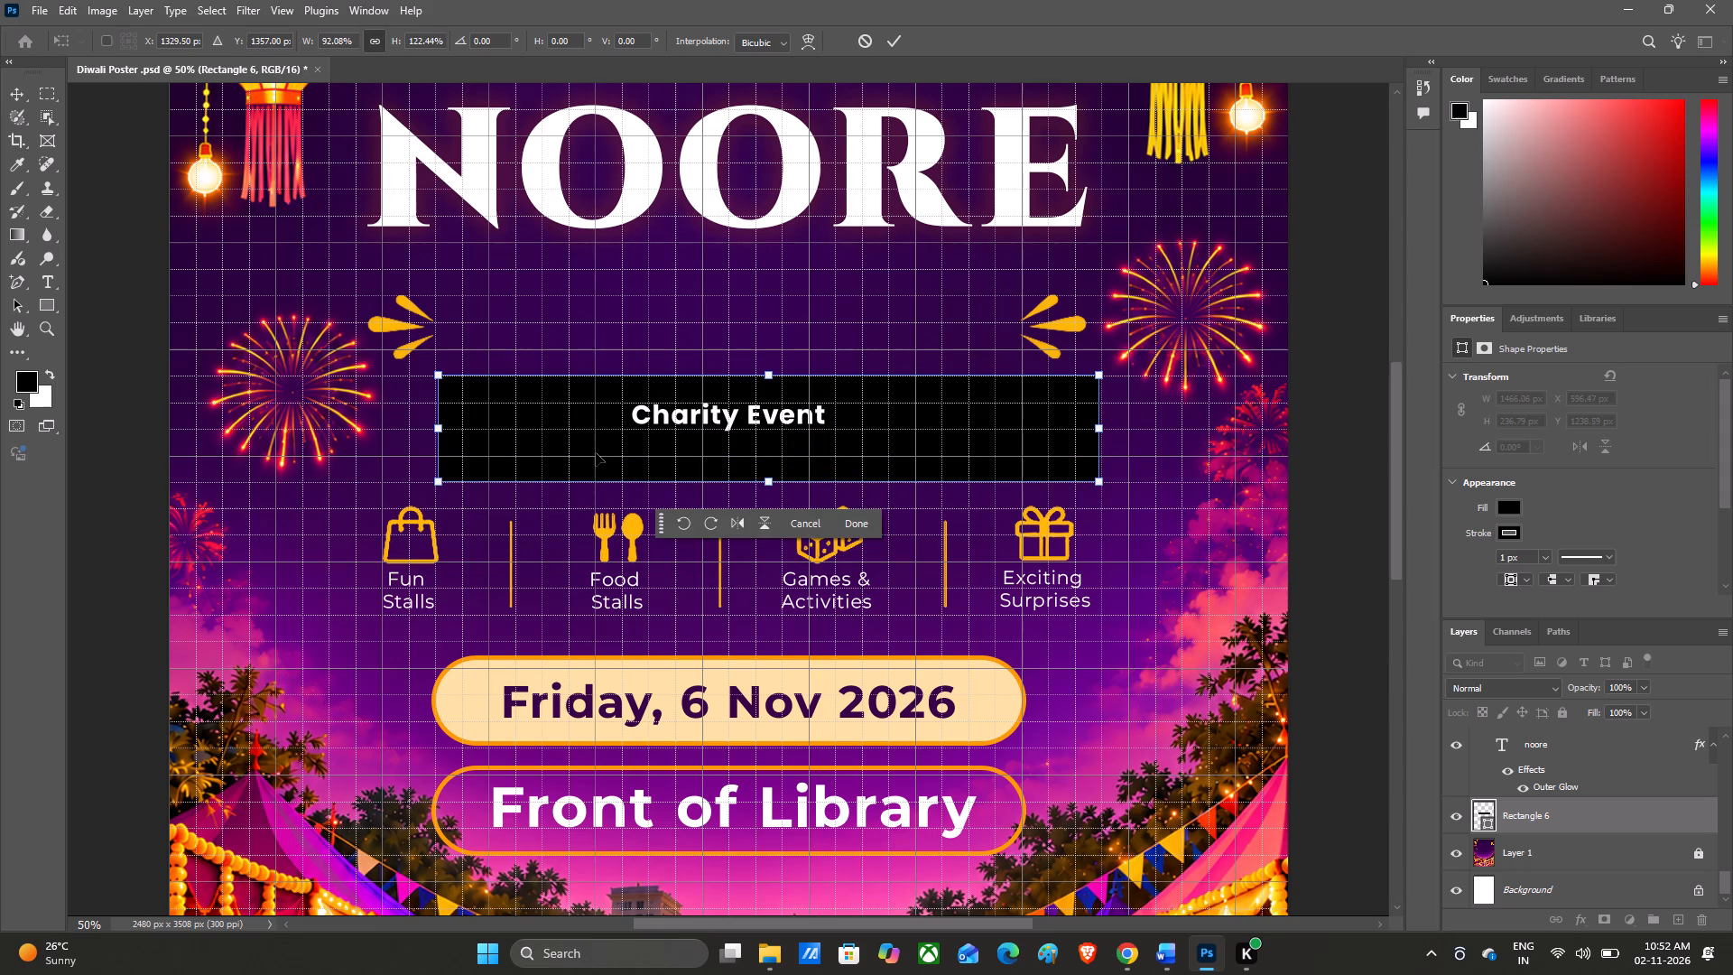
{"action": "left_click", "coordinate": [438, 430]}
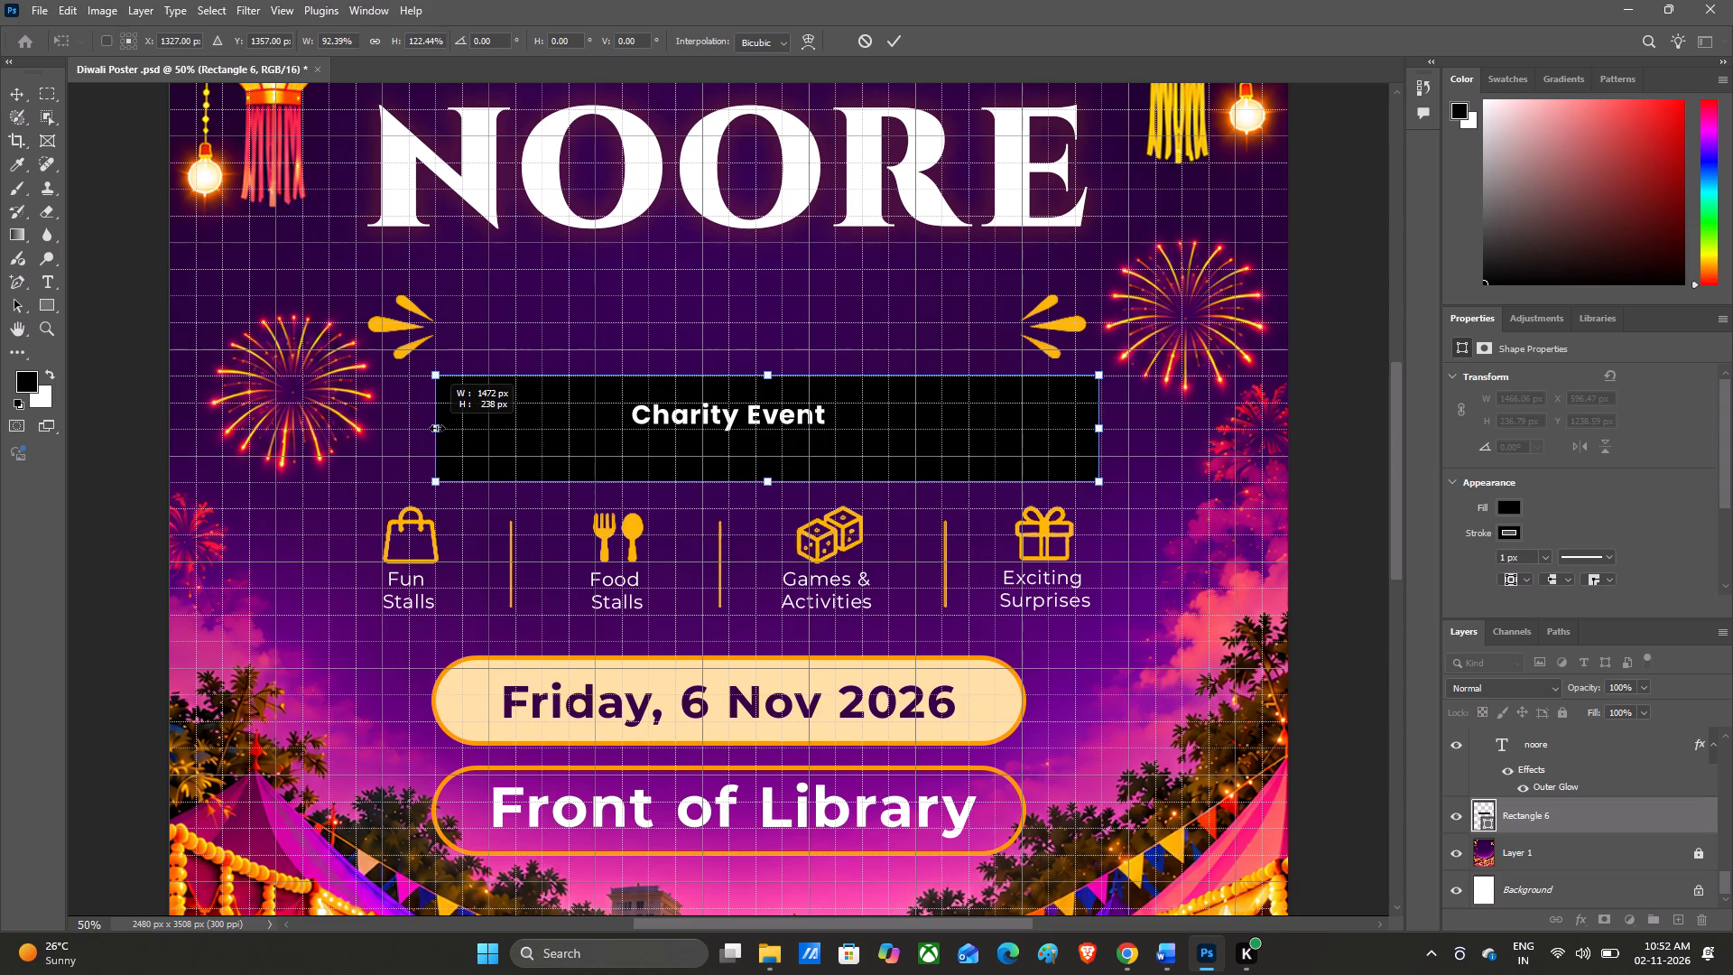
{"action": "left_click", "coordinate": [1099, 429], "text": "shift"}
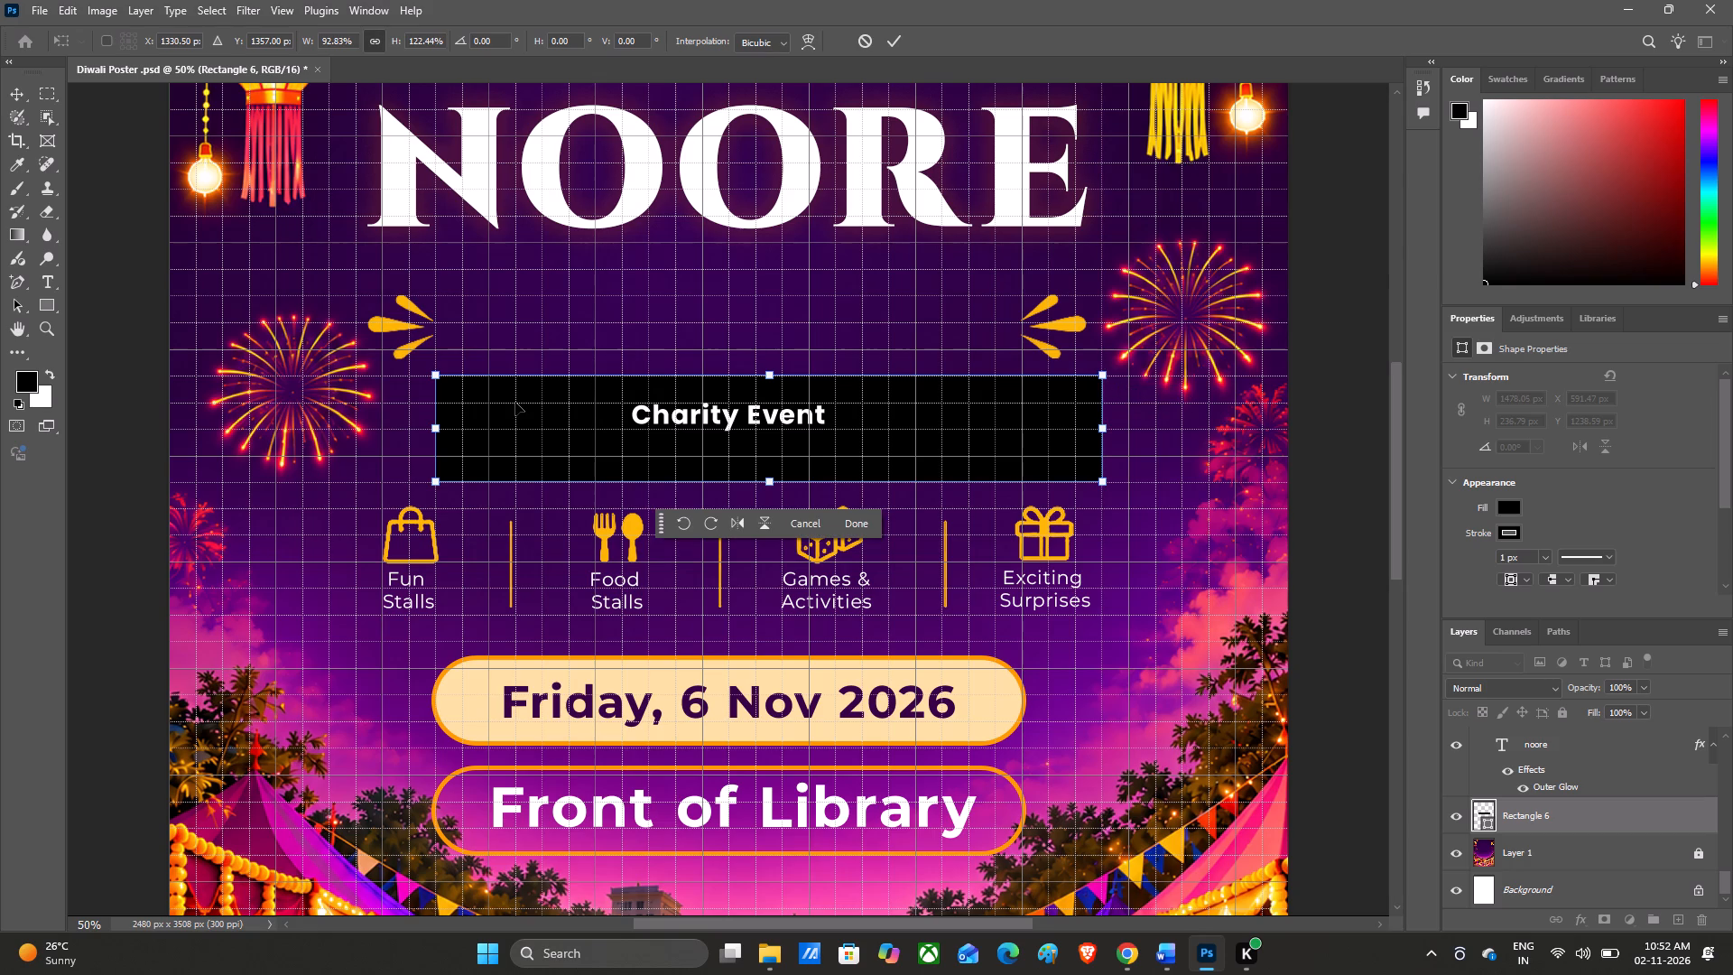
Add an anchor point at the middle of each short side of the black rectangle.
{"action": "left_click", "coordinate": [13, 274]}
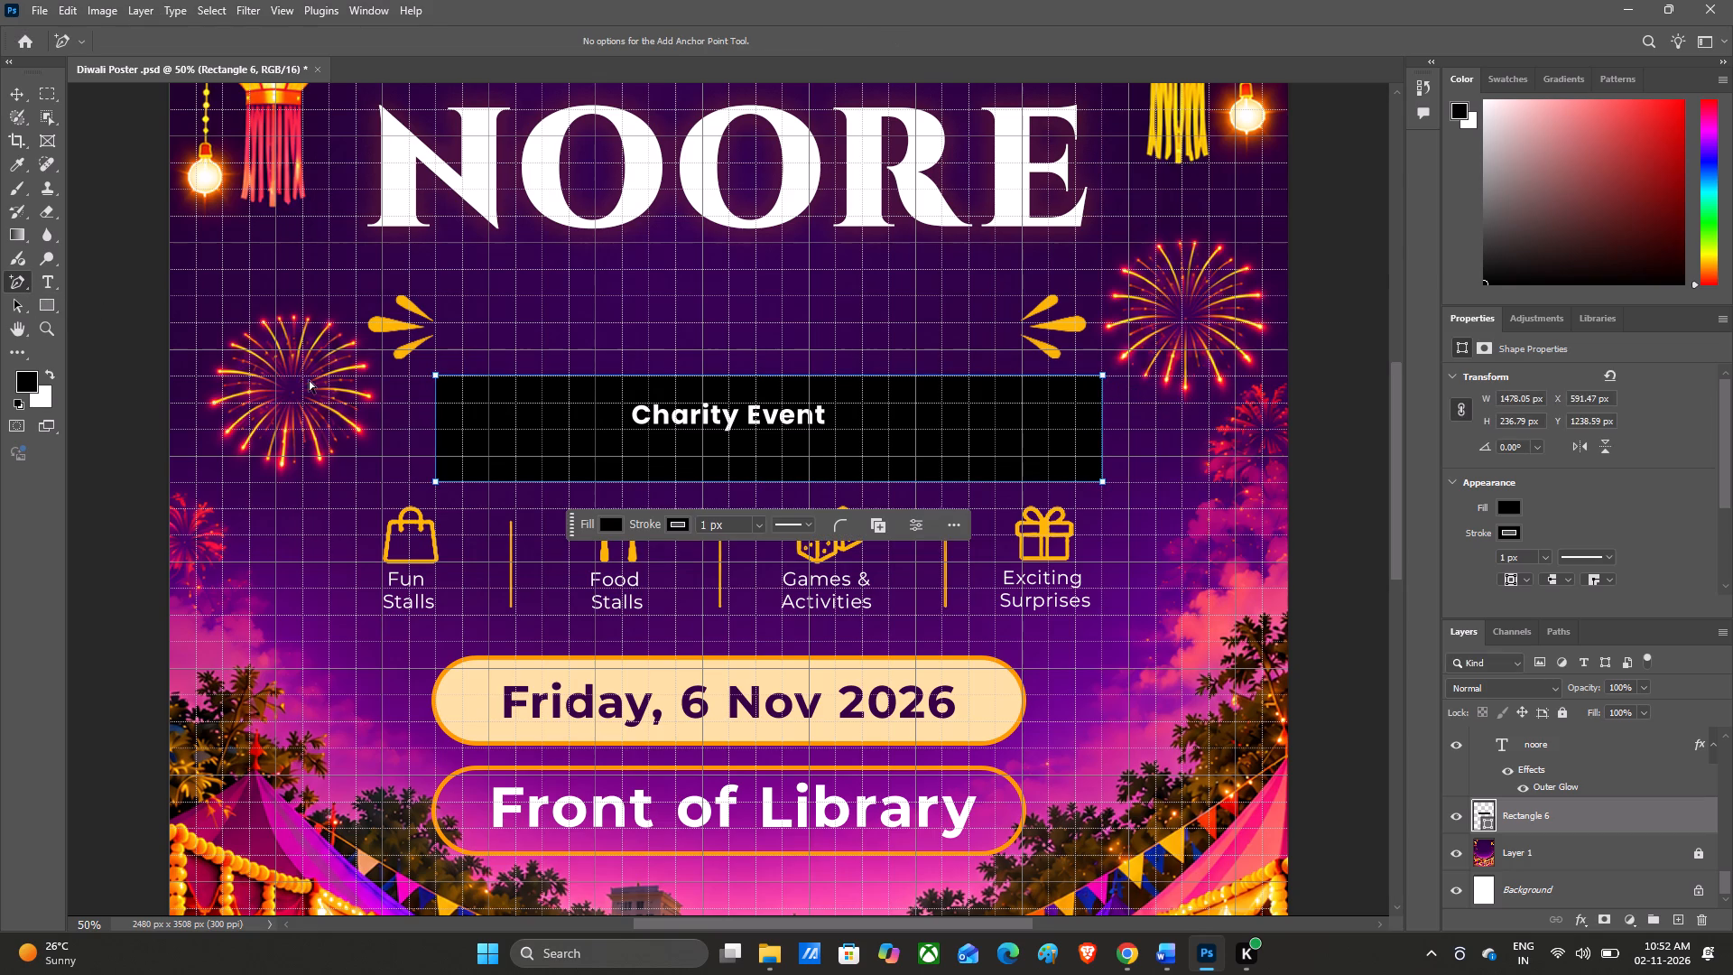
{"action": "left_click", "coordinate": [436, 427]}
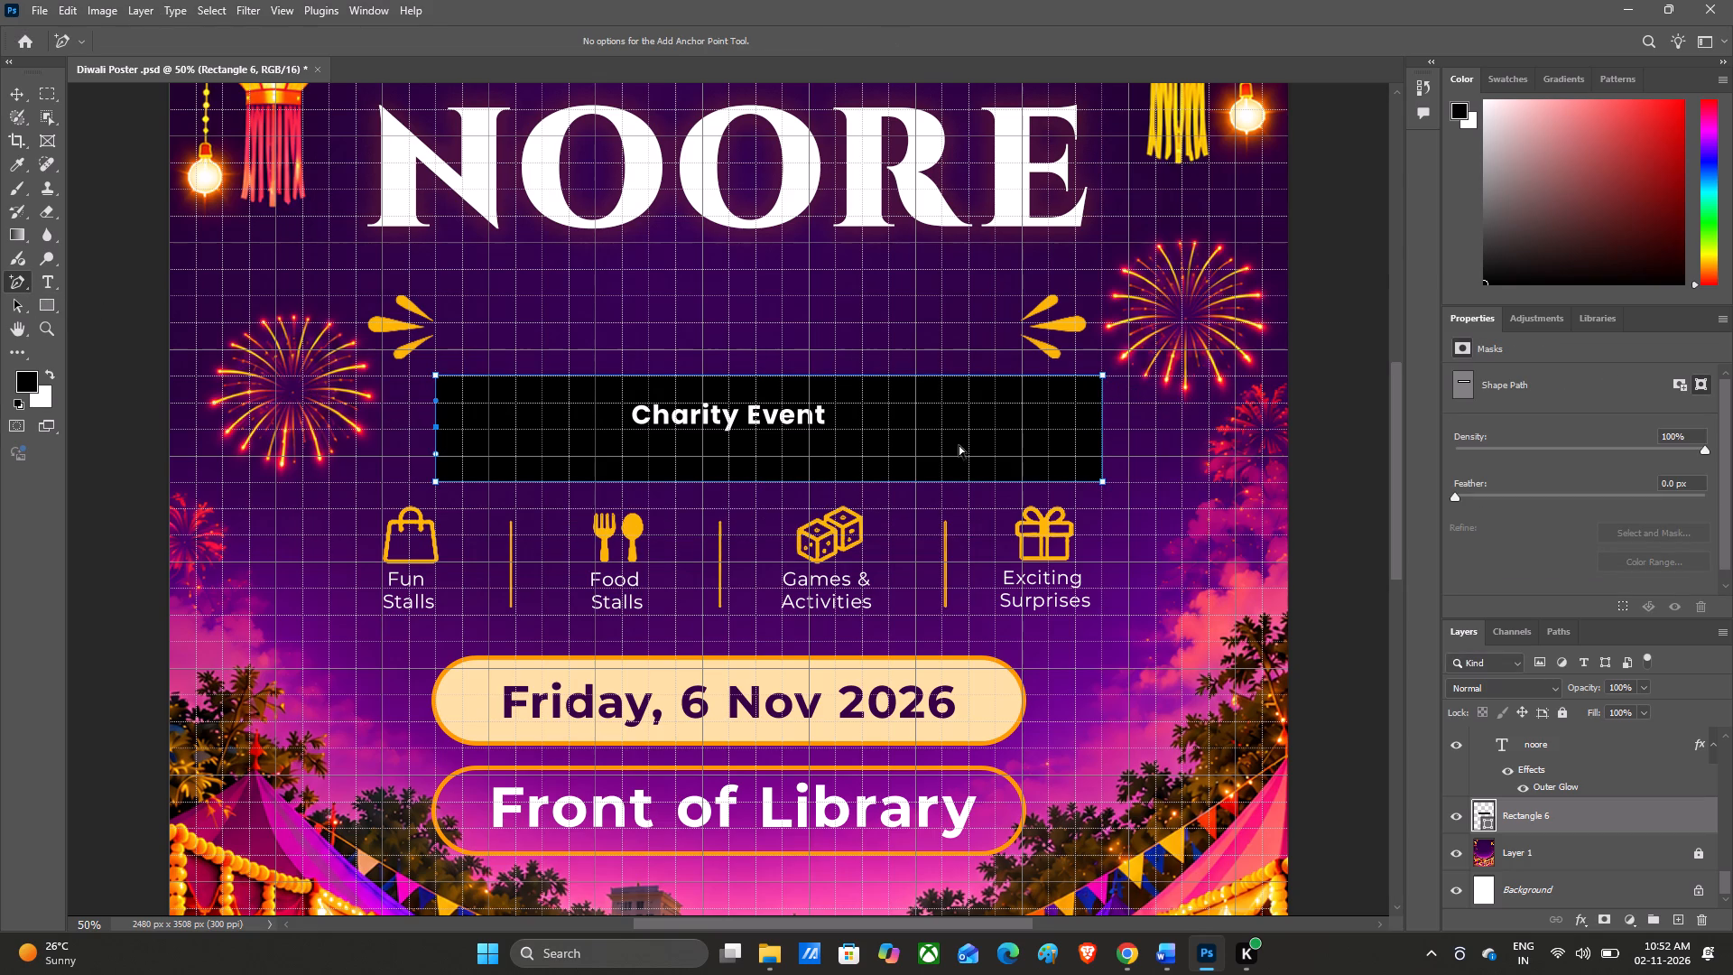
{"action": "left_click", "coordinate": [1102, 431]}
Pull the middle anchor of the rectangle's left side inward to form a curved ribbon-end notch.
{"action": "left_click_drag", "start_coordinate": [437, 426], "coordinate": [466, 426]}
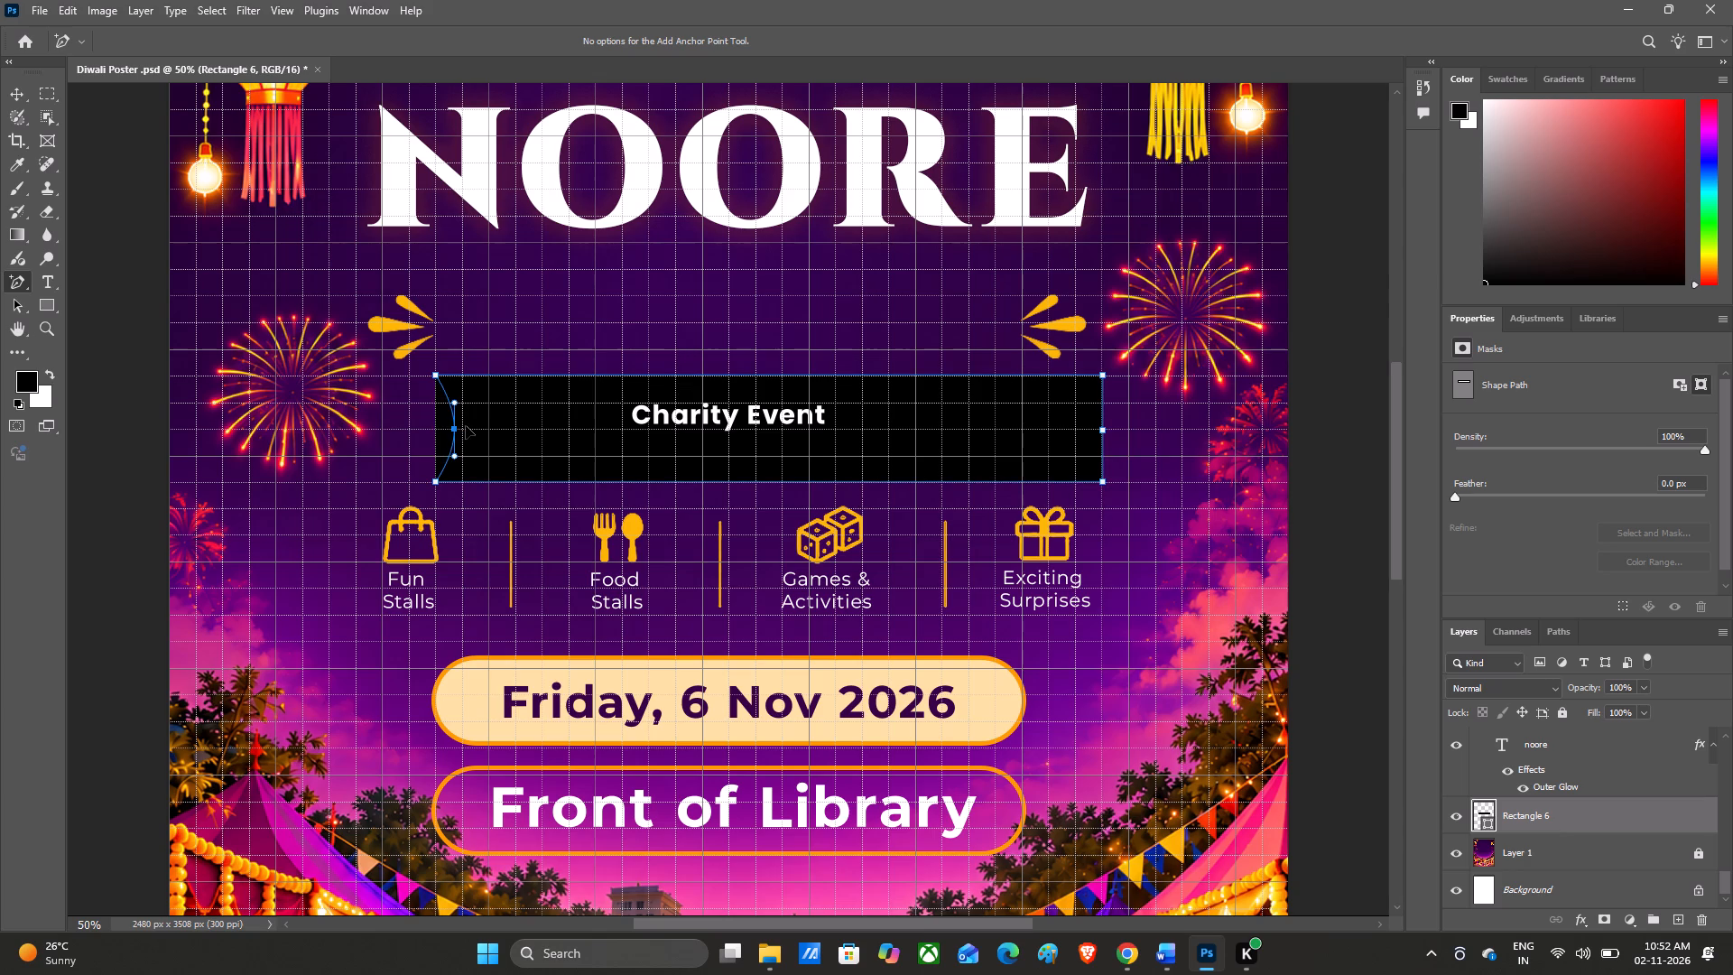
{"action": "left_click_drag", "start_coordinate": [466, 426], "coordinate": [487, 432]}
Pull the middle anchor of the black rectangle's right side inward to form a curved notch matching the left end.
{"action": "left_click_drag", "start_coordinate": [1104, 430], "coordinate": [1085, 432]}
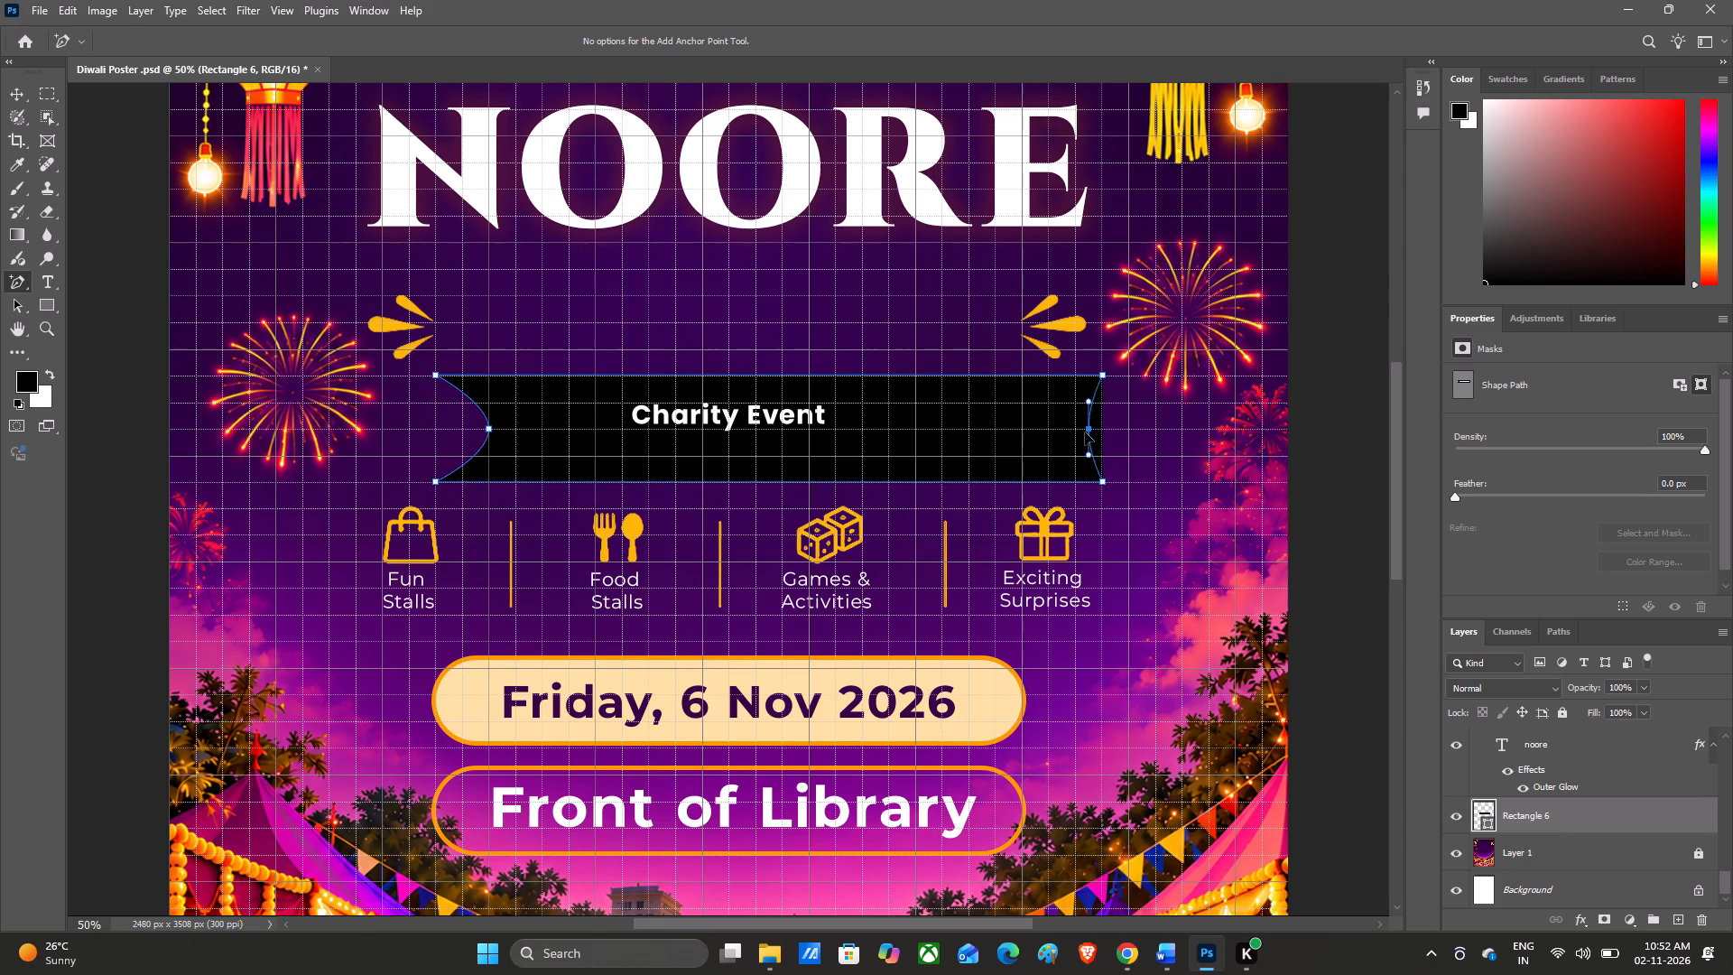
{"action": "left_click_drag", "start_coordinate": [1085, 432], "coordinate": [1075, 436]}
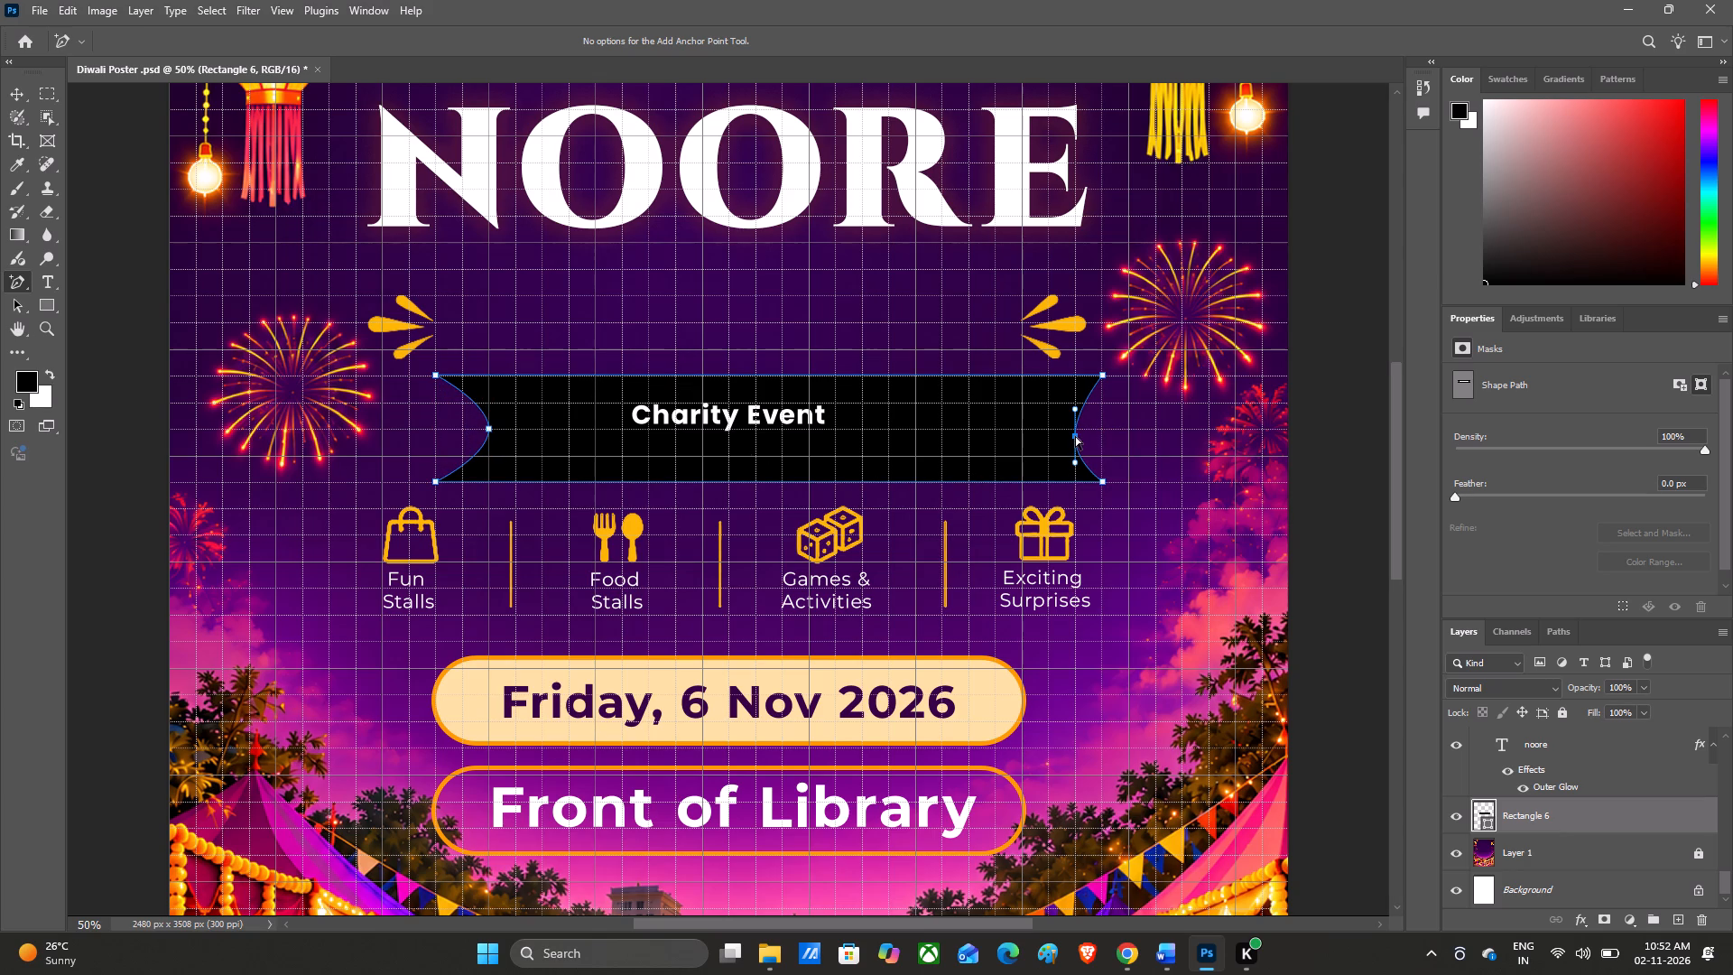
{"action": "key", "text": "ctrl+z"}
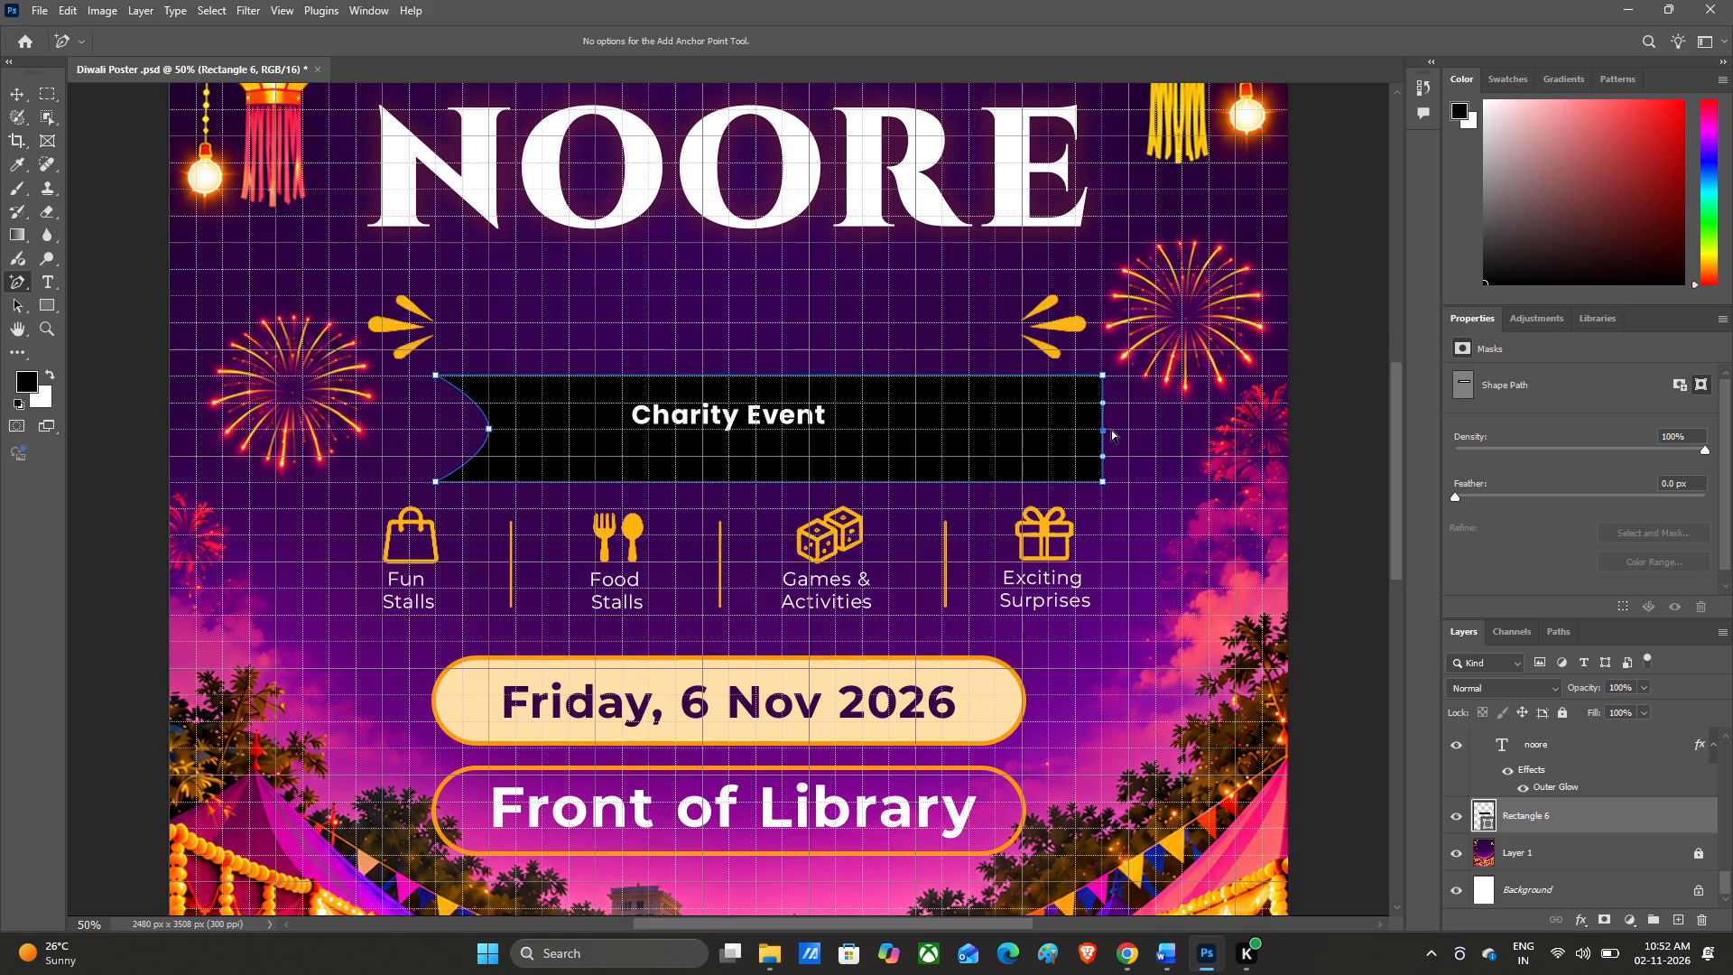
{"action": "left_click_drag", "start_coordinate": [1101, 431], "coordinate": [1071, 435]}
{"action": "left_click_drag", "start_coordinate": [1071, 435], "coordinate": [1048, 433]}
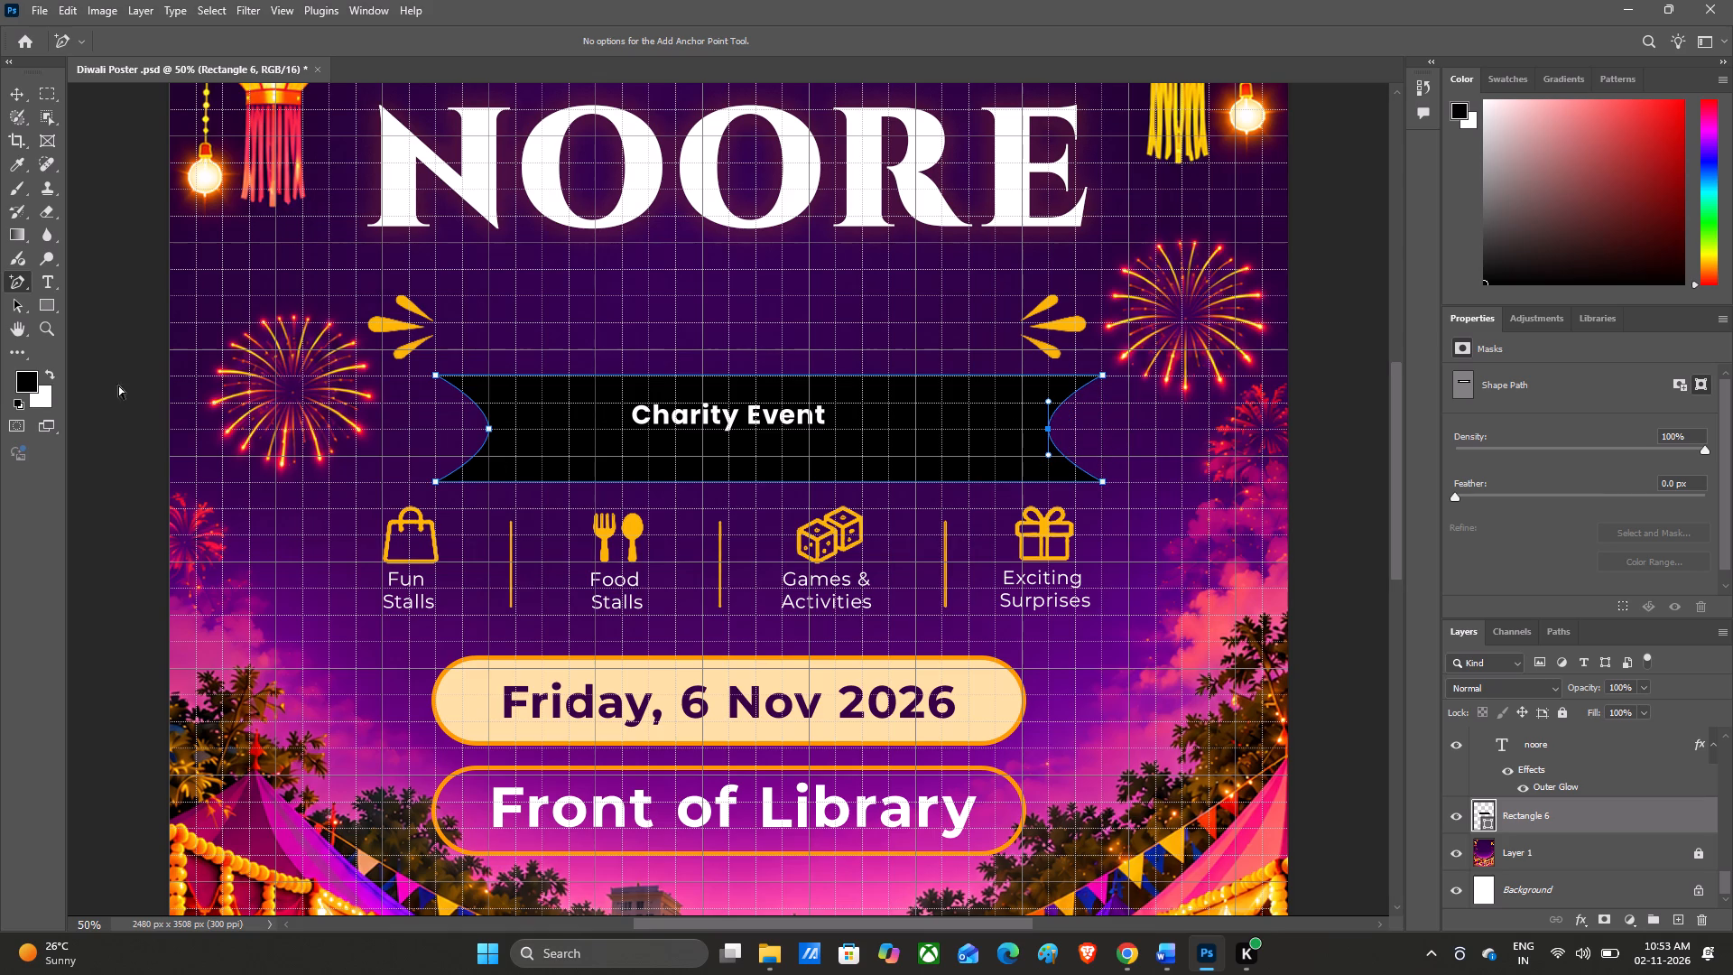
Set the foreground color to amber #fdb604, sampled from the burst ornament below the NOORE title.
{"action": "left_click", "coordinate": [24, 385]}
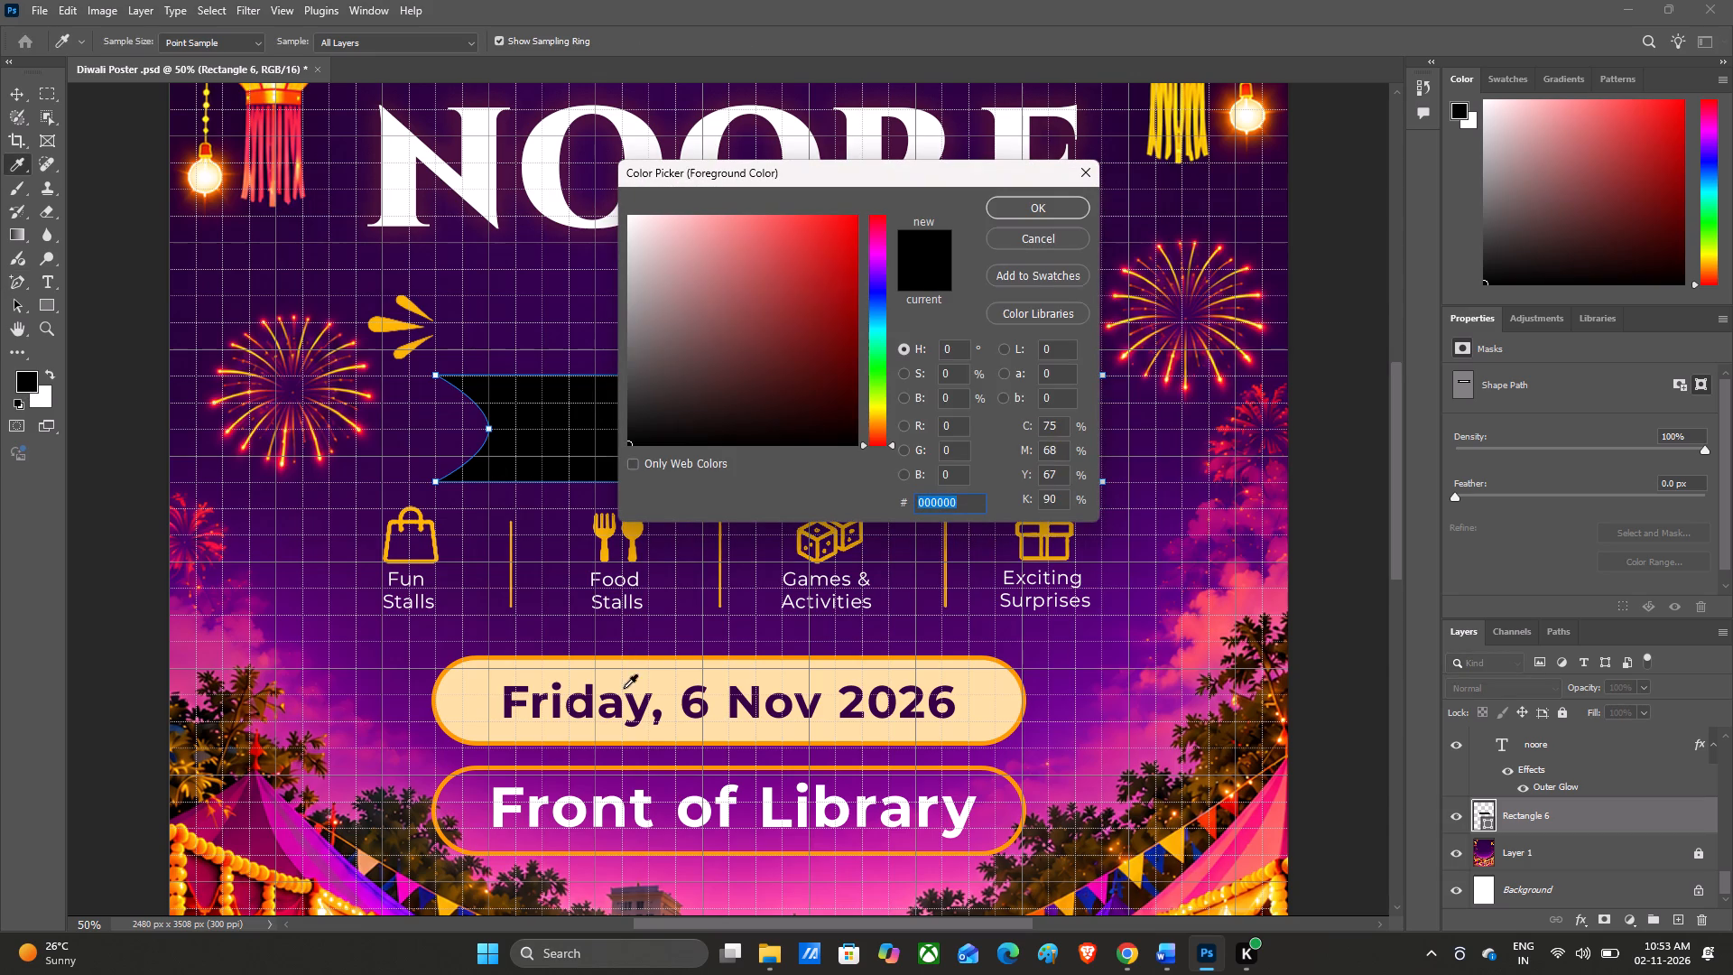
{"action": "left_click", "coordinate": [473, 702]}
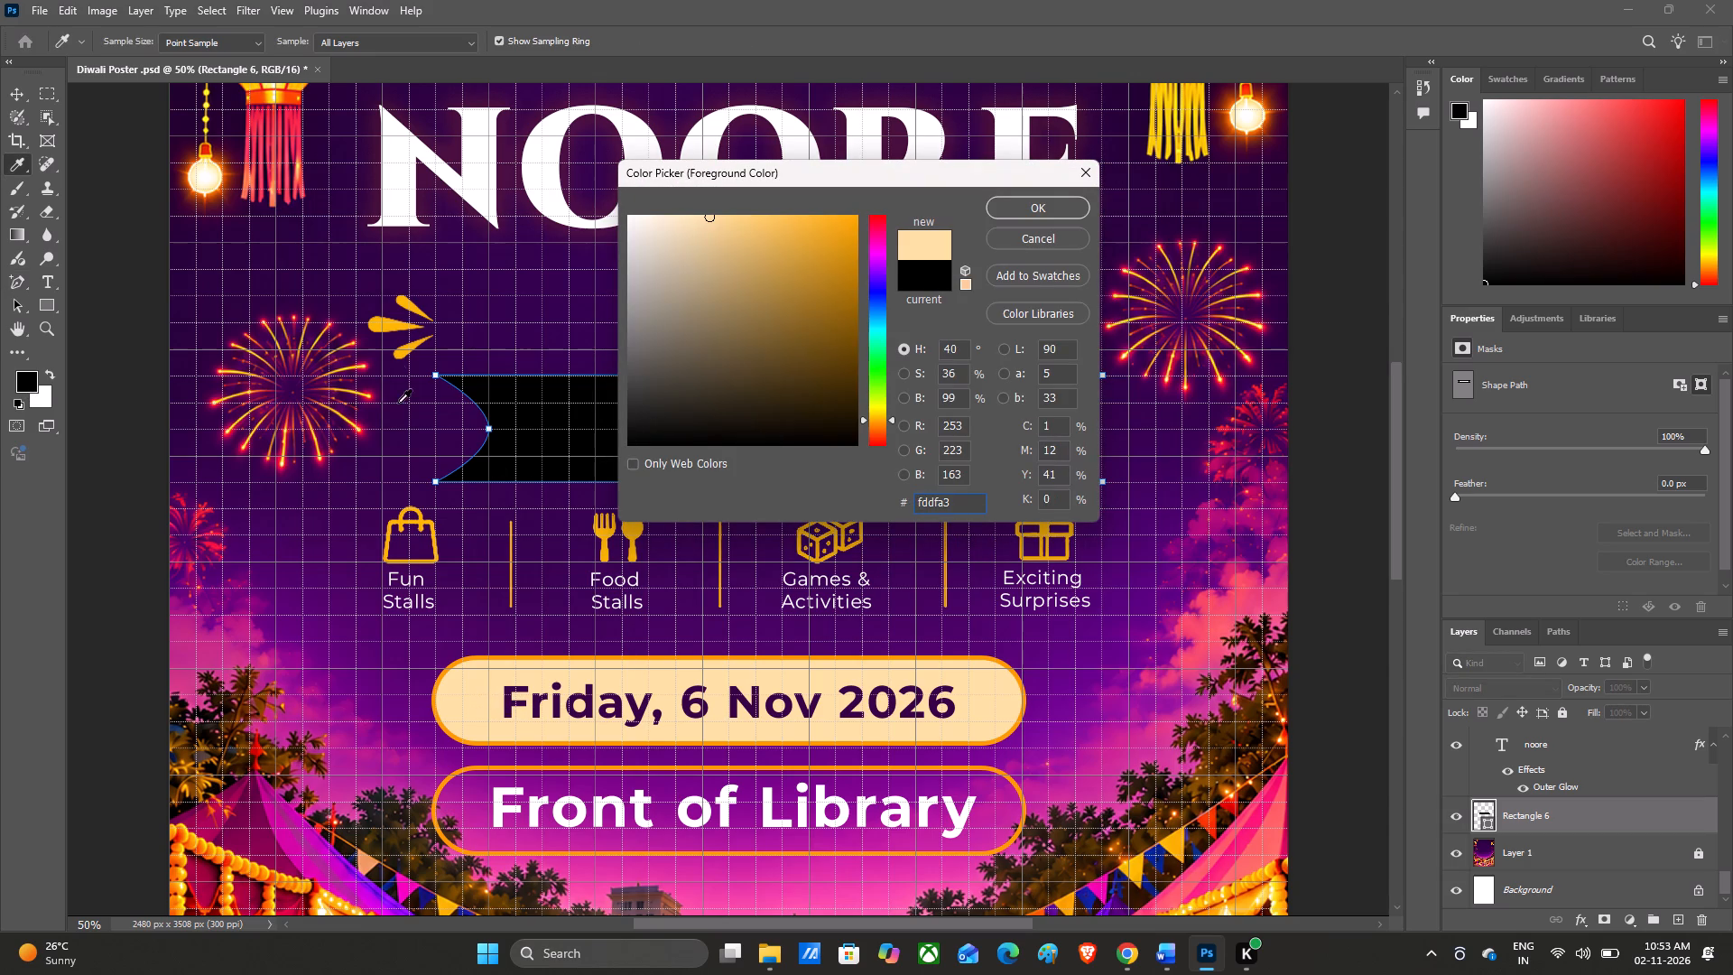
{"action": "left_click", "coordinate": [375, 329]}
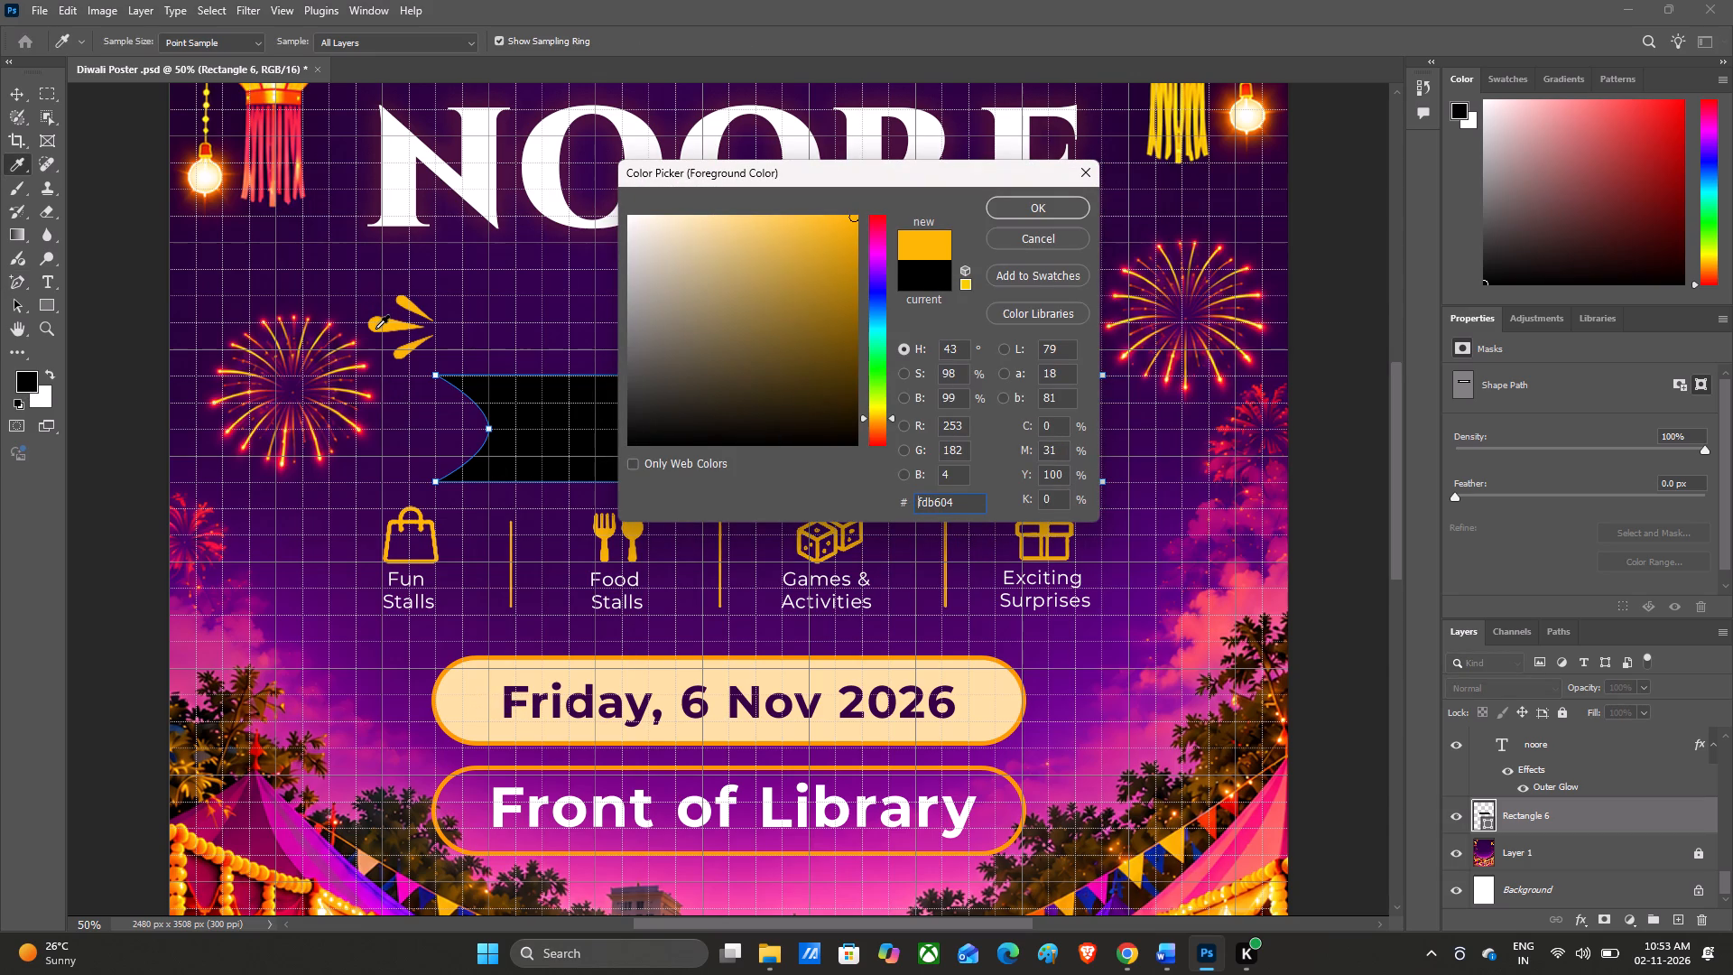
{"action": "left_click", "coordinate": [1020, 208]}
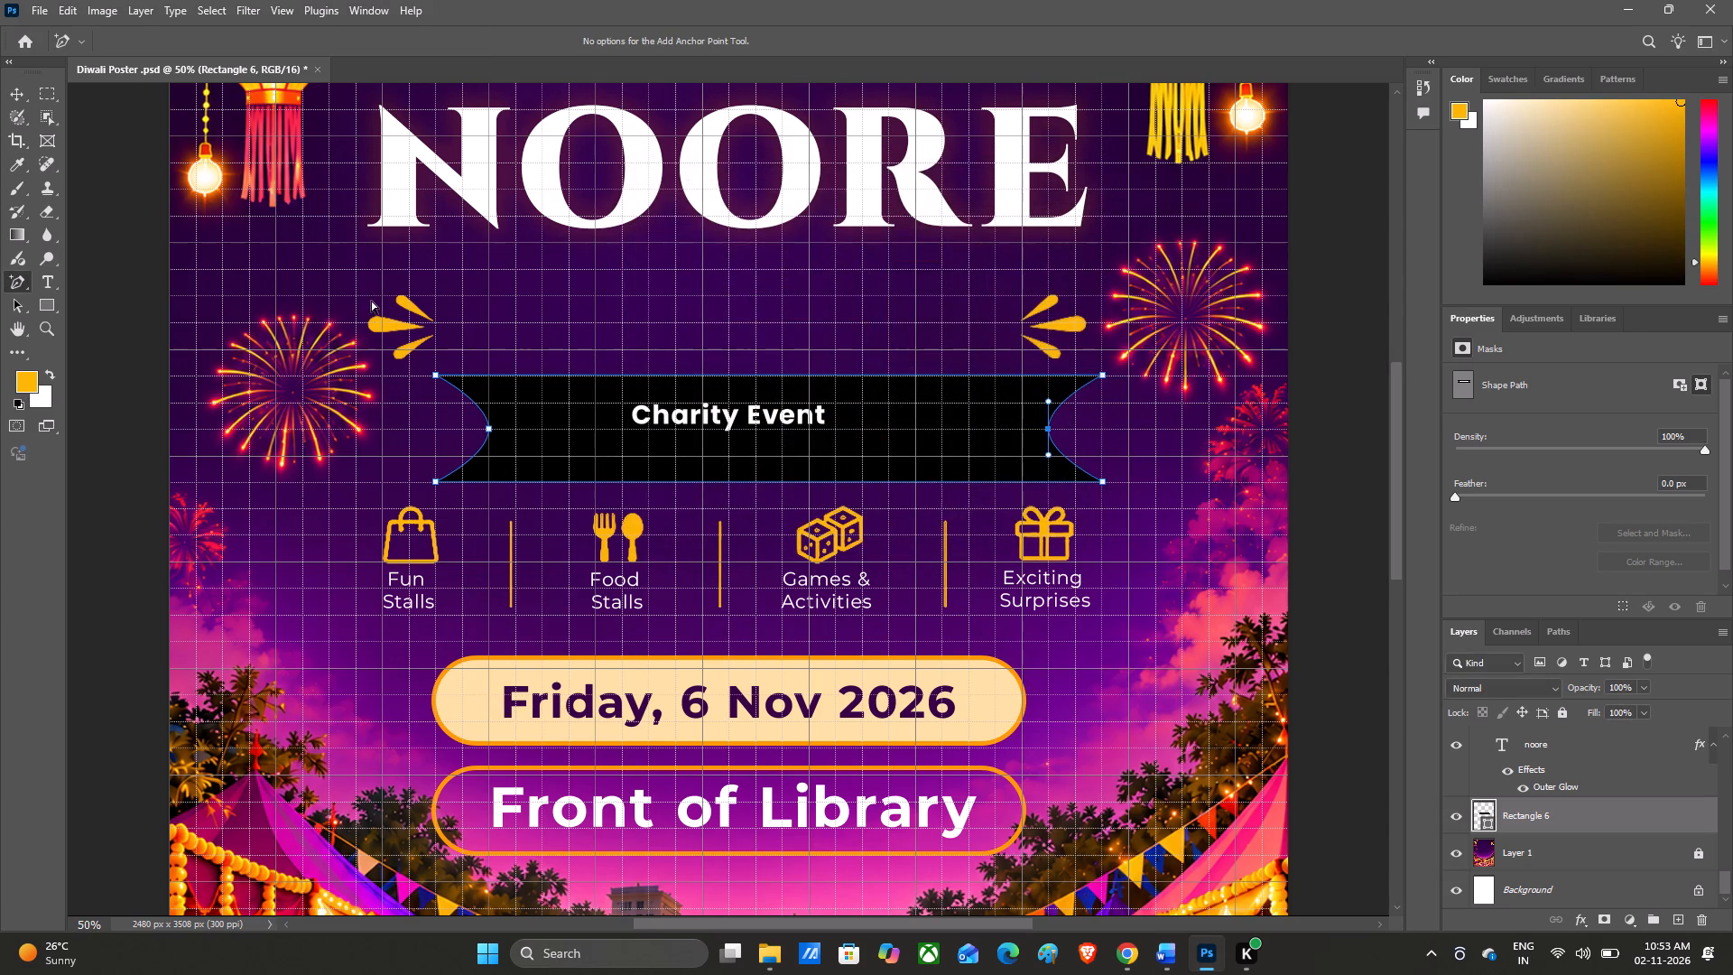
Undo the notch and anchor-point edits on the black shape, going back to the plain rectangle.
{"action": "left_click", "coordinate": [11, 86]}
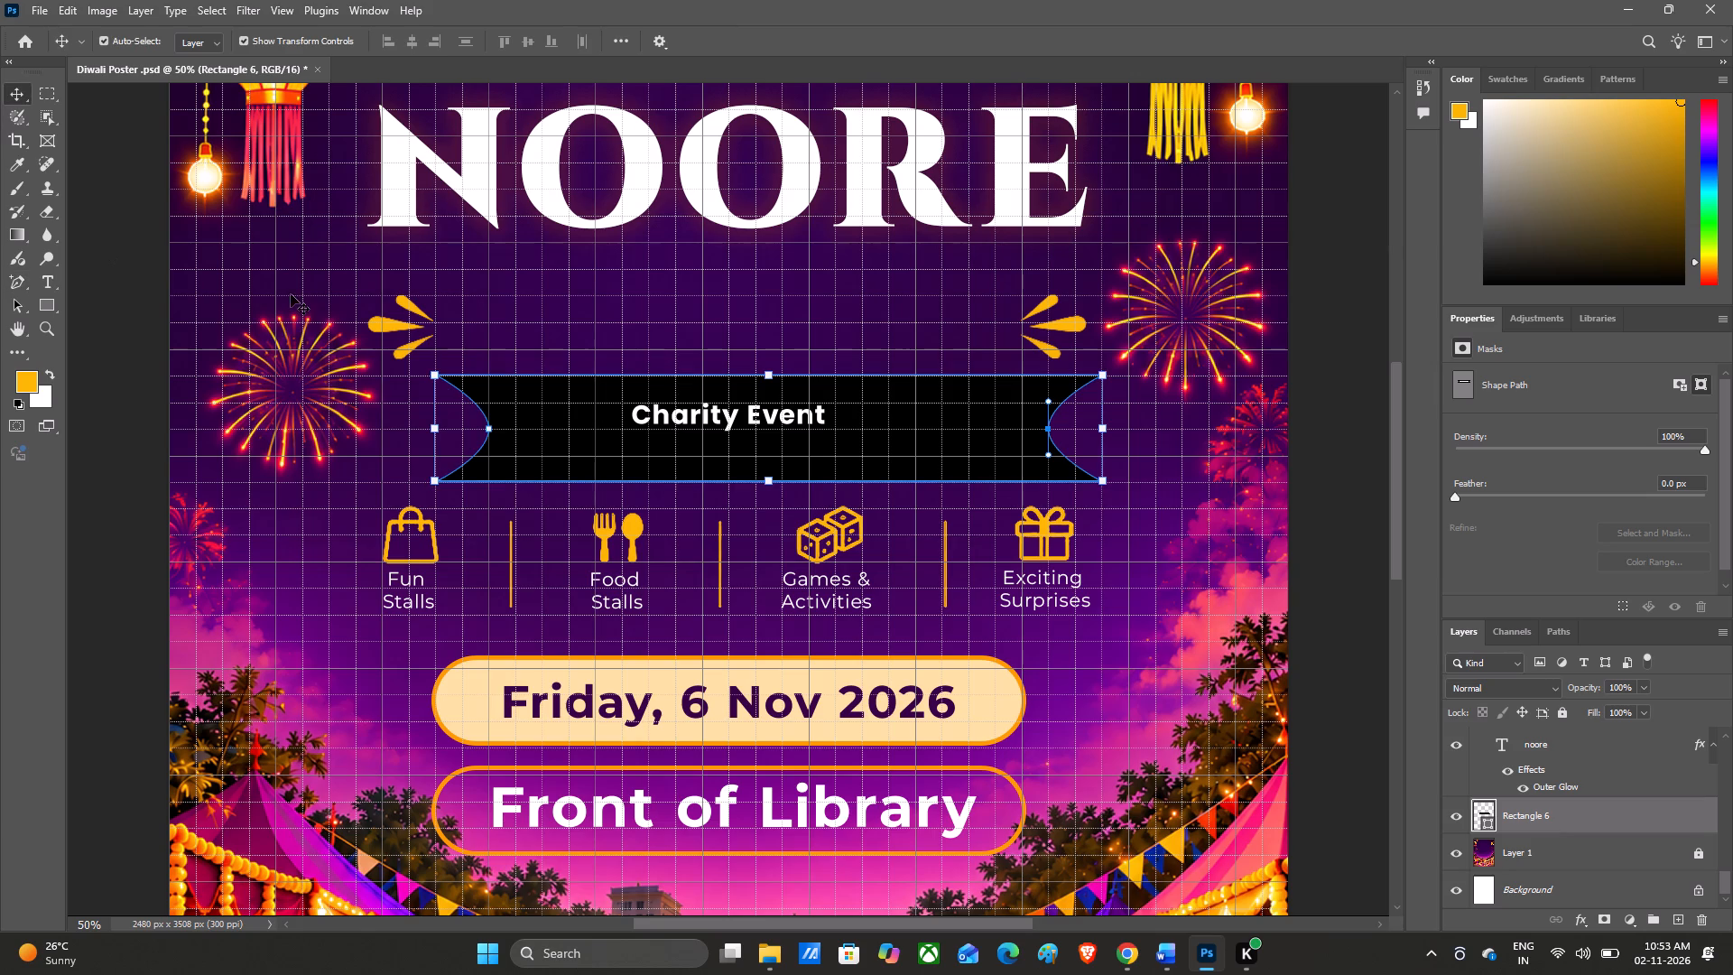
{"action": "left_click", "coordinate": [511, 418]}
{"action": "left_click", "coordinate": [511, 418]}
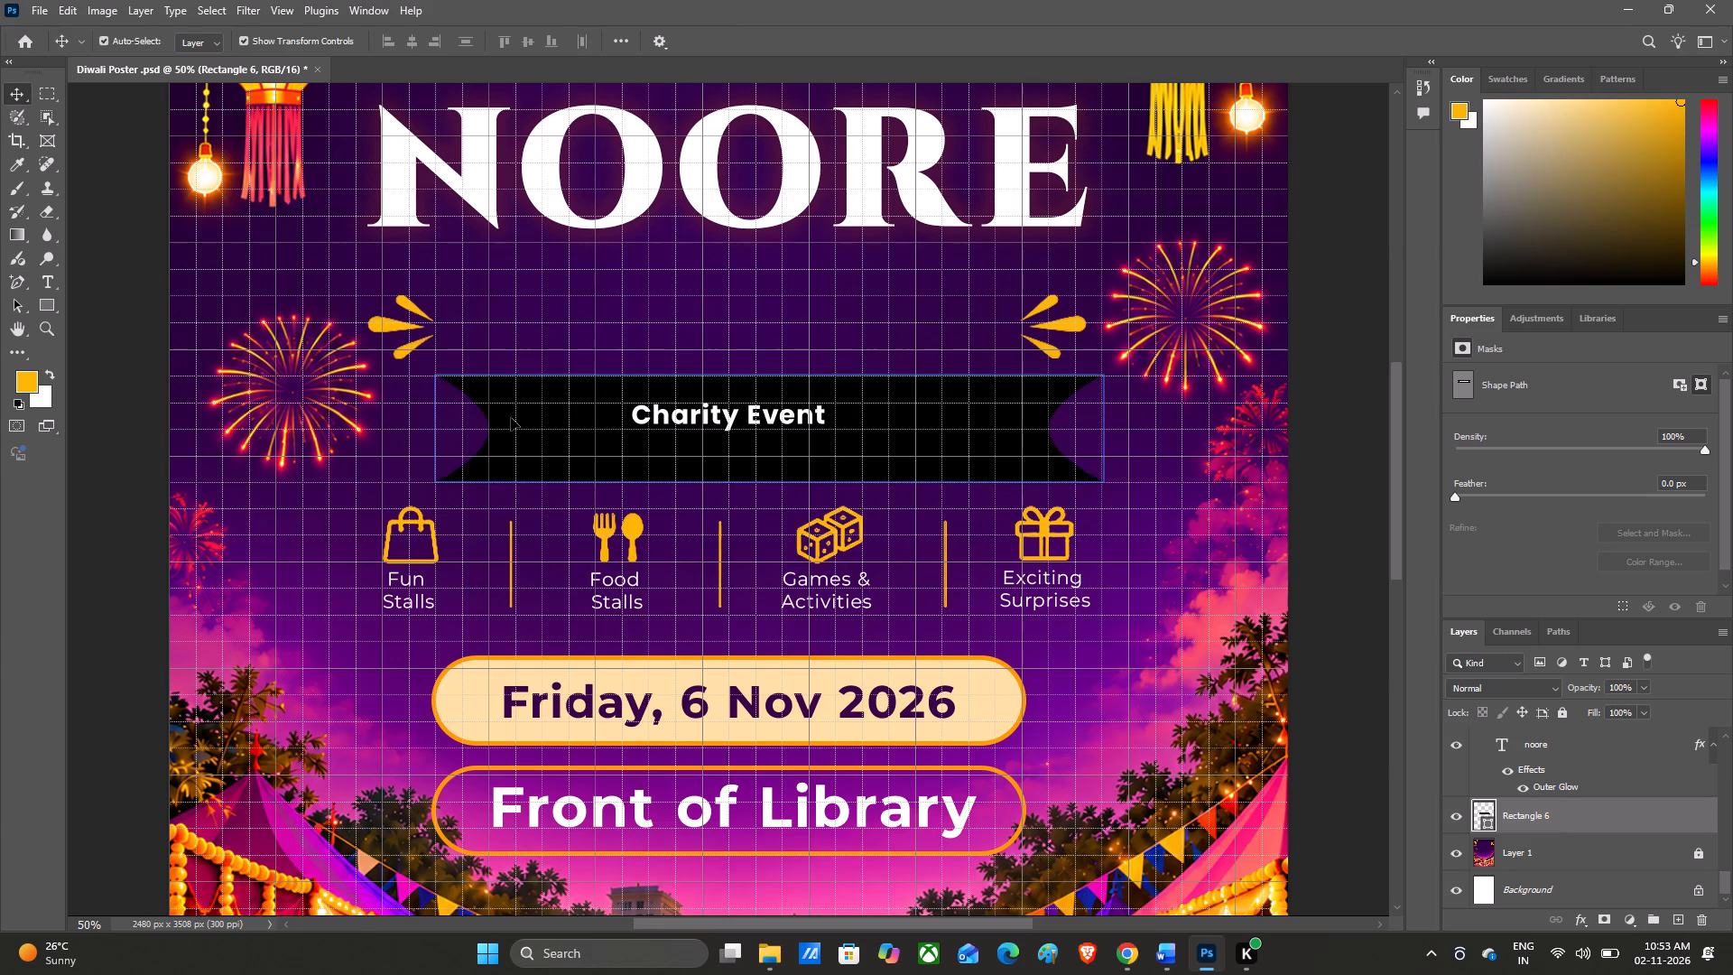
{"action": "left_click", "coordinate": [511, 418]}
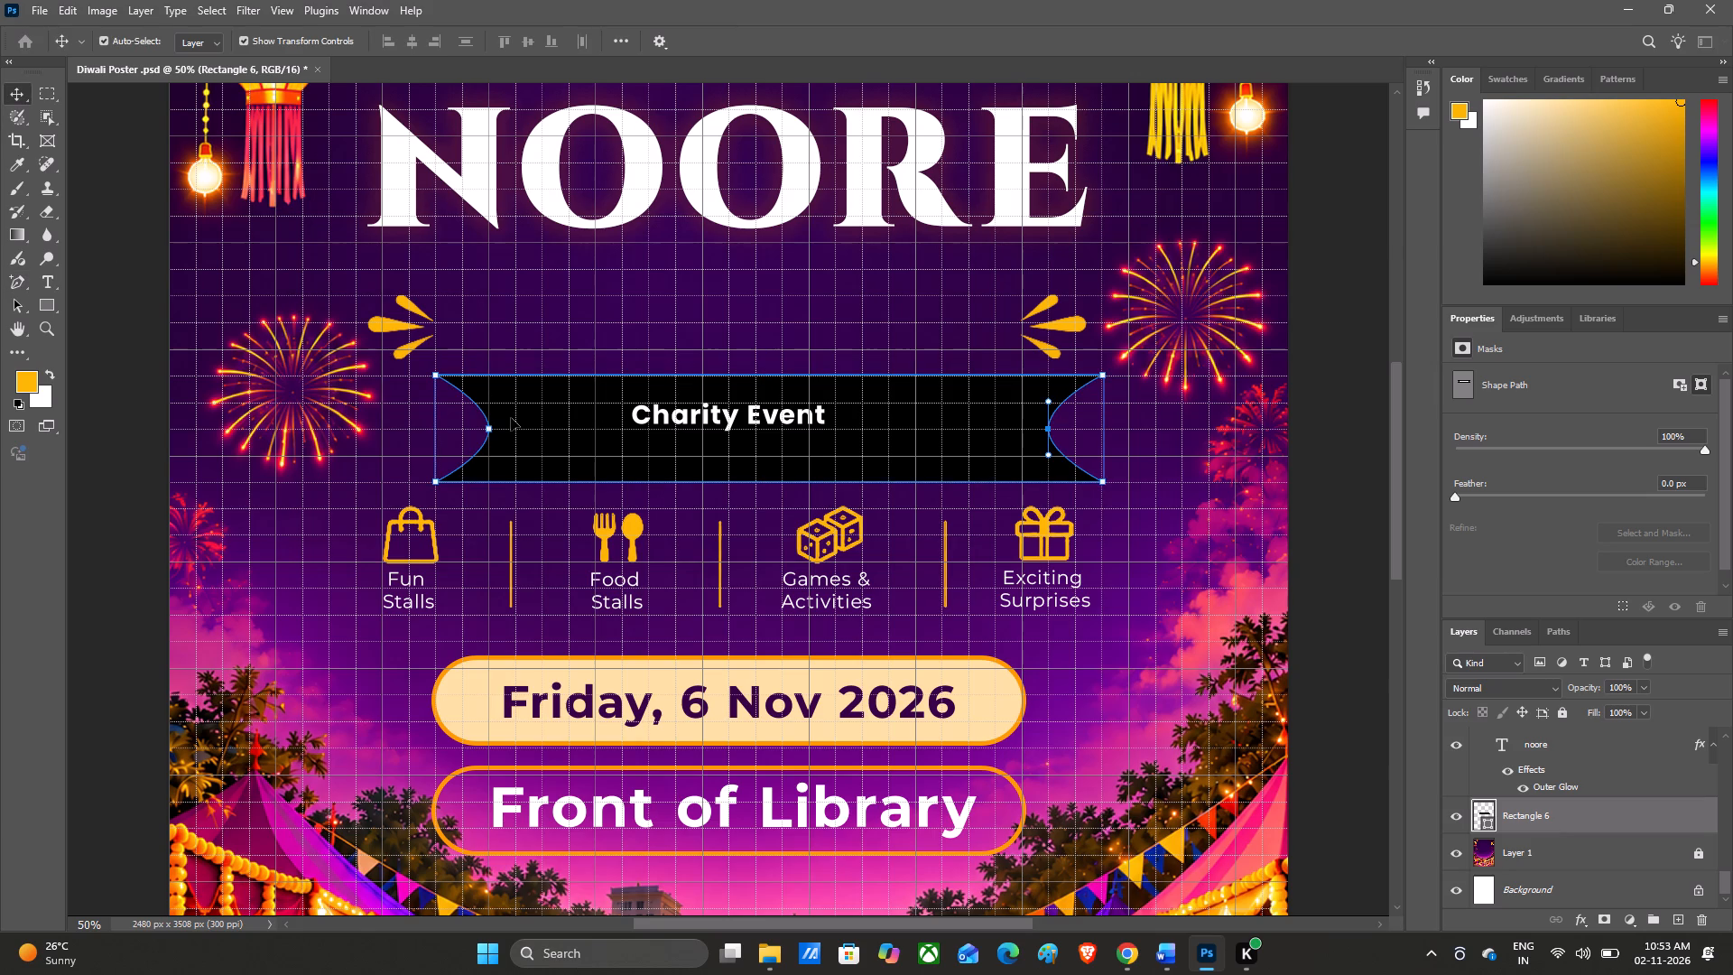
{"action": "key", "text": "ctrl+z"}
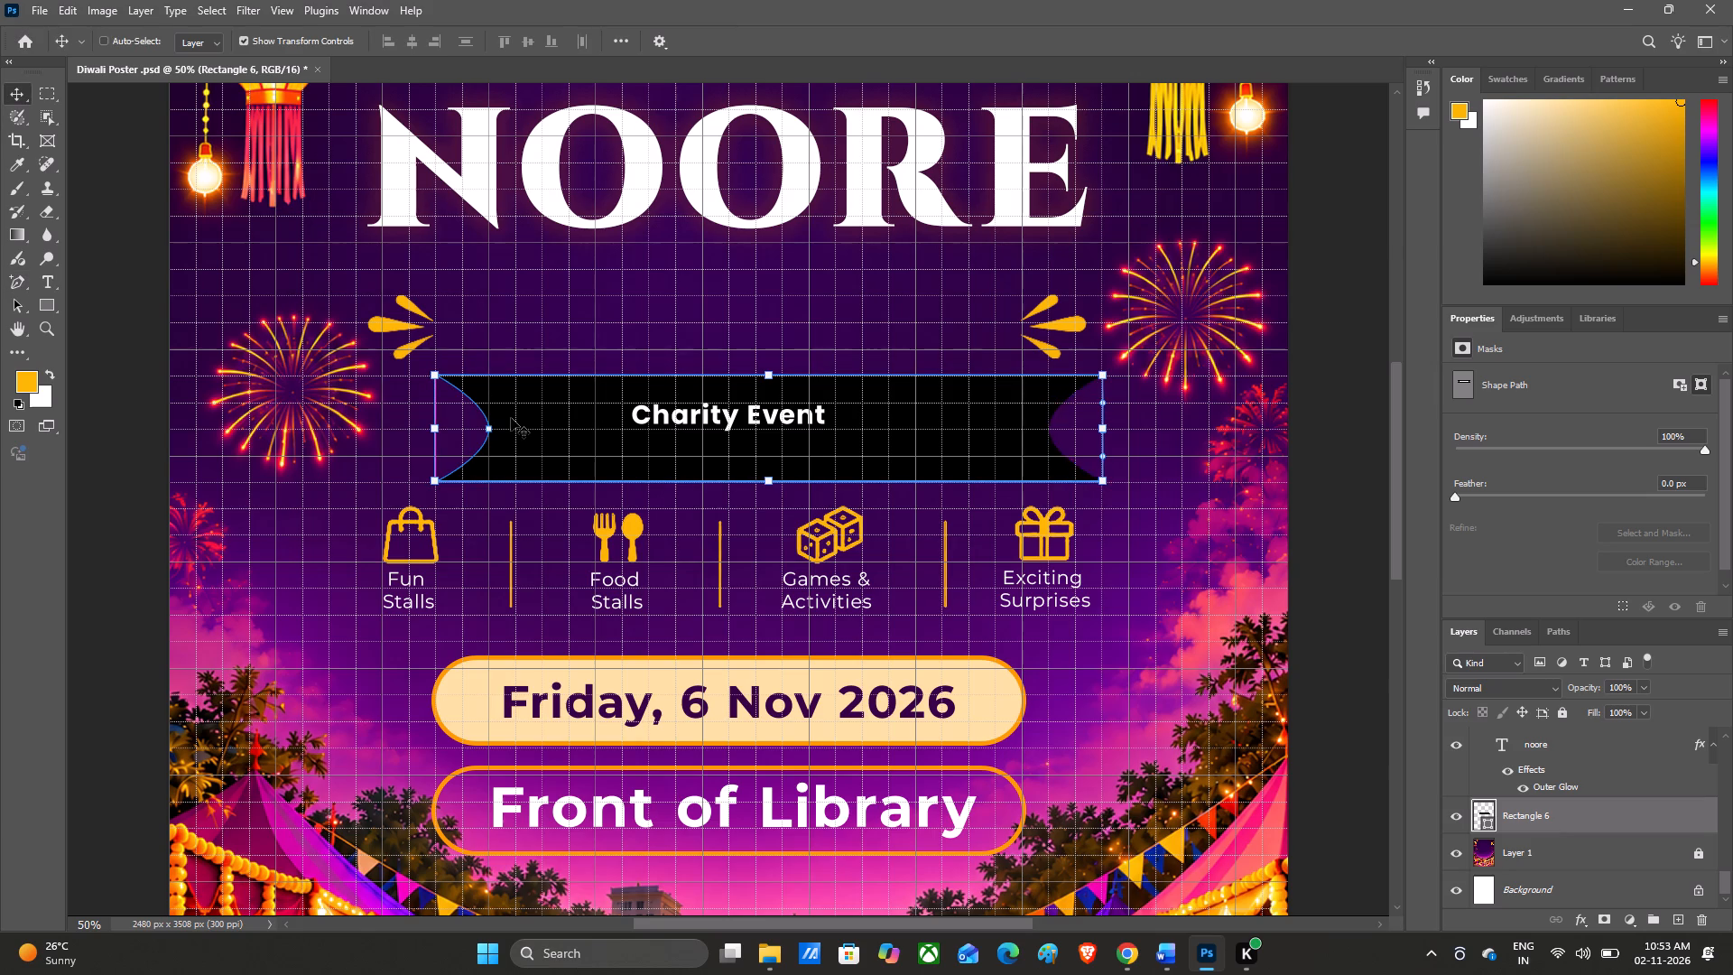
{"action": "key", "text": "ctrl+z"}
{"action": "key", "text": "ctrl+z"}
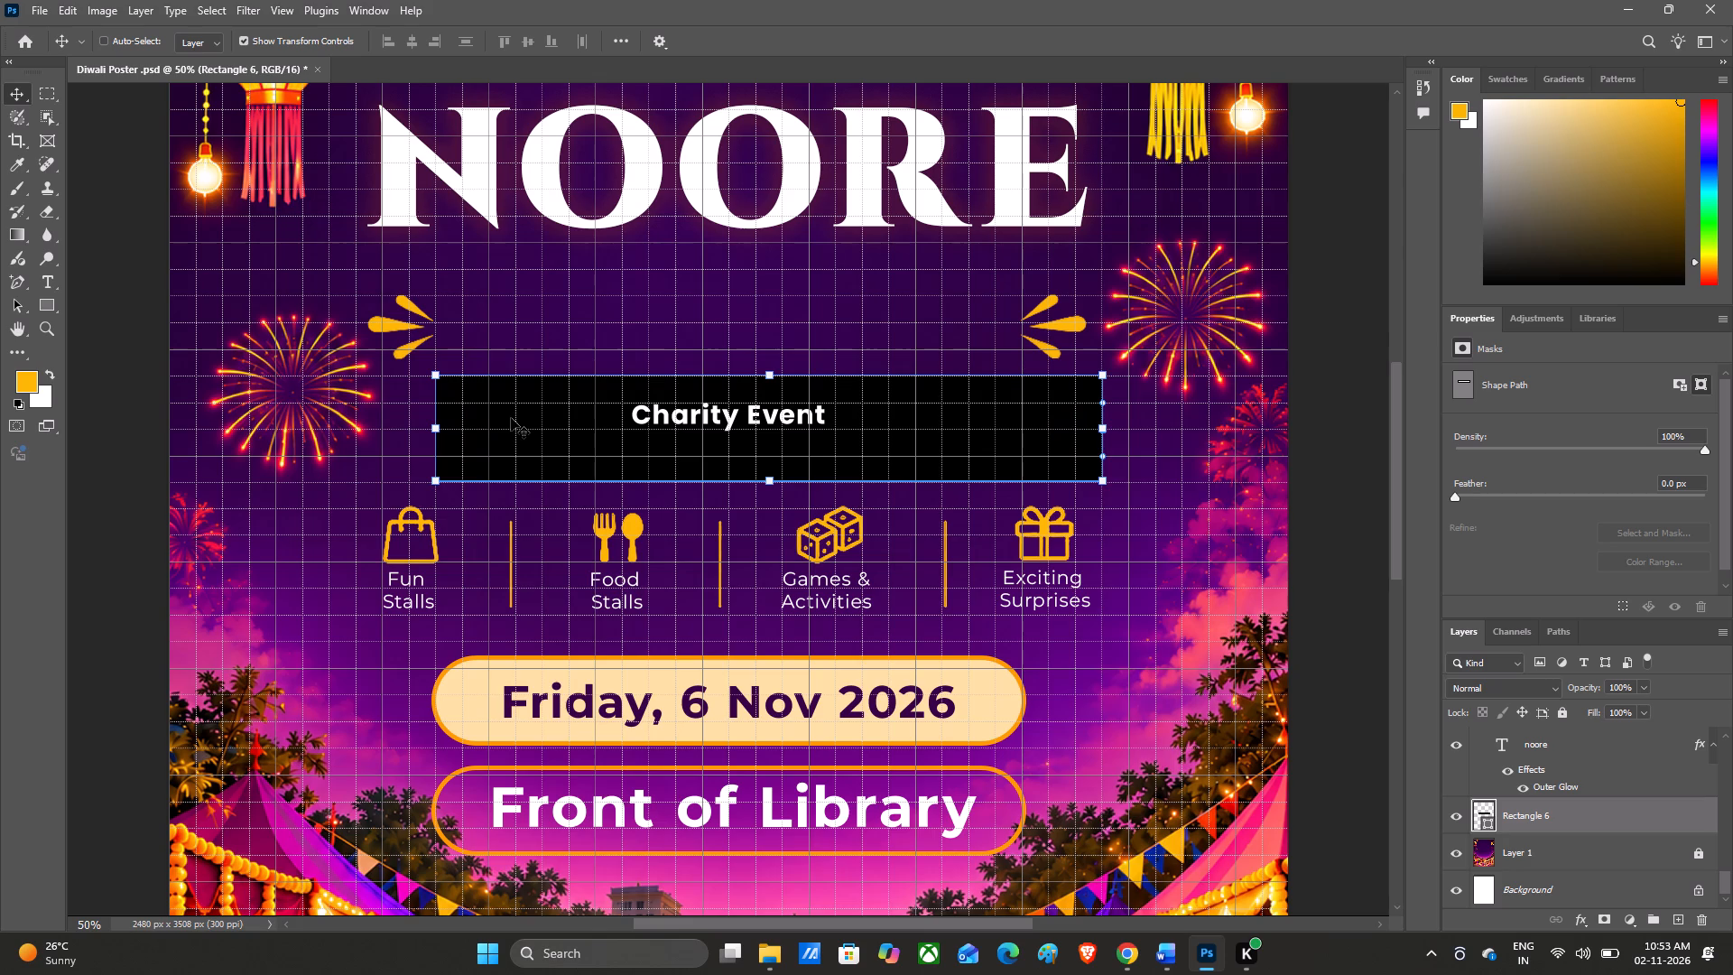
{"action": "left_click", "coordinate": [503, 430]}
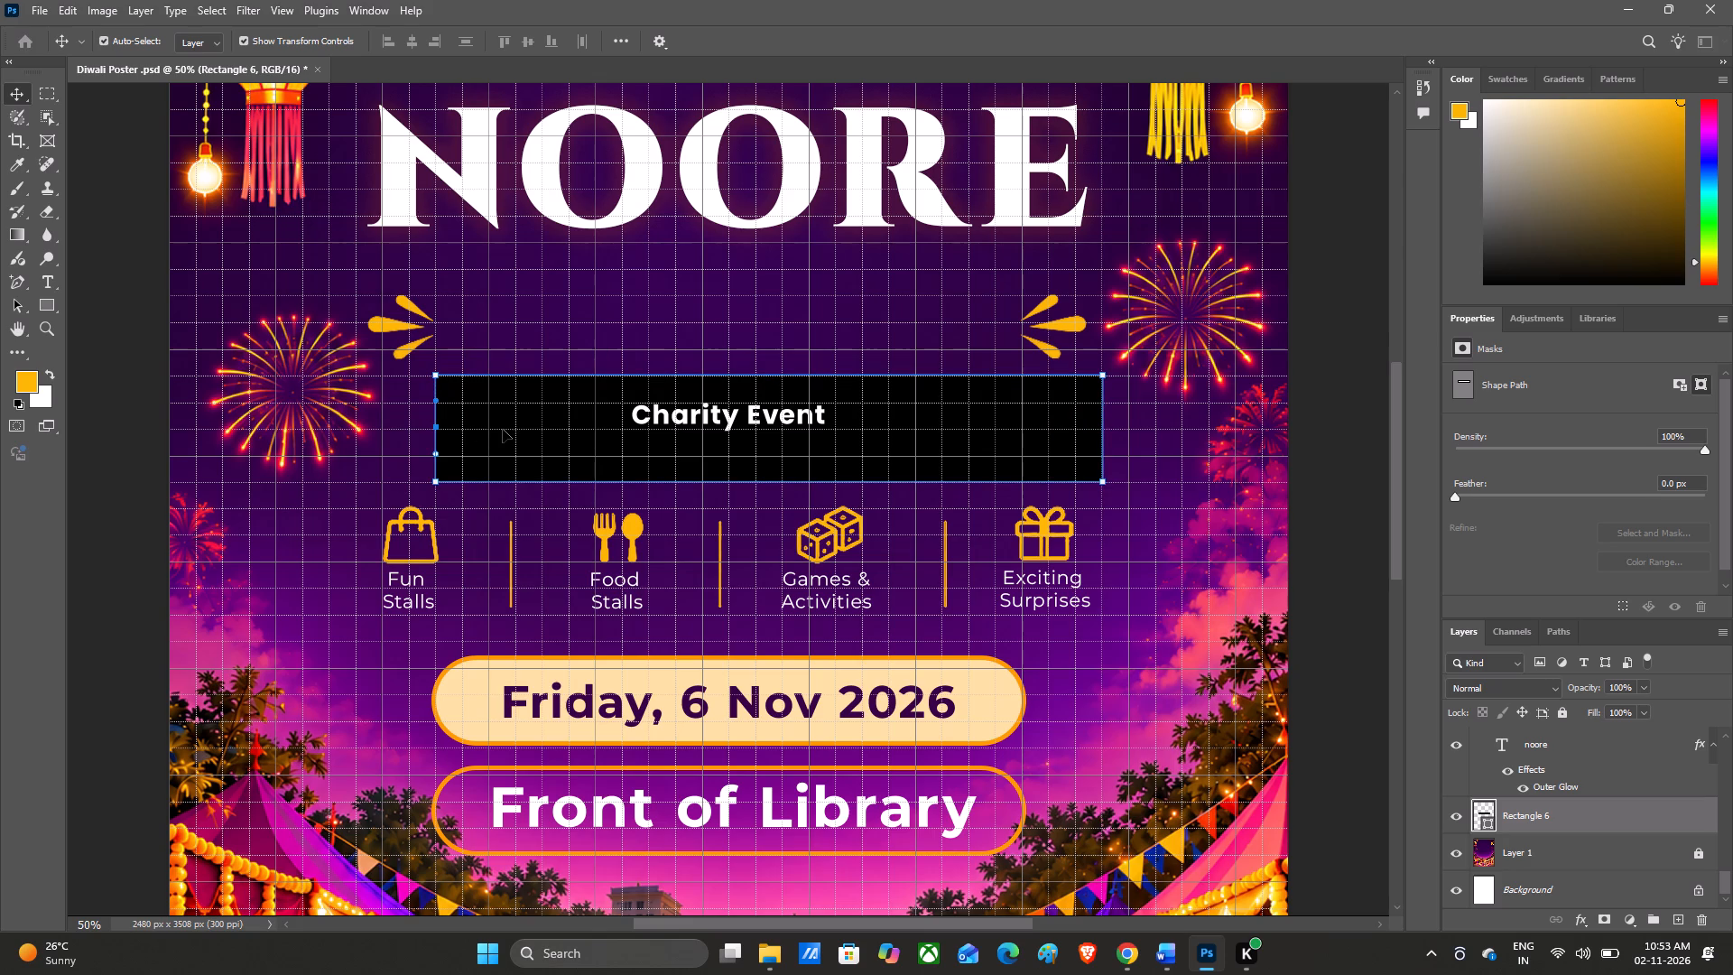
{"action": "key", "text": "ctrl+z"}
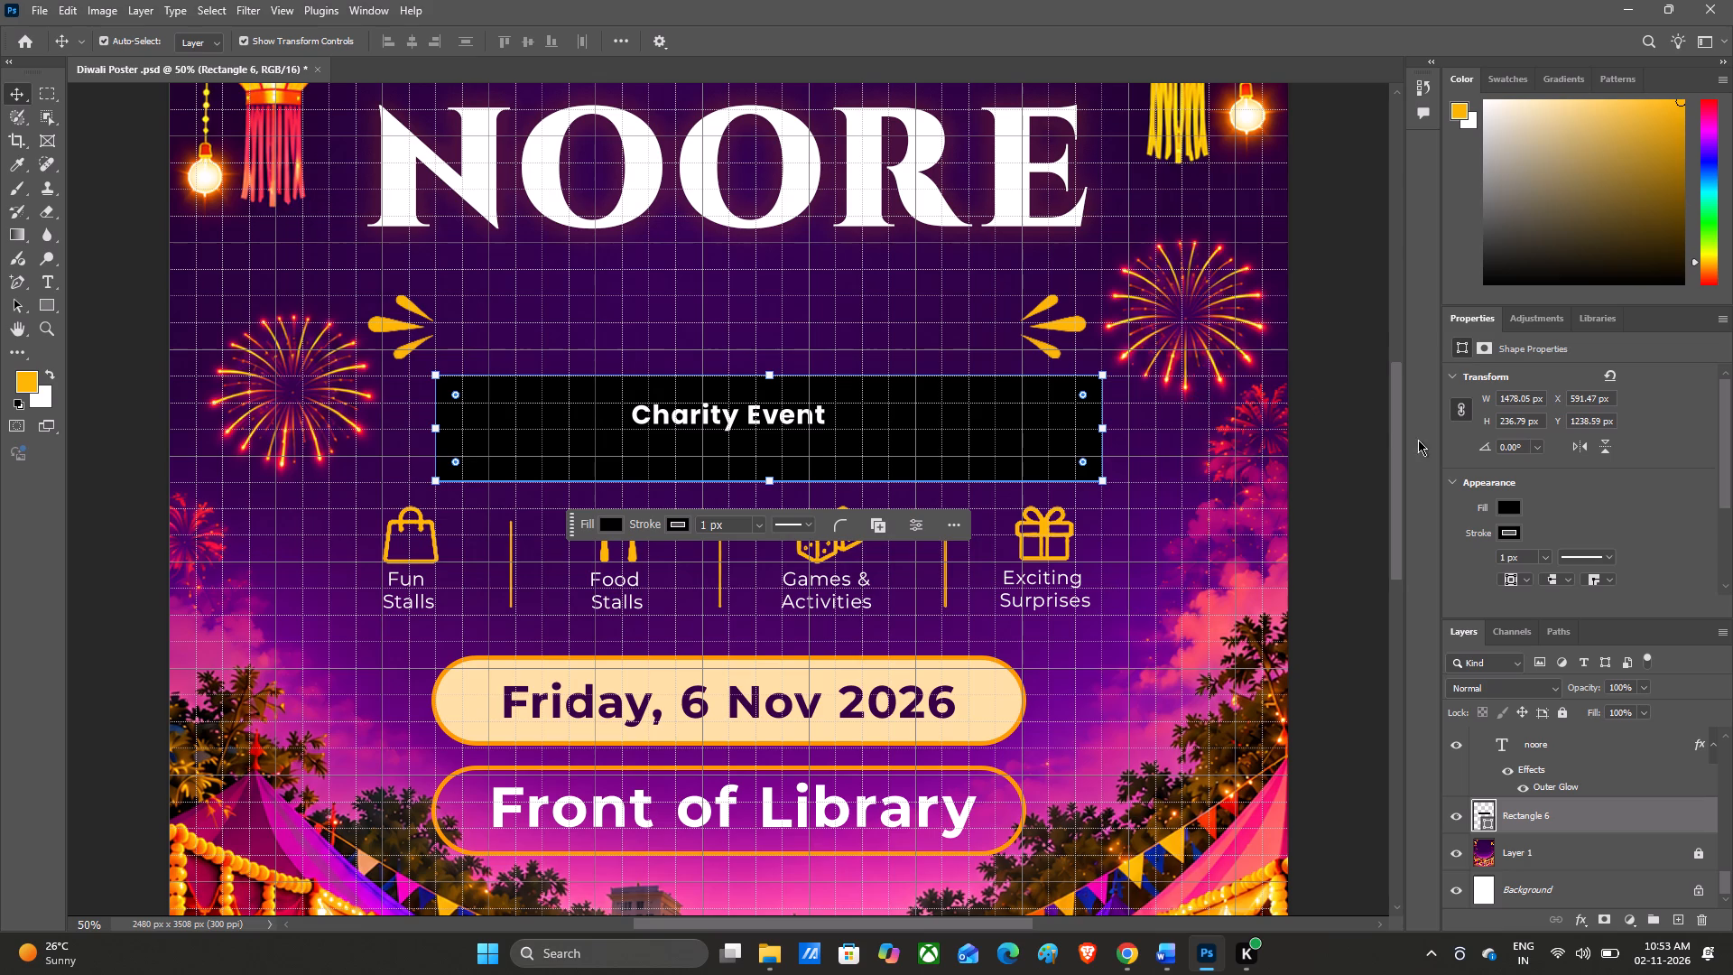
Fill the black rectangle behind the Charity Event text with the recently used amber color.
{"action": "left_click", "coordinate": [1514, 509]}
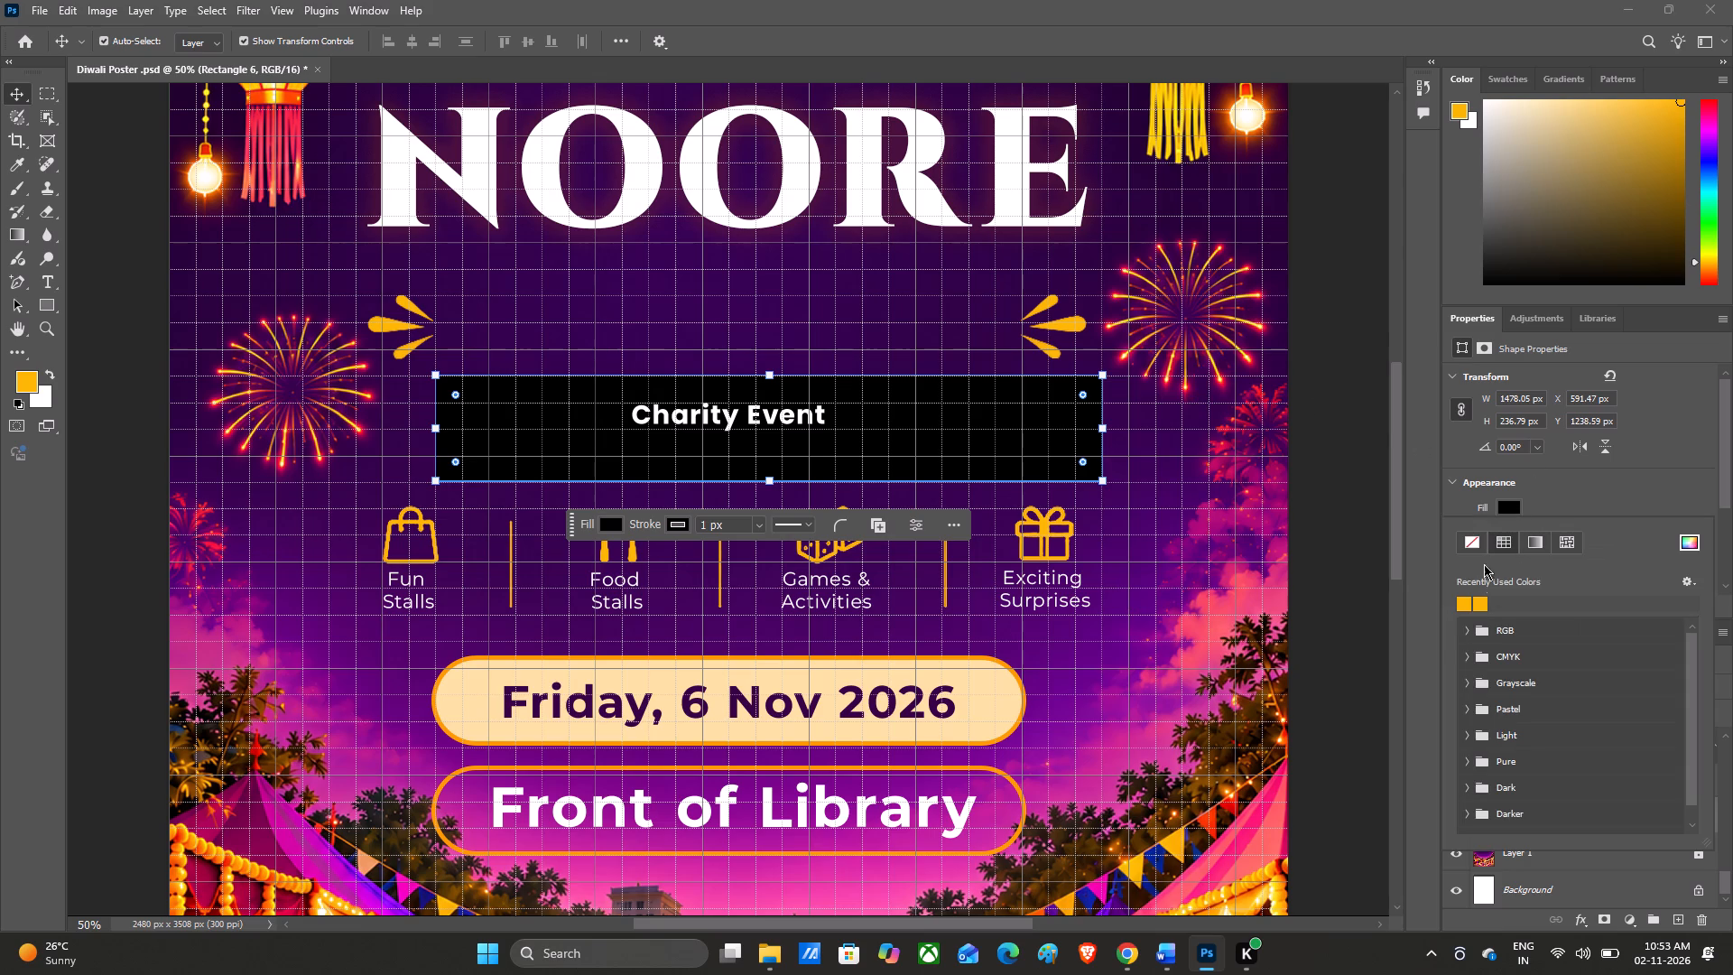
{"action": "left_click", "coordinate": [1483, 610]}
Add an anchor point at the middle of each short side of the amber rectangle.
{"action": "scroll", "coordinate": [1483, 610], "scroll_direction": "left", "scroll_amount": 10}
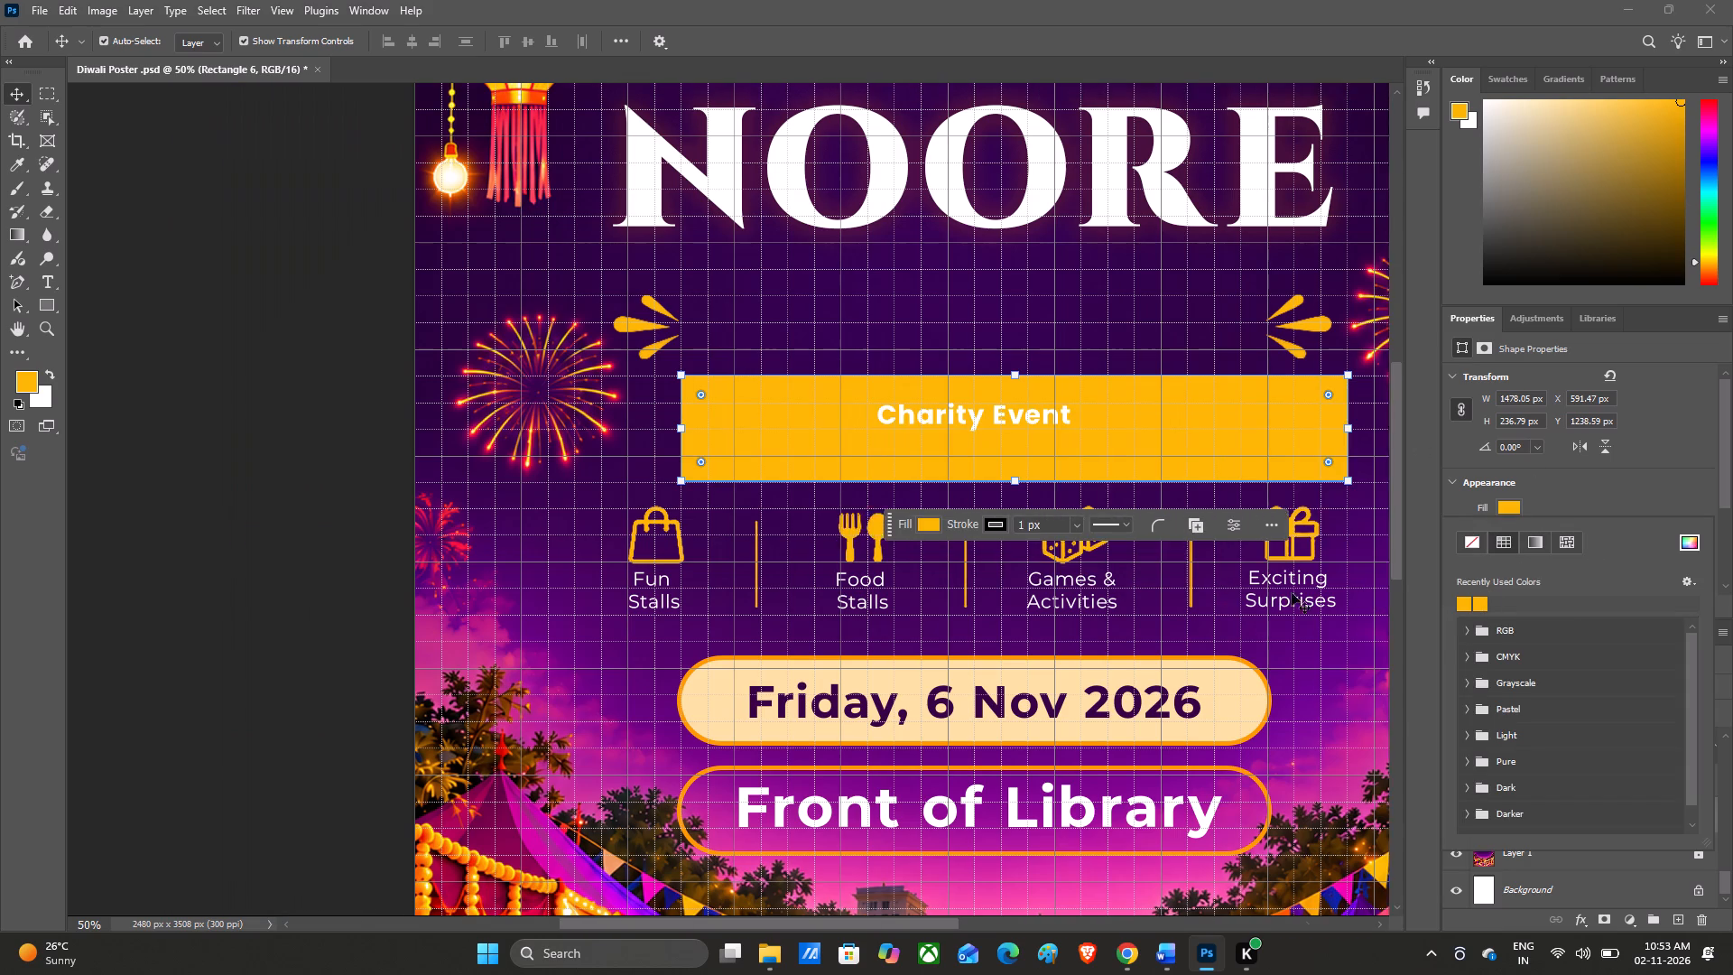
{"action": "scroll", "coordinate": [1207, 571], "scroll_direction": "right", "scroll_amount": 5}
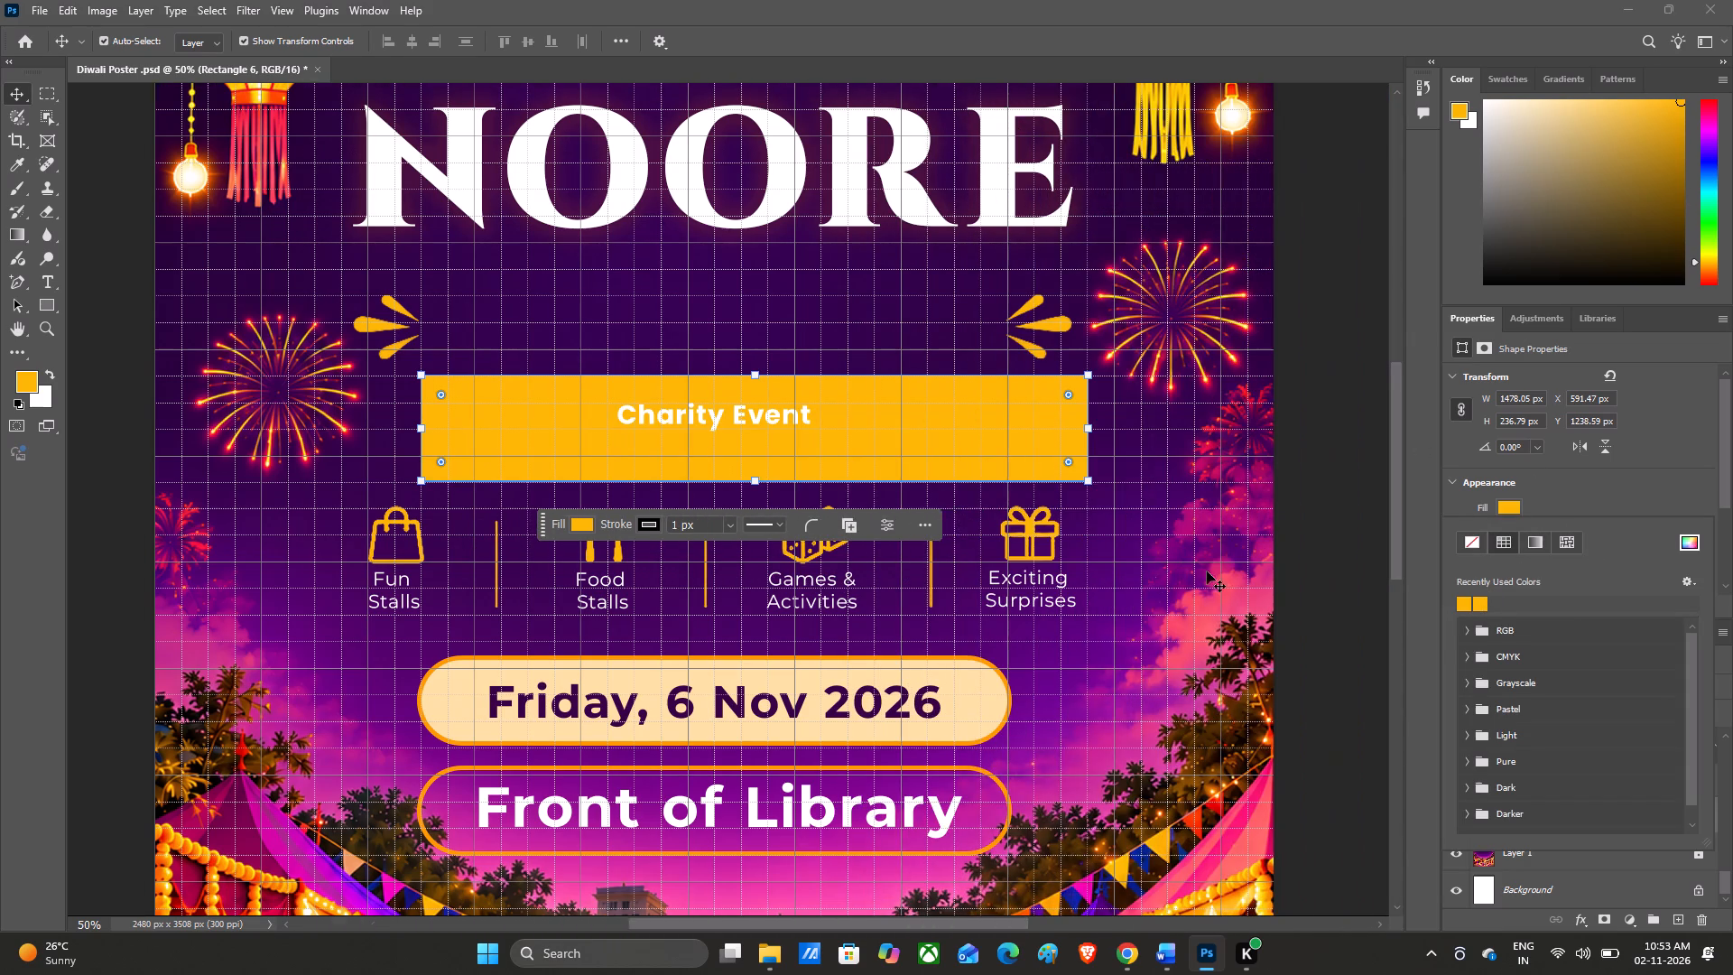
{"action": "scroll", "coordinate": [1207, 571], "scroll_direction": "right", "scroll_amount": 1}
{"action": "scroll", "coordinate": [1207, 571], "scroll_direction": "left", "scroll_amount": 1}
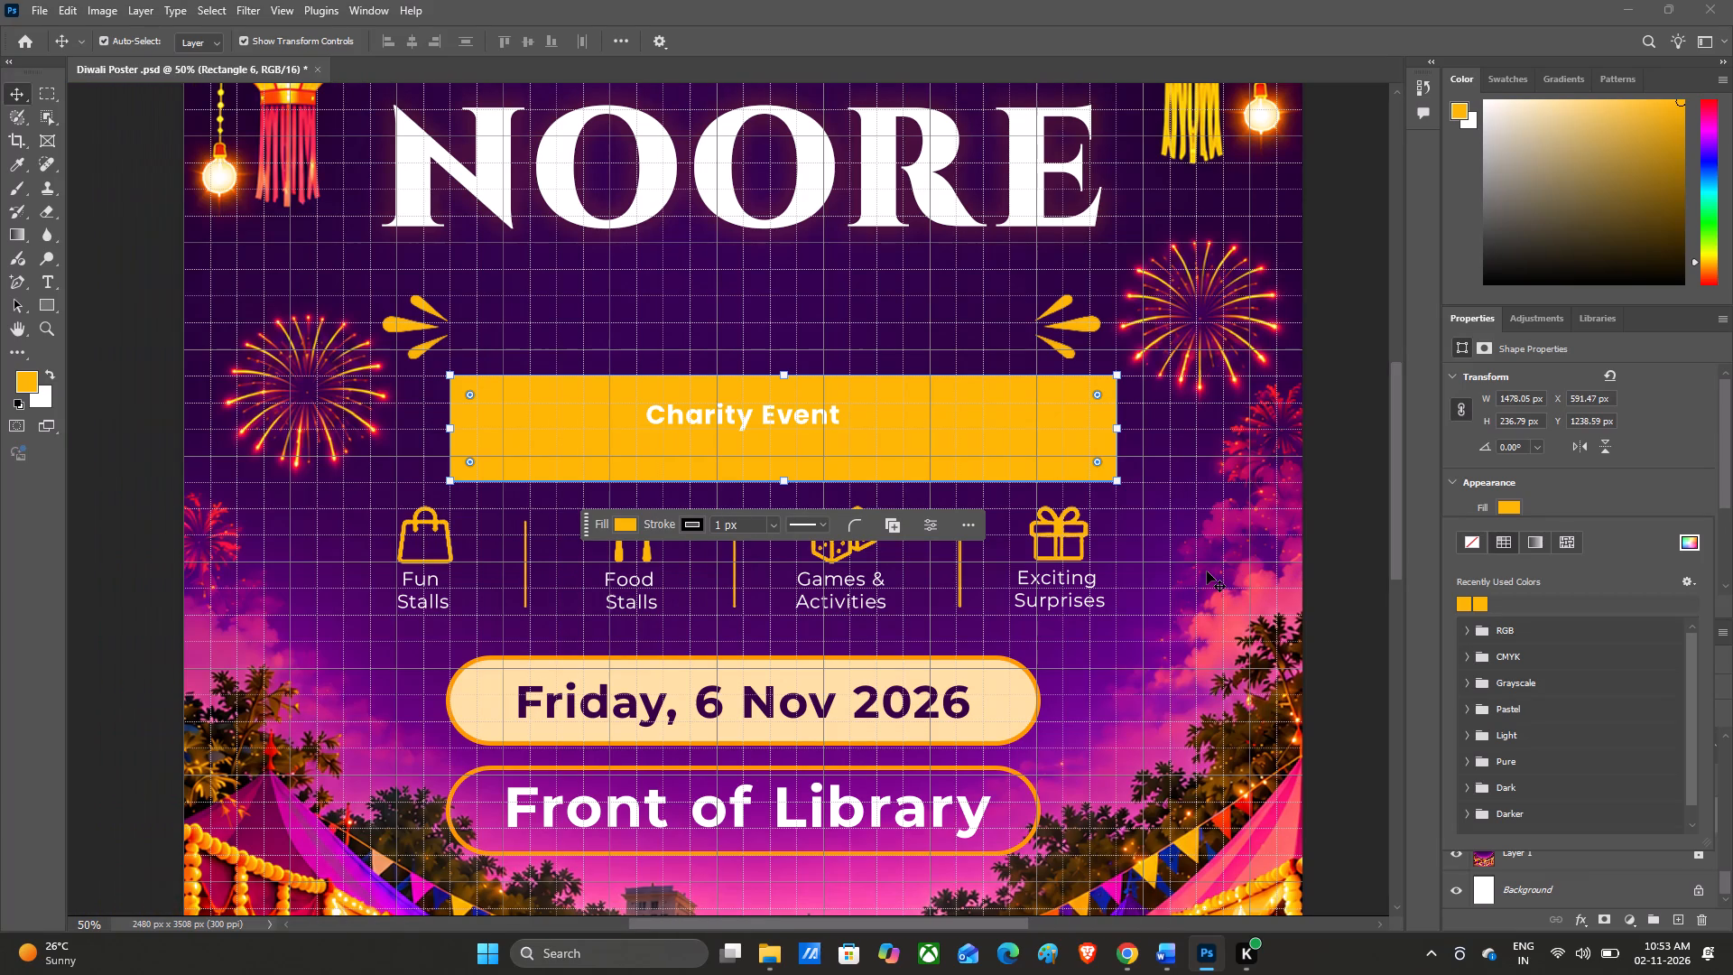
{"action": "scroll", "coordinate": [1207, 571], "scroll_direction": "left", "scroll_amount": 1}
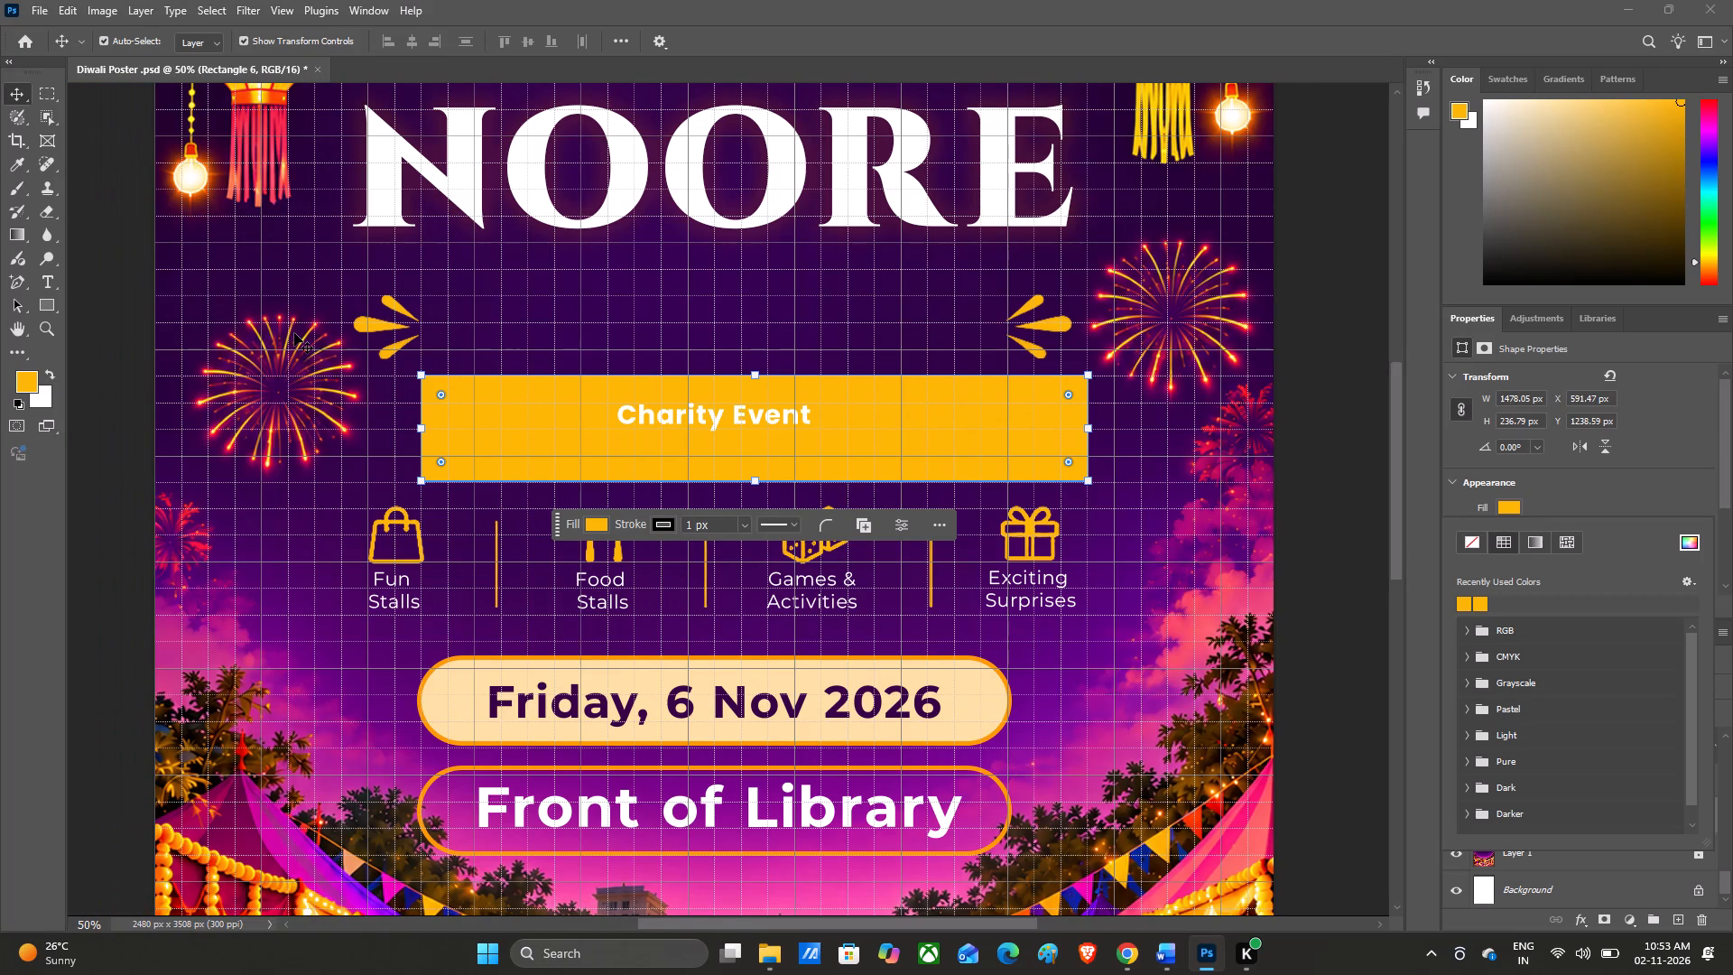
{"action": "left_click", "coordinate": [422, 425]}
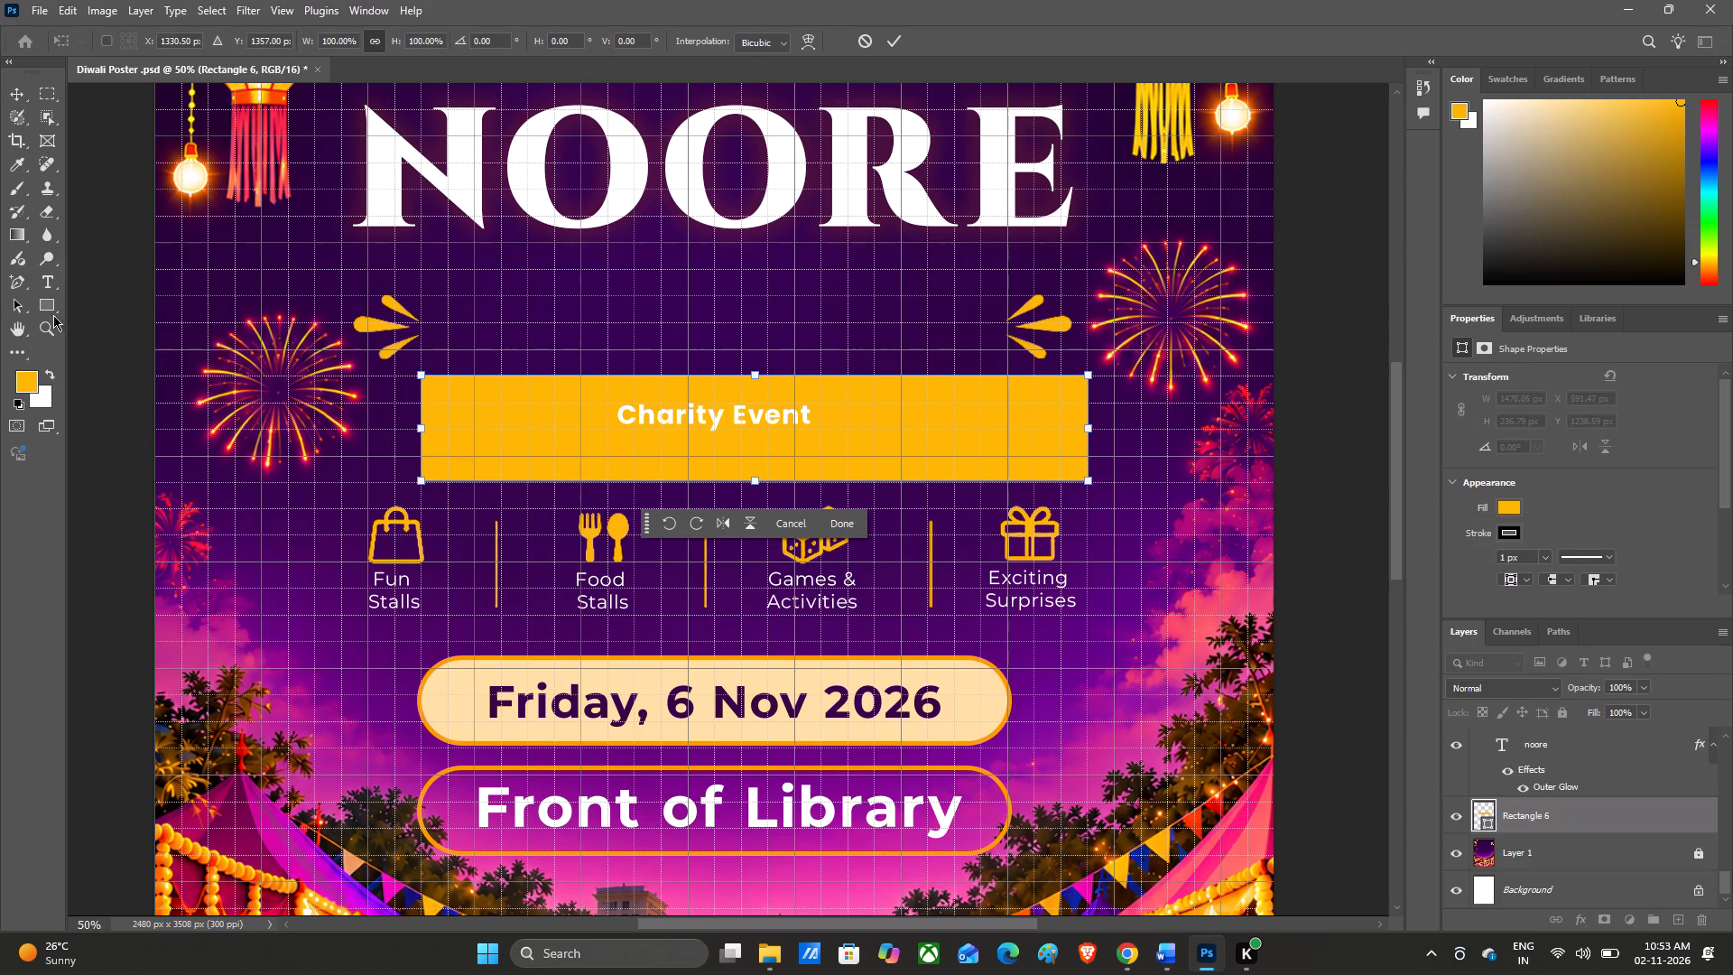
{"action": "left_click", "coordinate": [9, 274]}
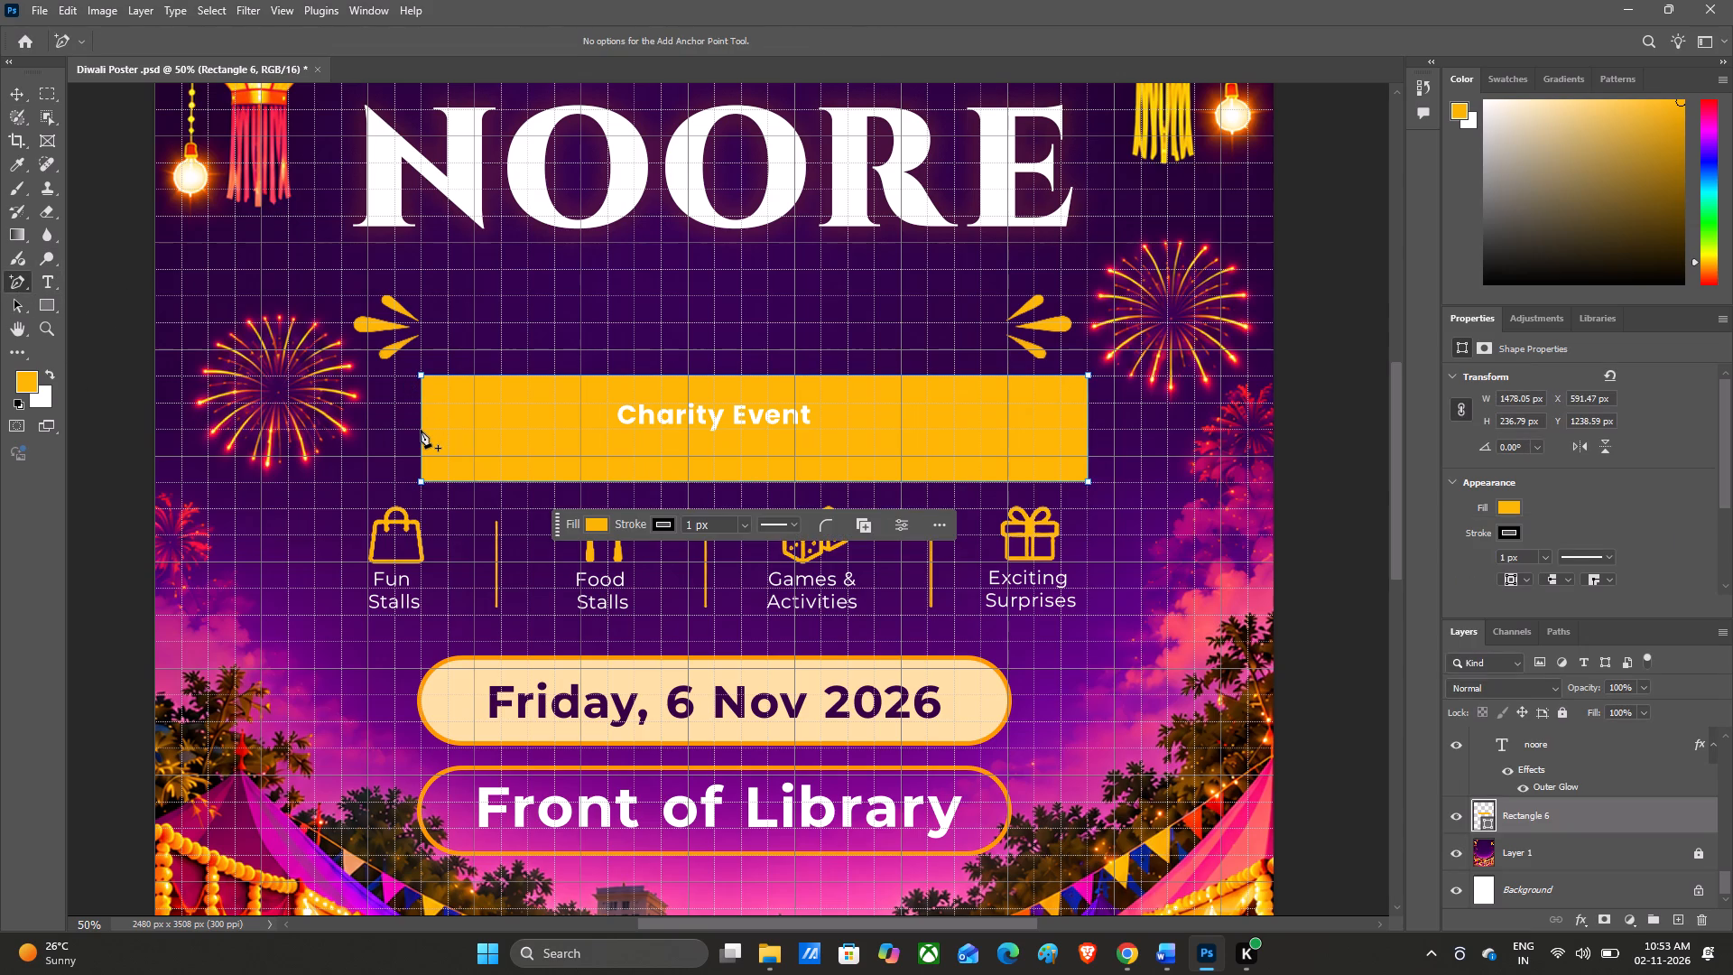
{"action": "left_click", "coordinate": [421, 430]}
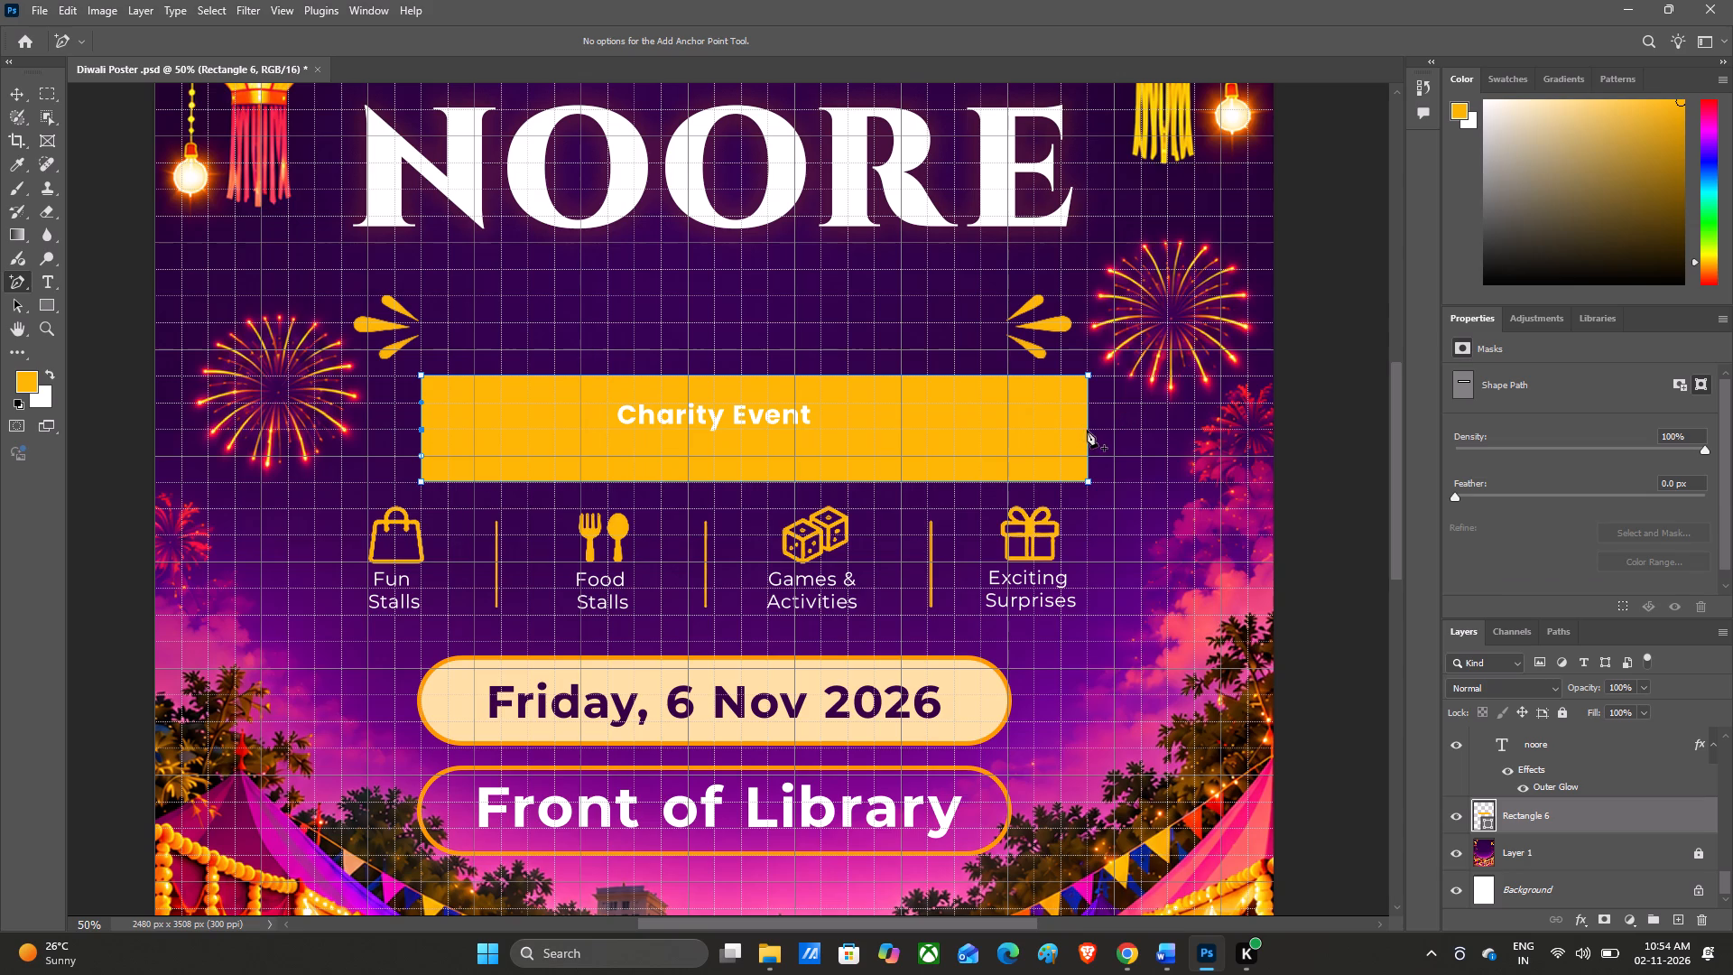
{"action": "left_click", "coordinate": [1088, 430]}
Pull the middle anchors of both short sides of the amber rectangle inward to form matching curved ribbon-end notches.
{"action": "left_click_drag", "start_coordinate": [420, 430], "coordinate": [469, 431]}
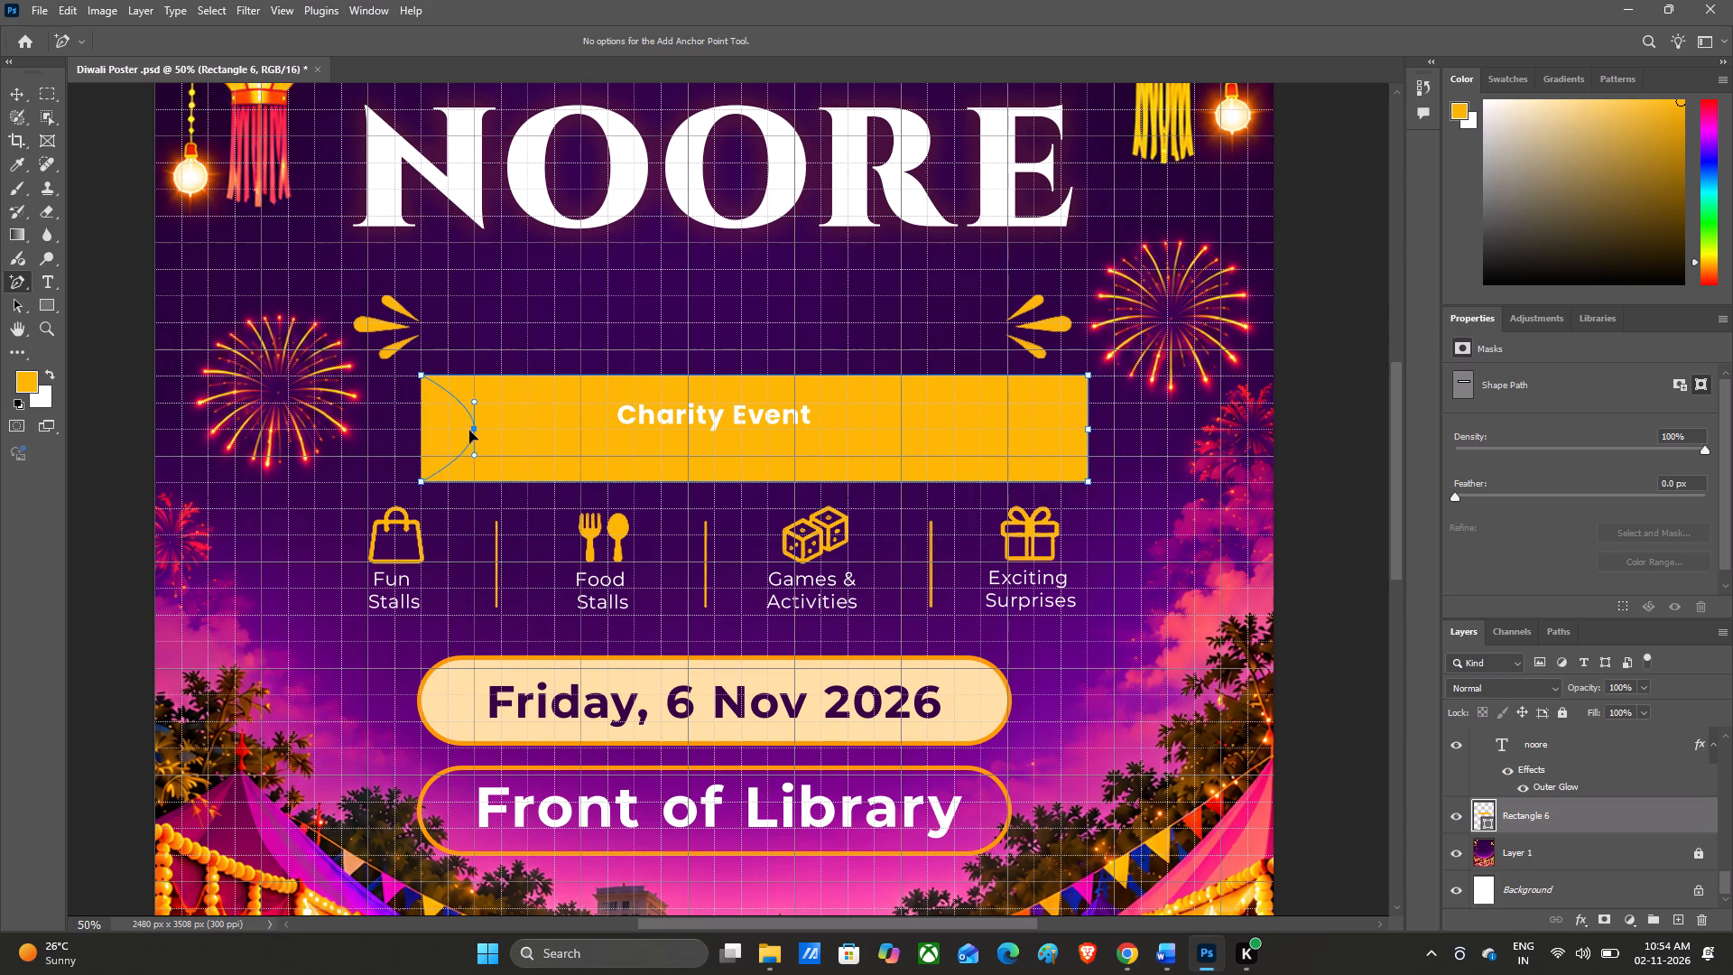
{"action": "left_click_drag", "start_coordinate": [469, 431], "coordinate": [476, 430]}
{"action": "left_click_drag", "start_coordinate": [476, 430], "coordinate": [477, 429]}
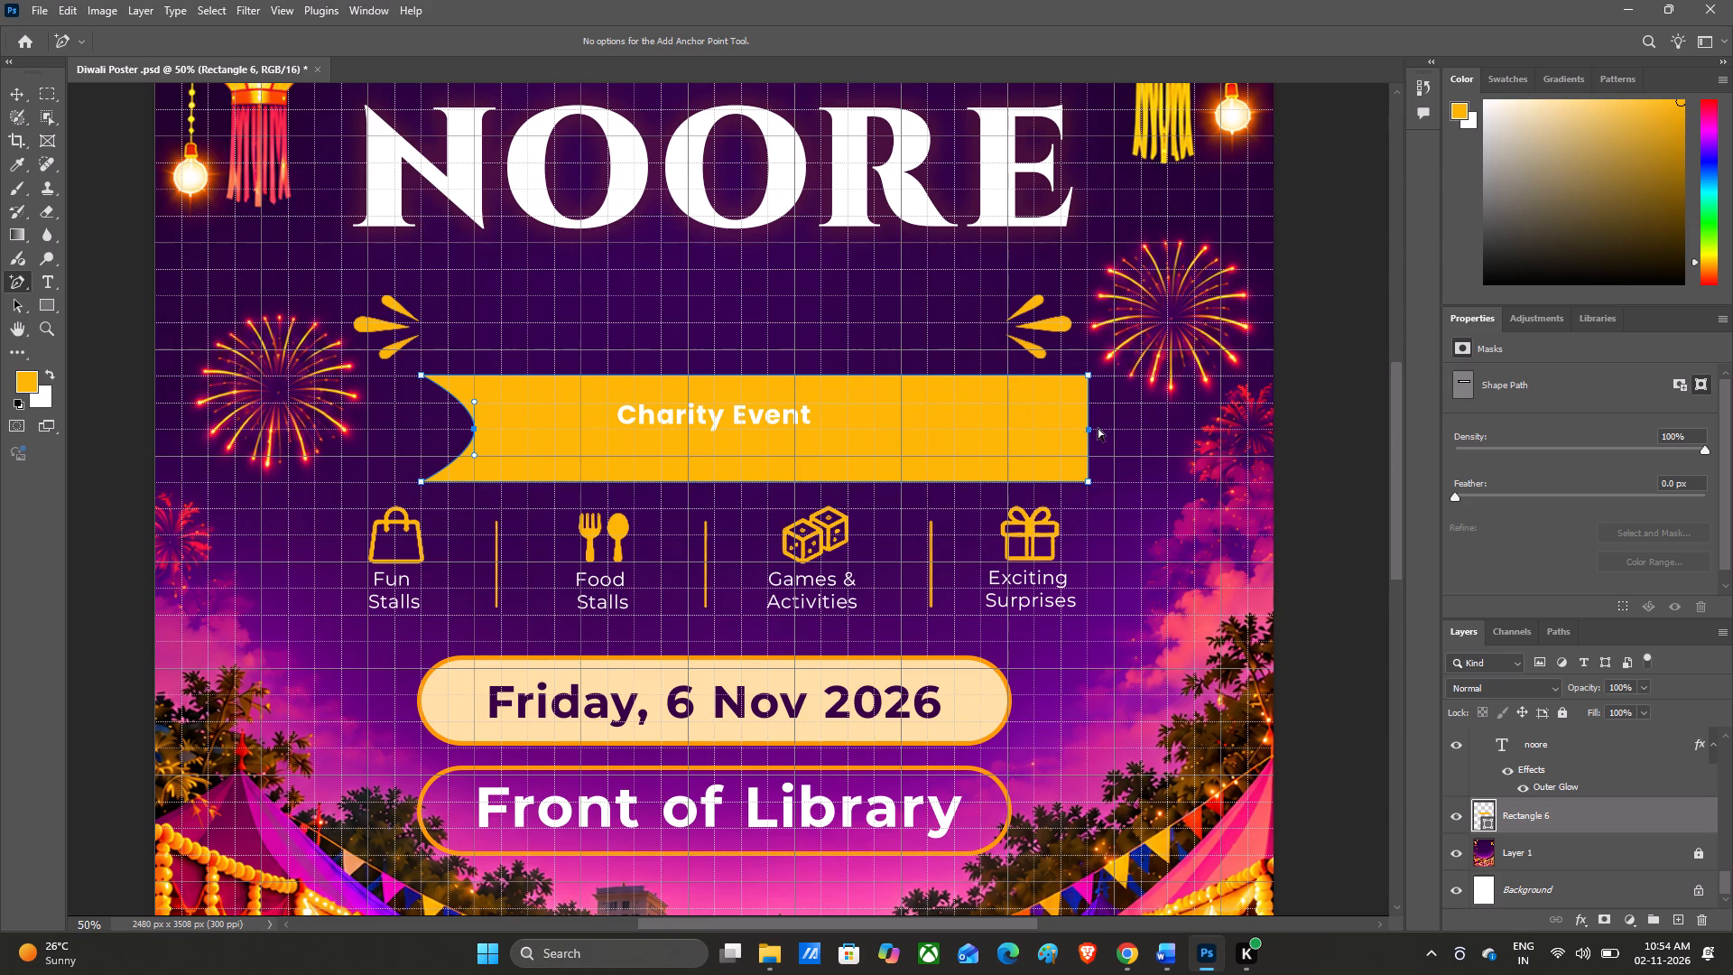
{"action": "left_click_drag", "start_coordinate": [1089, 432], "coordinate": [1061, 438]}
{"action": "left_click_drag", "start_coordinate": [1061, 438], "coordinate": [1034, 433]}
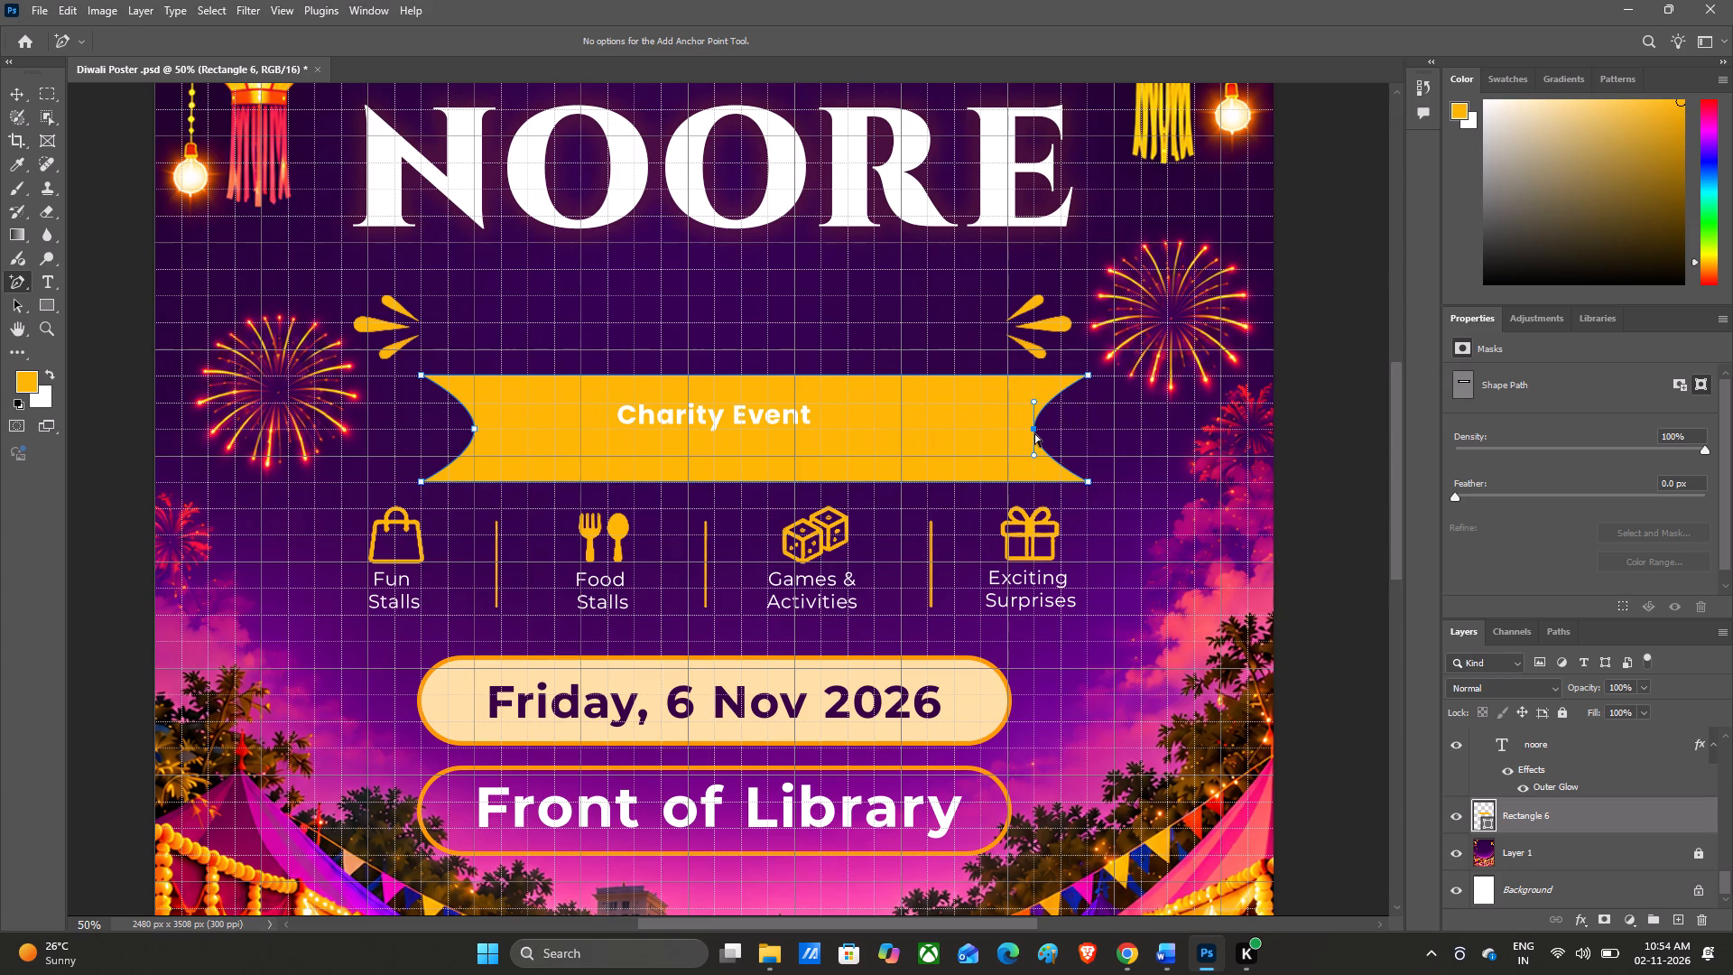
Move the amber ribbon about 77 px left and 235 px up, between the NOORE title and the Charity Event text.
{"action": "left_click", "coordinate": [16, 98]}
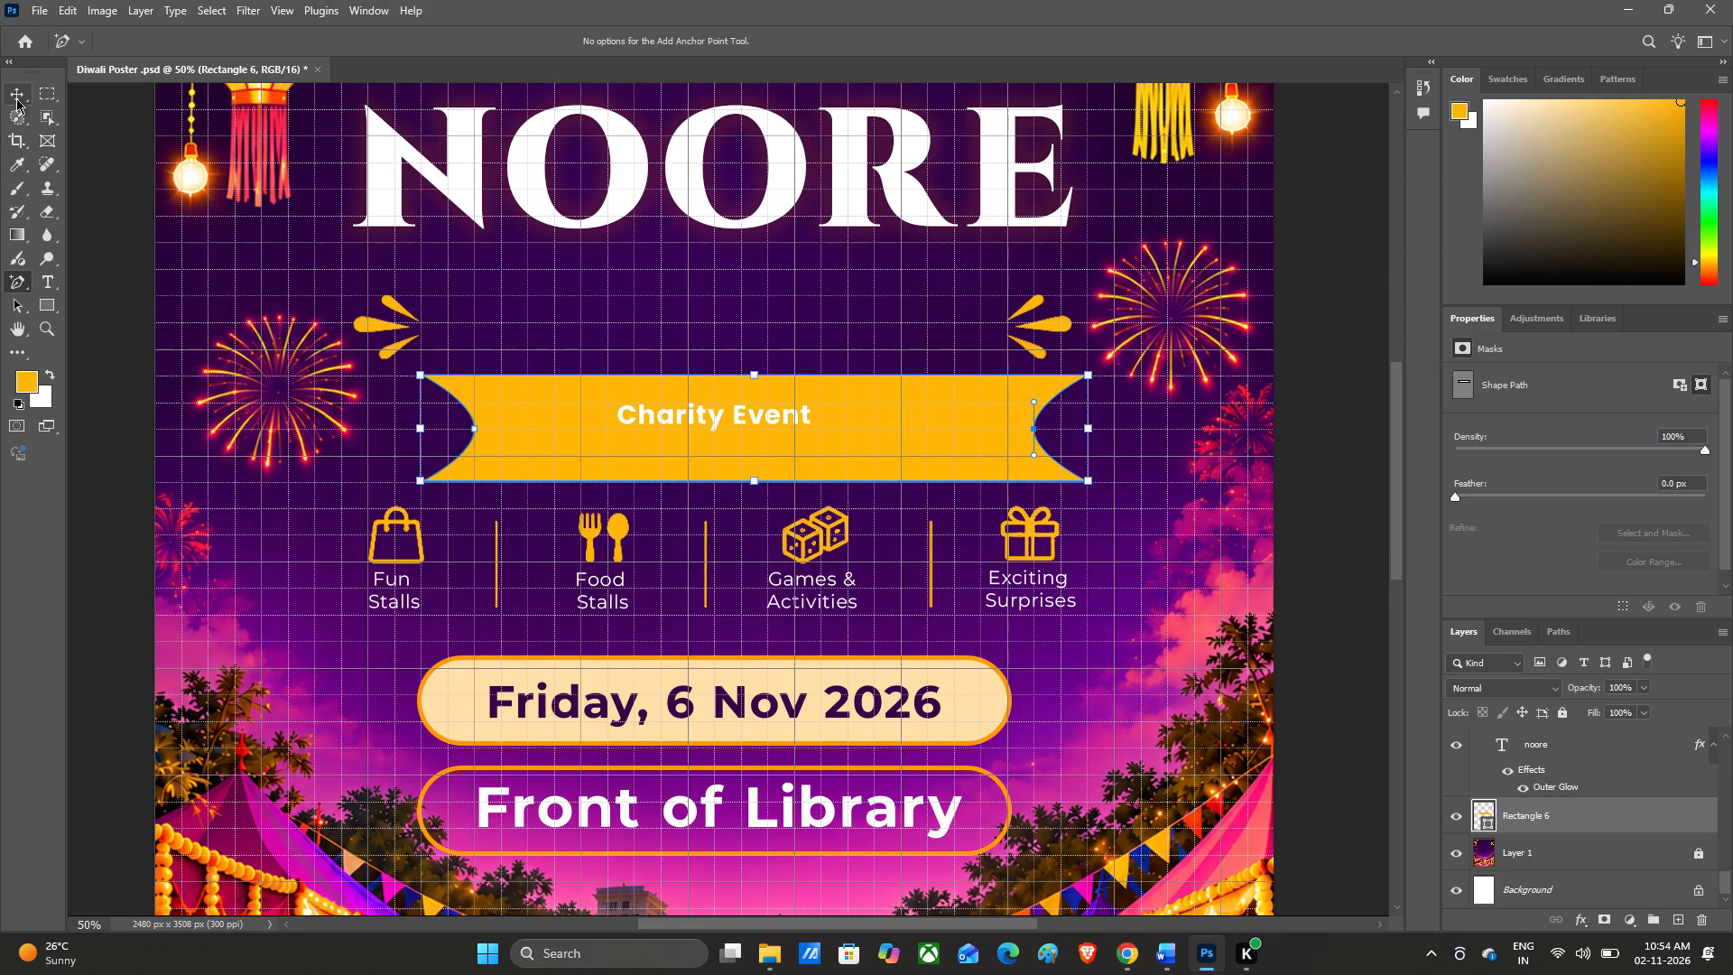
{"action": "left_click_drag", "start_coordinate": [714, 437], "coordinate": [673, 304]}
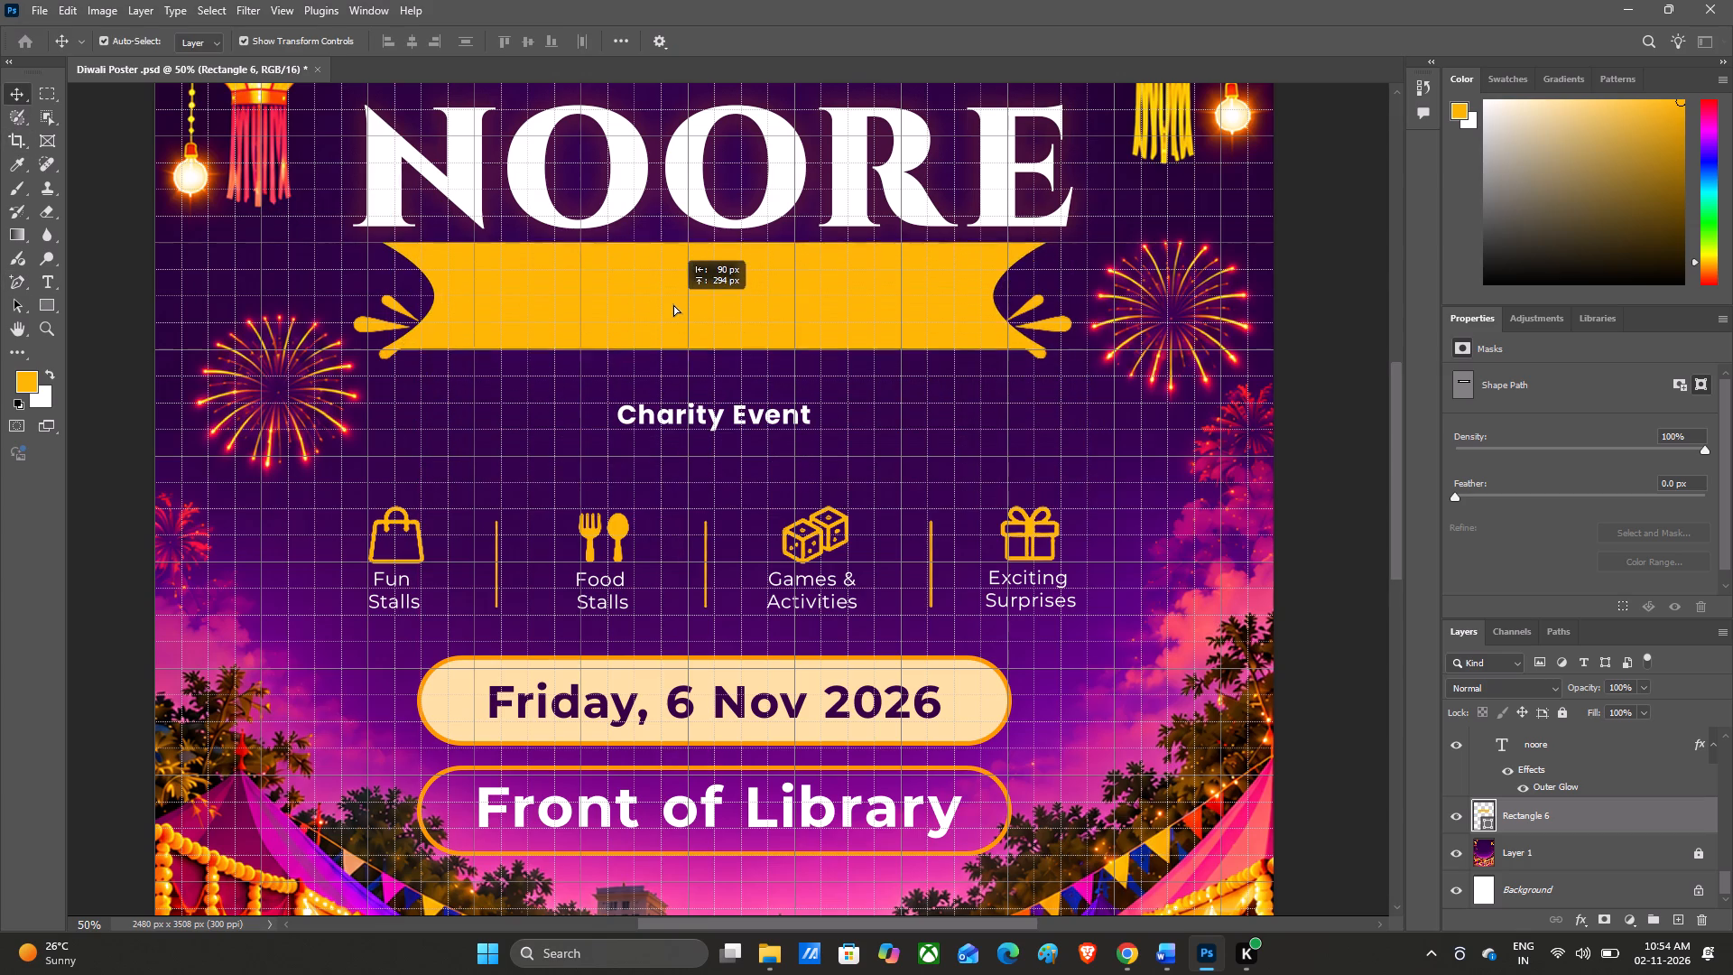
{"action": "left_click_drag", "start_coordinate": [673, 304], "coordinate": [678, 330]}
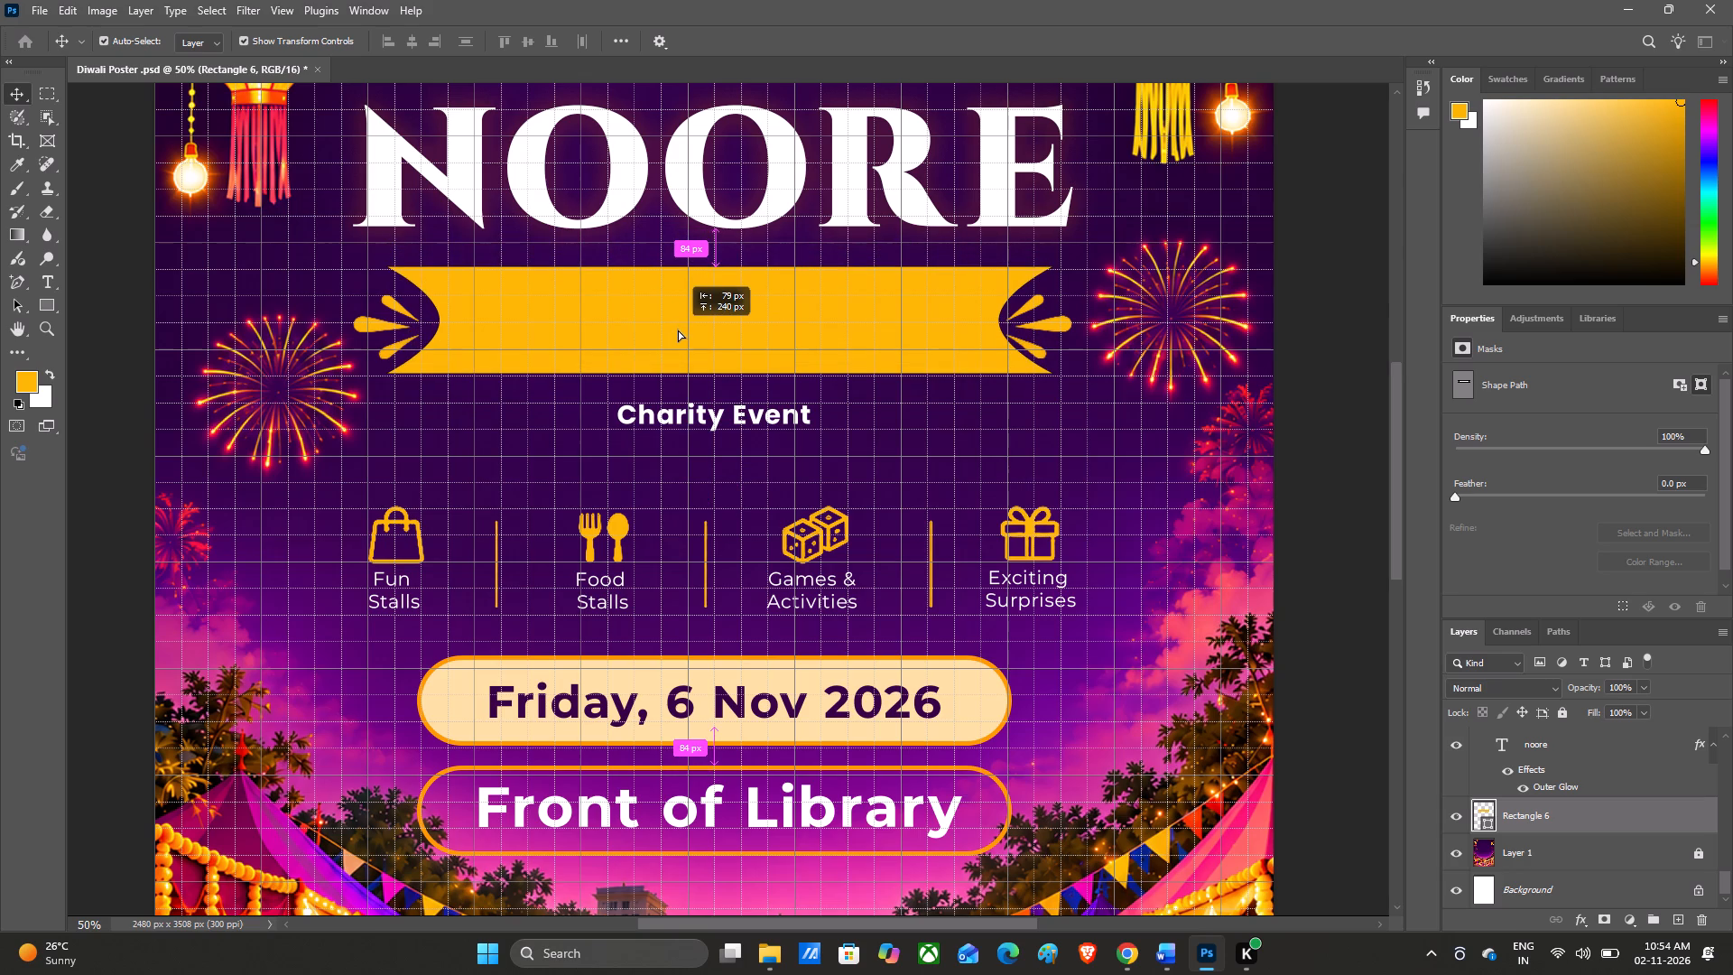
{"action": "left_click_drag", "start_coordinate": [678, 330], "coordinate": [679, 330]}
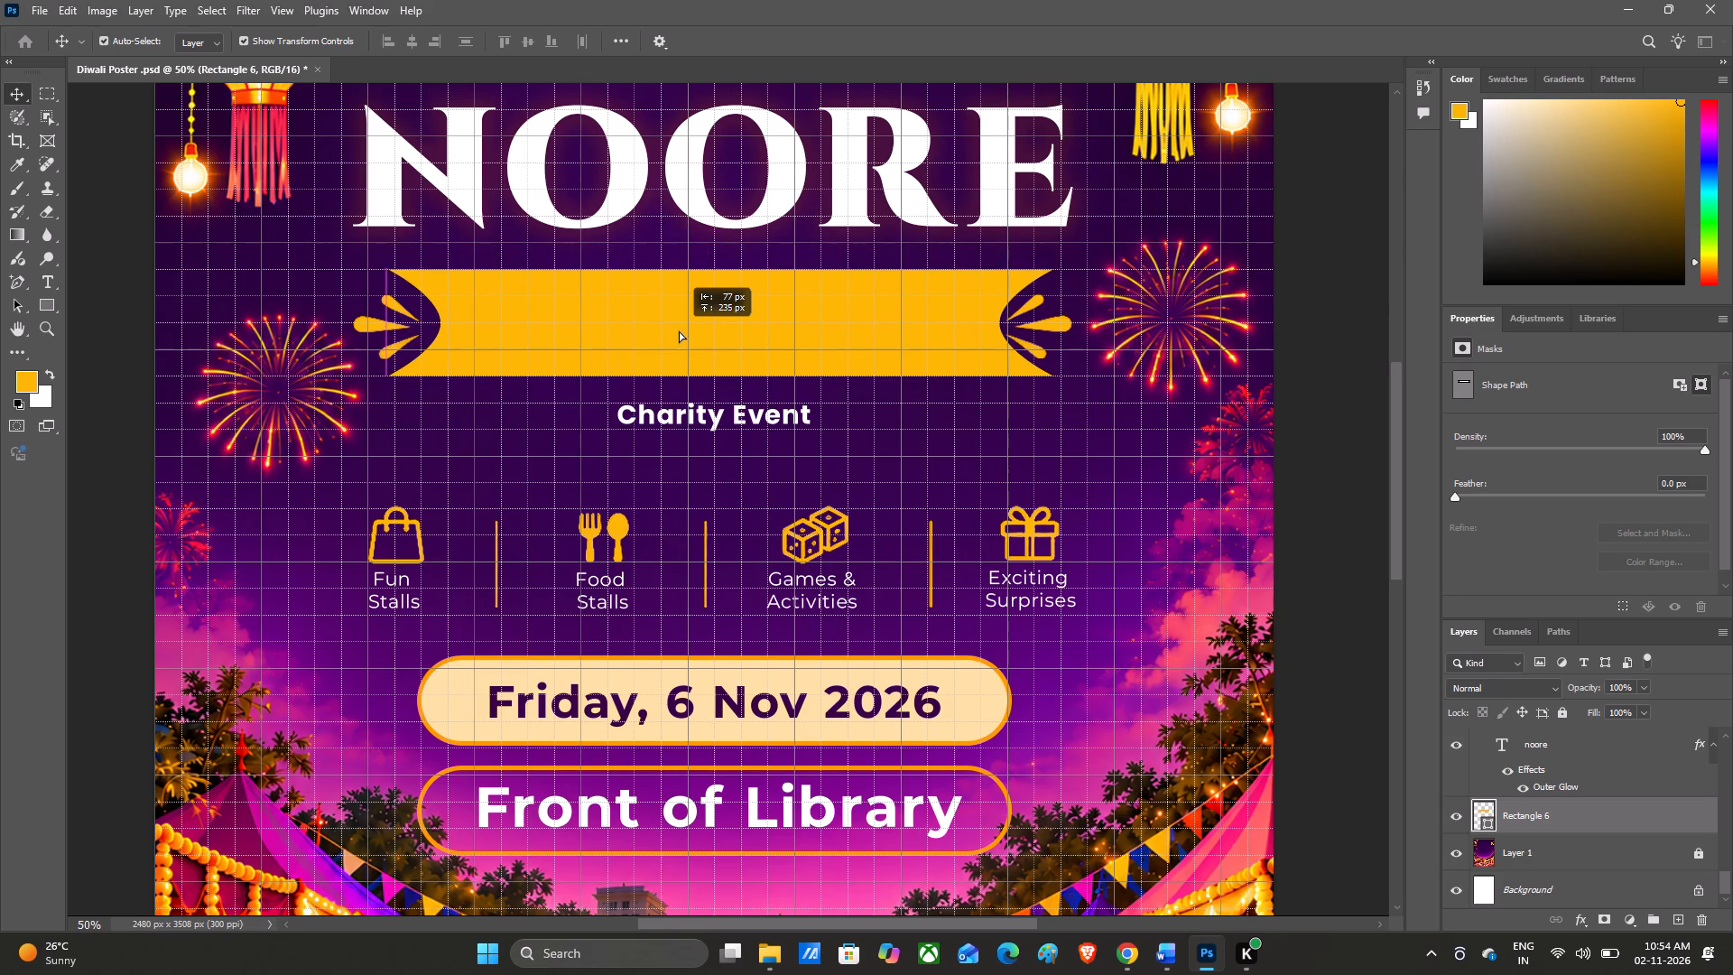
{"action": "left_click_drag", "start_coordinate": [679, 330], "coordinate": [681, 330]}
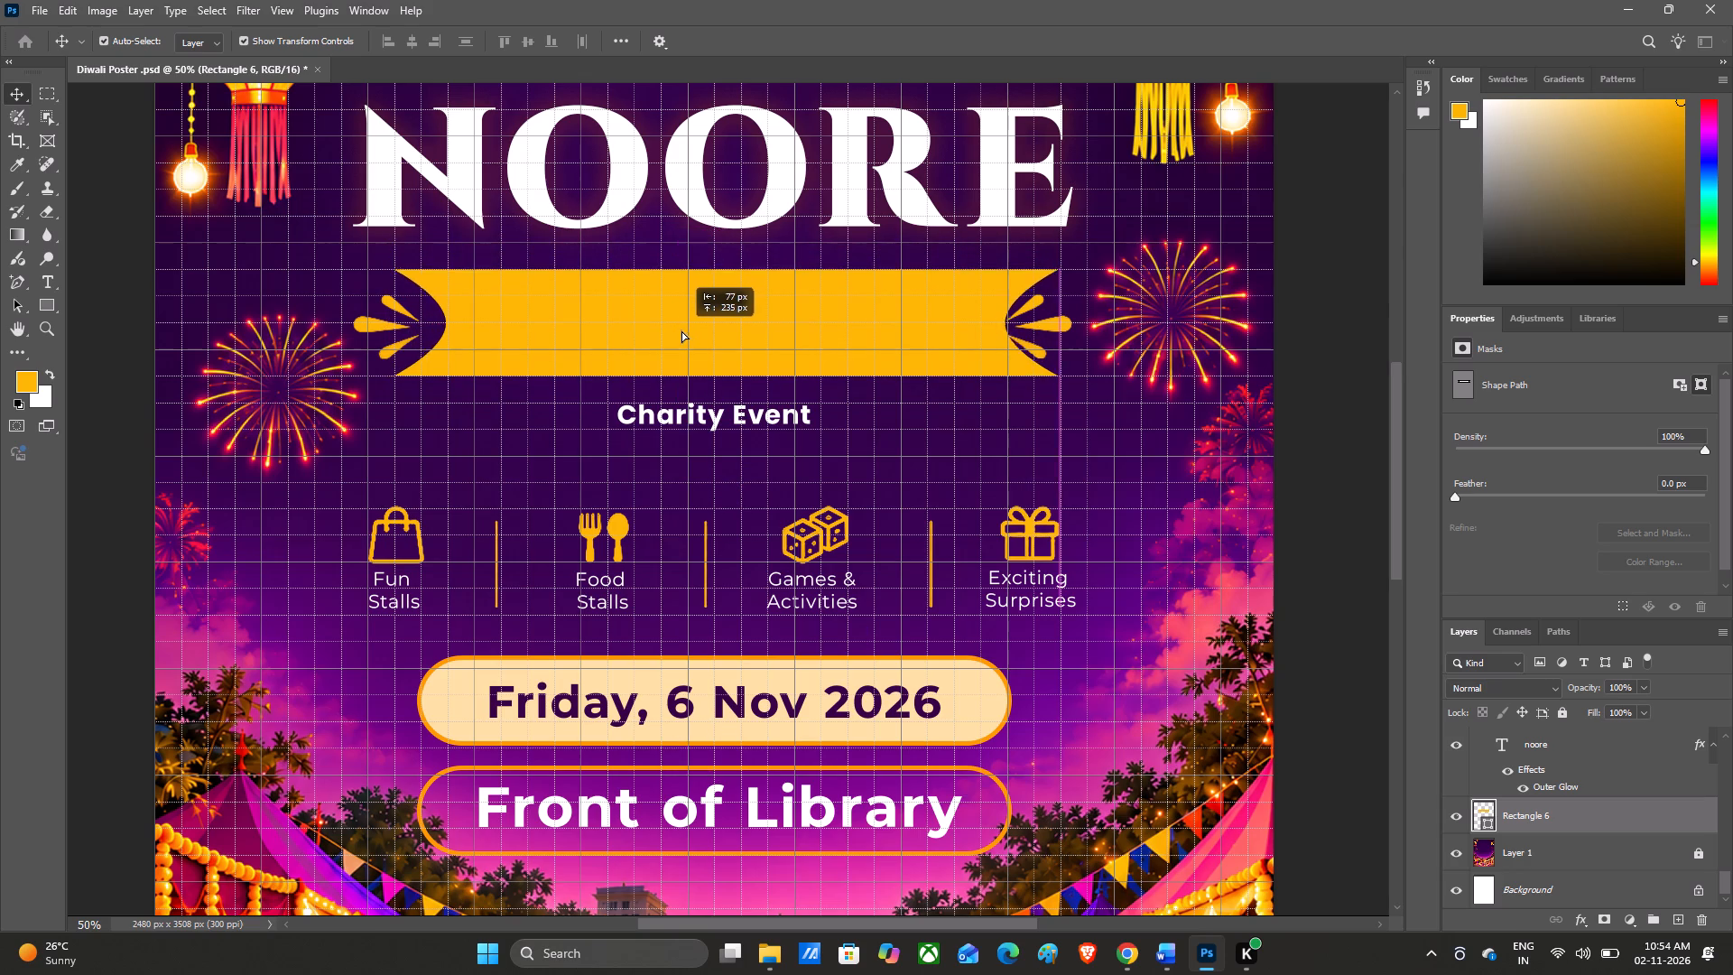
{"action": "left_click_drag", "start_coordinate": [681, 330], "coordinate": [680, 329]}
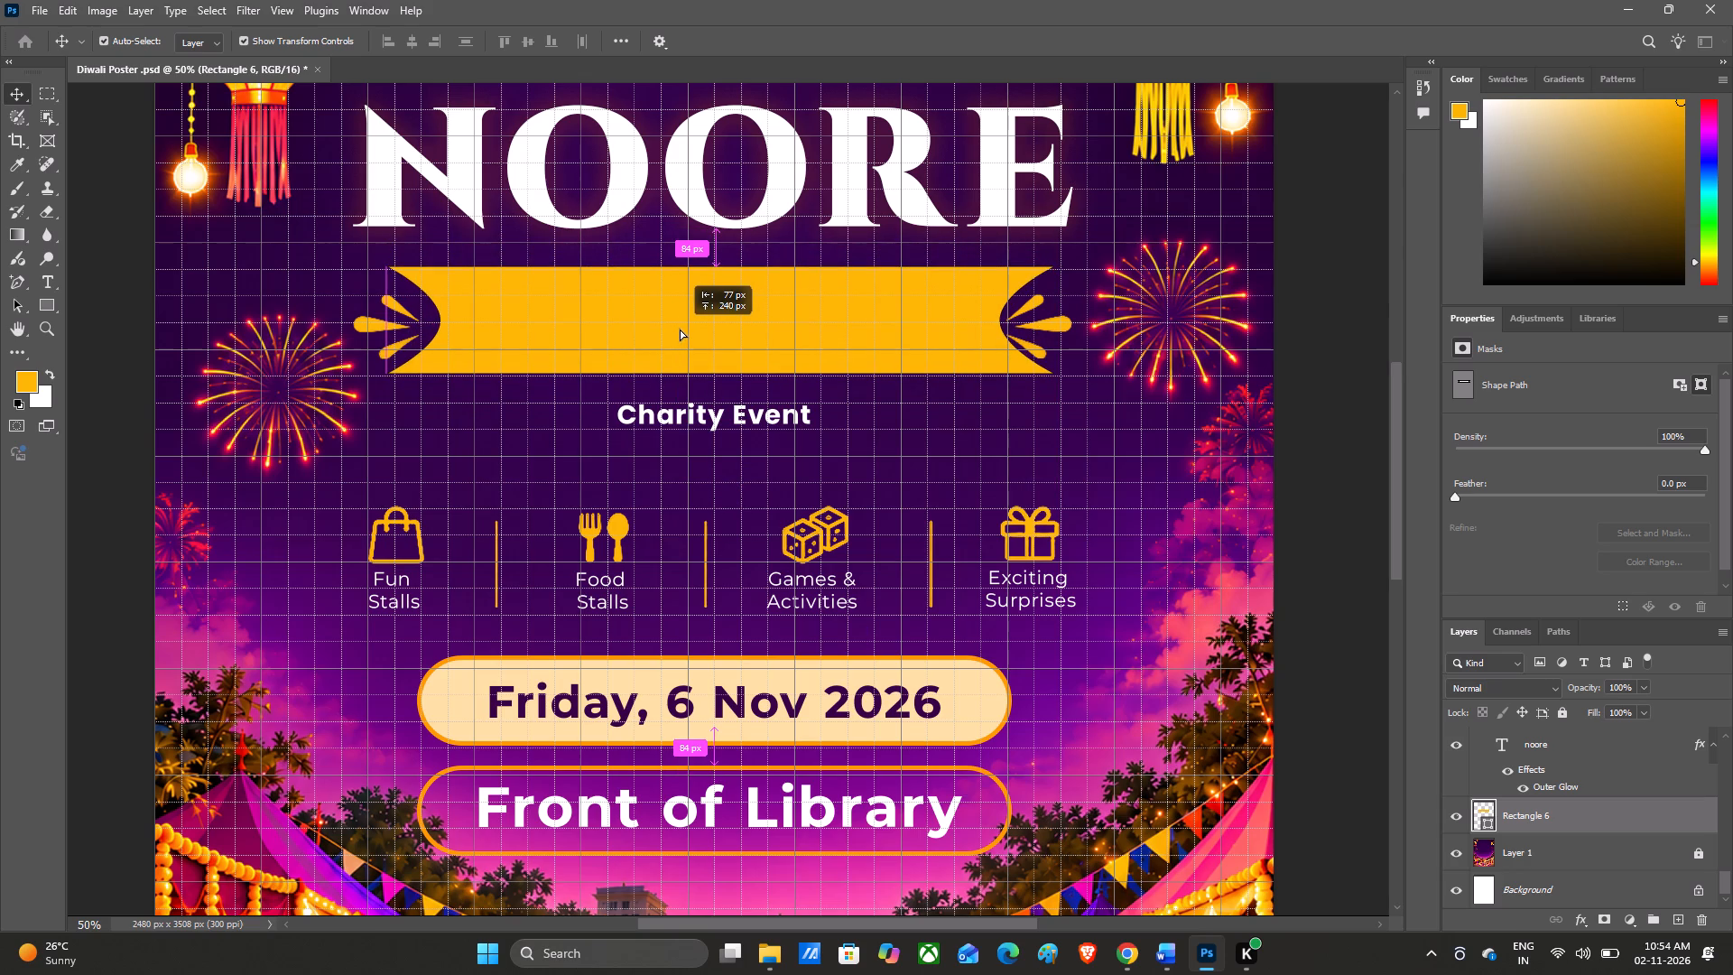
{"action": "left_click_drag", "start_coordinate": [680, 329], "coordinate": [680, 330]}
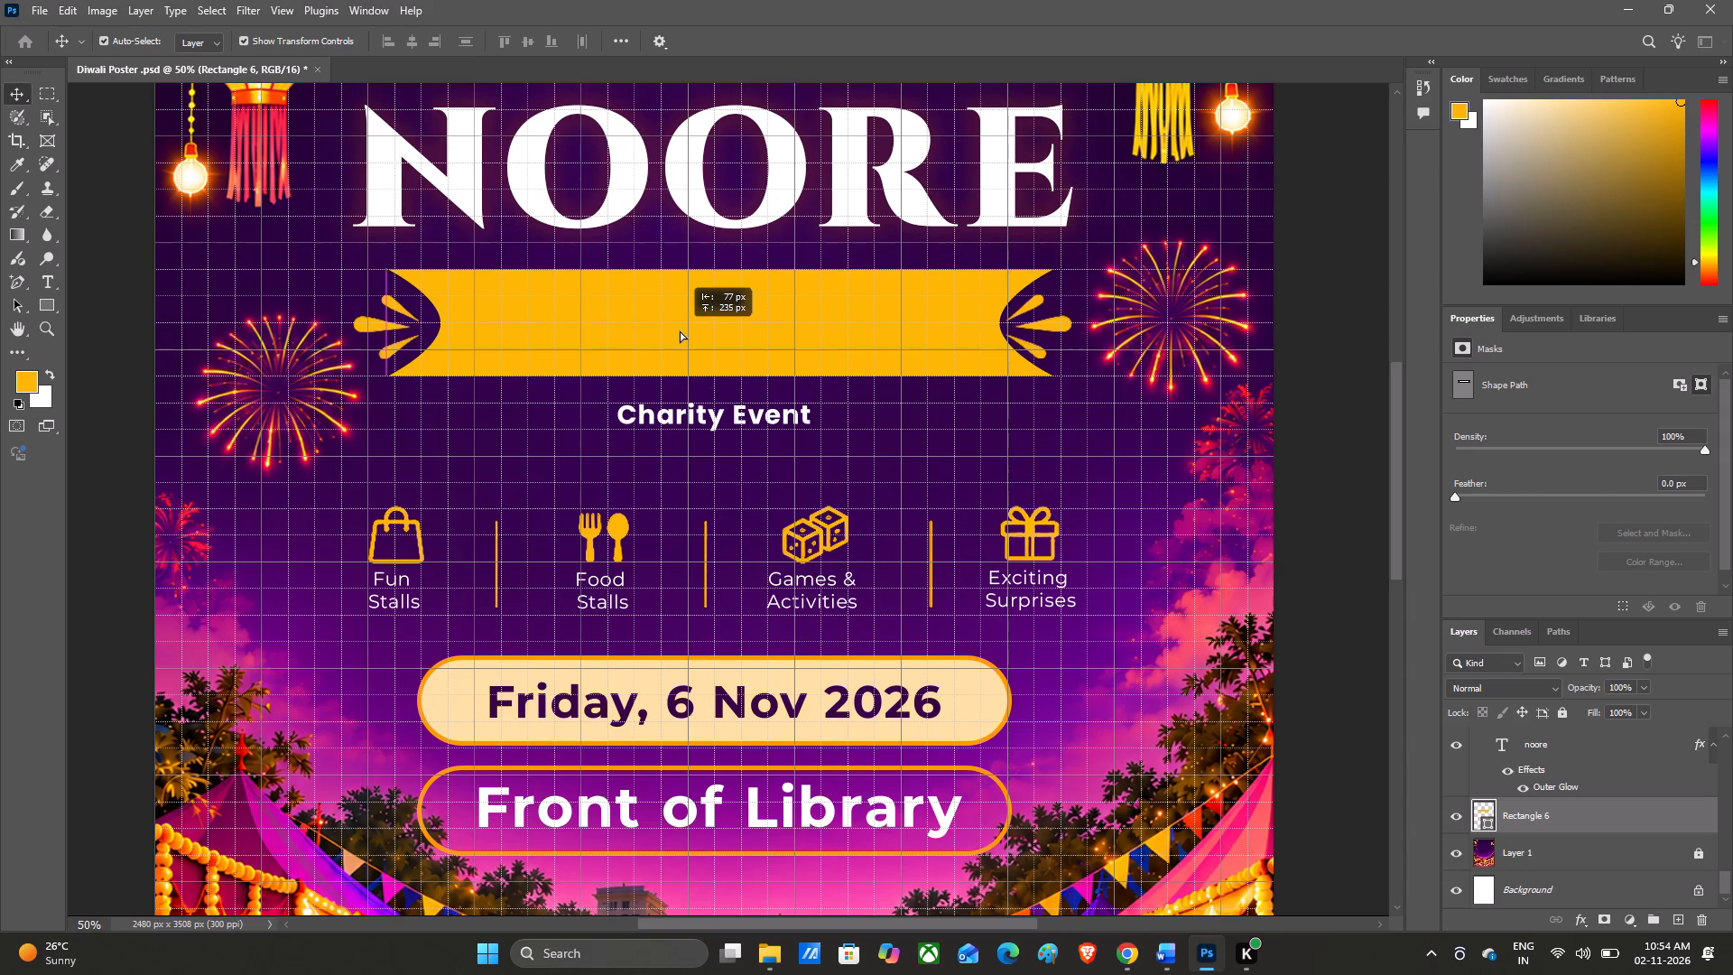
{"action": "left_click_drag", "start_coordinate": [680, 330], "coordinate": [681, 330]}
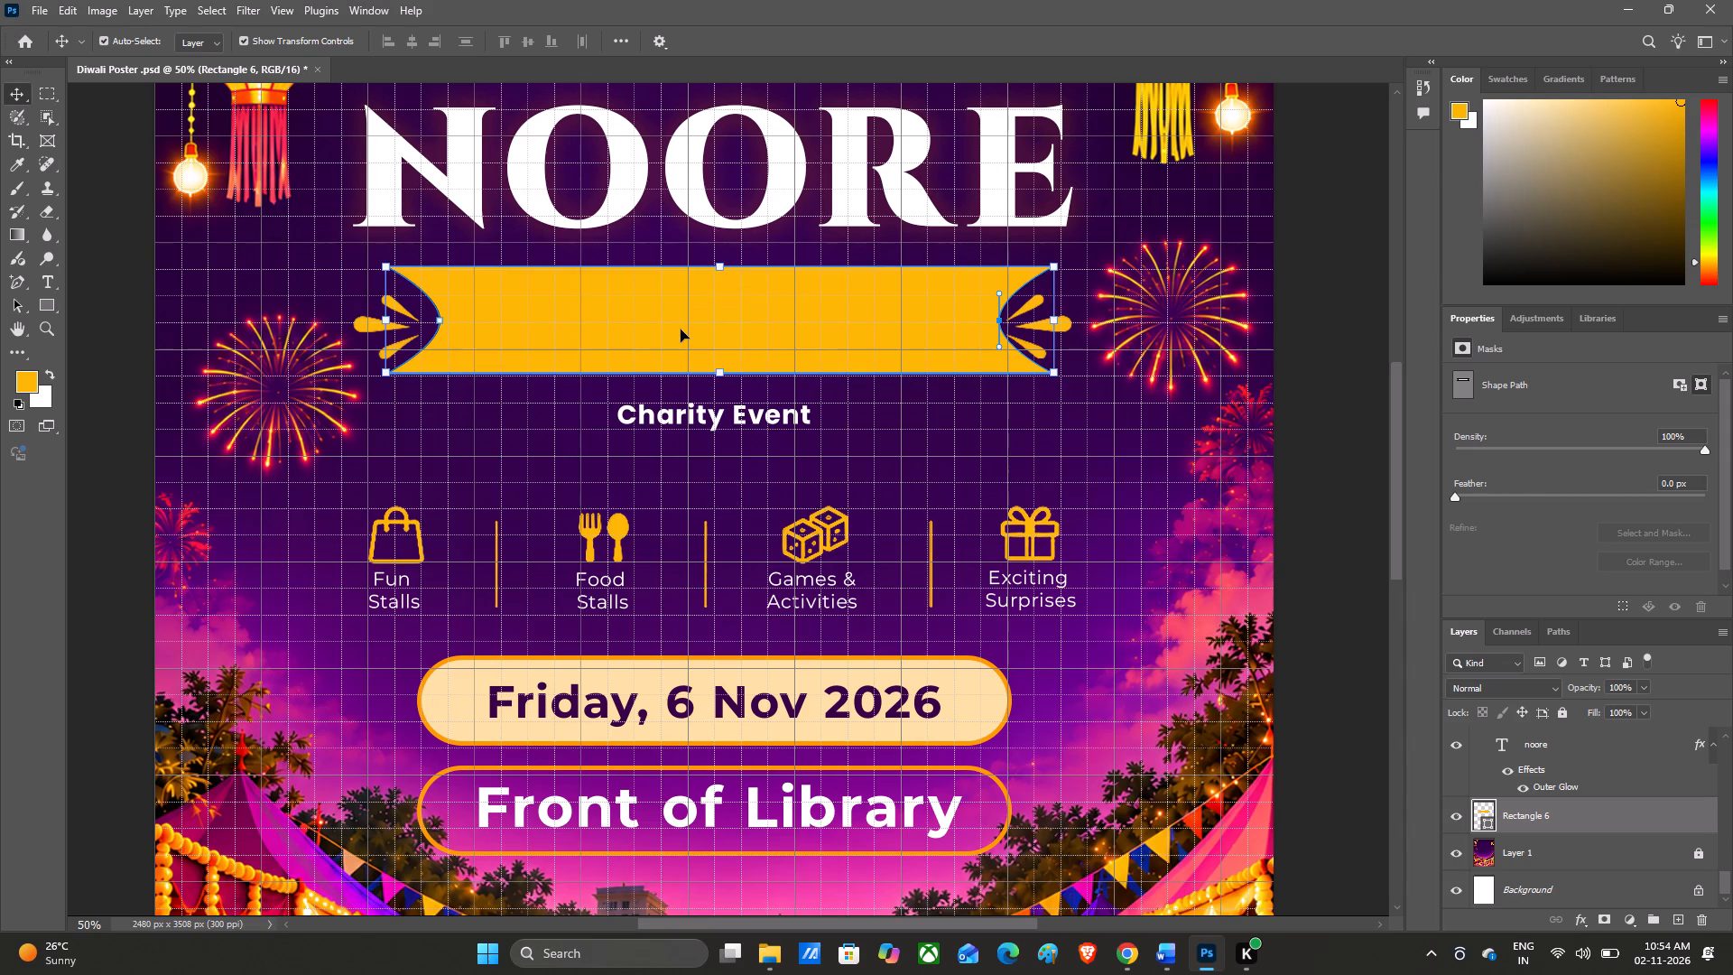
{"action": "key", "text": "Down"}
{"action": "key", "text": "Down"}
{"action": "key", "text": "Down"}
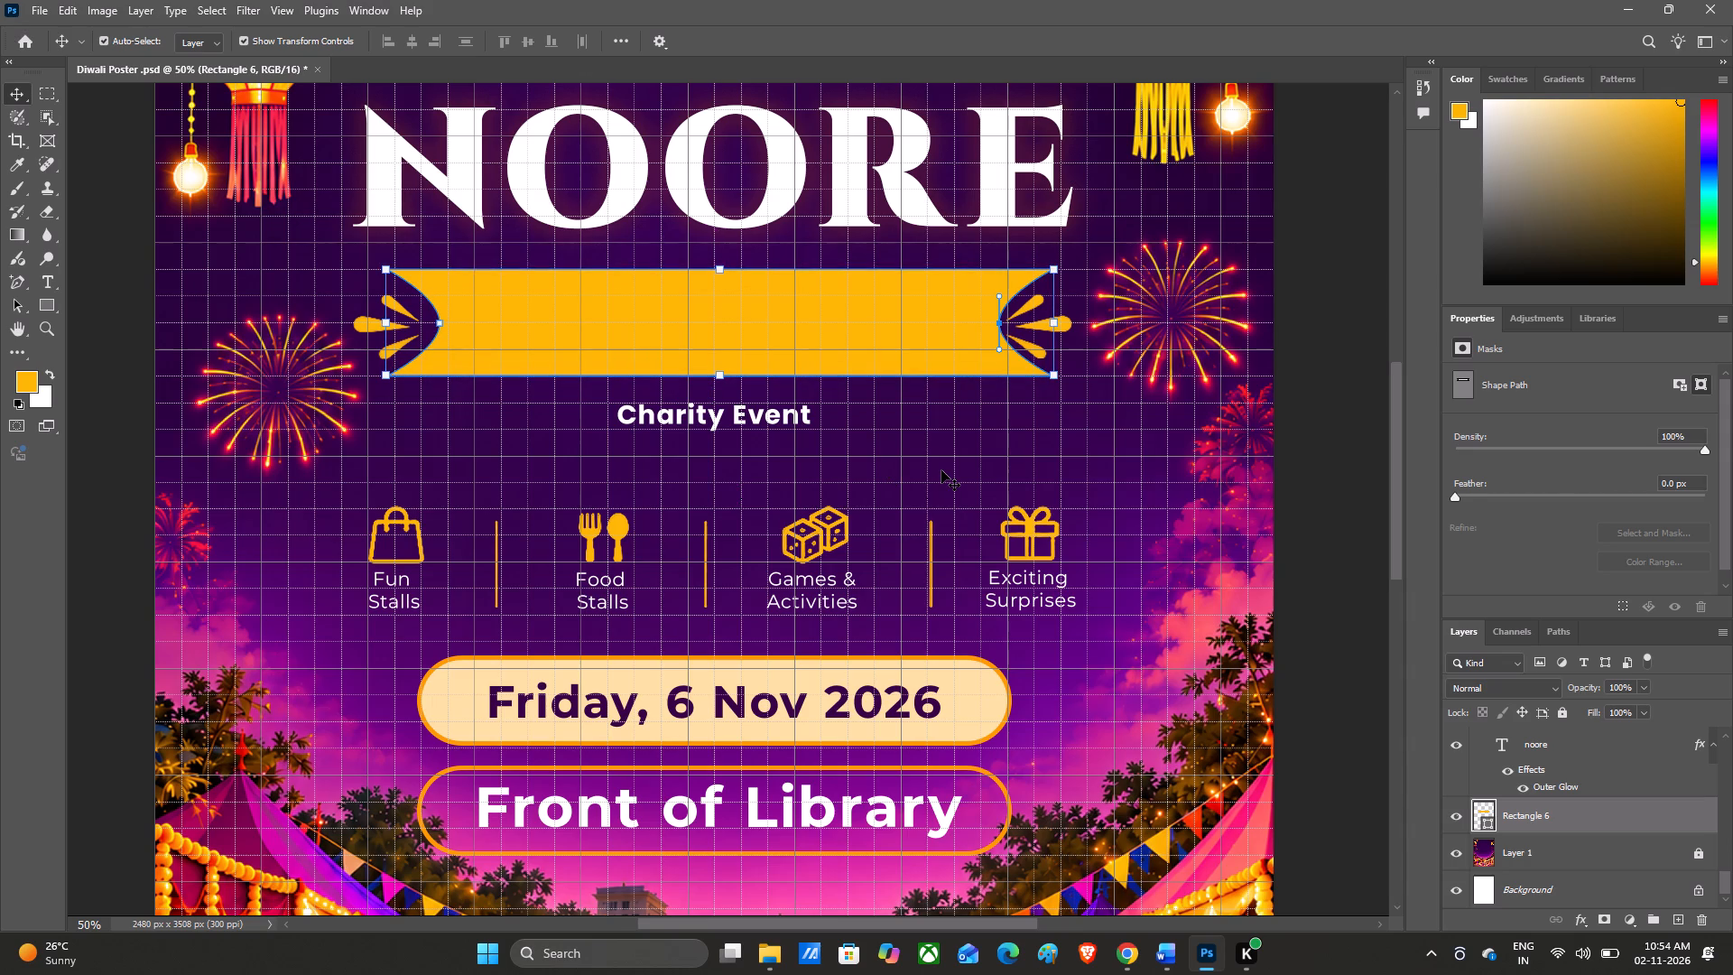
{"action": "left_click", "coordinate": [941, 470]}
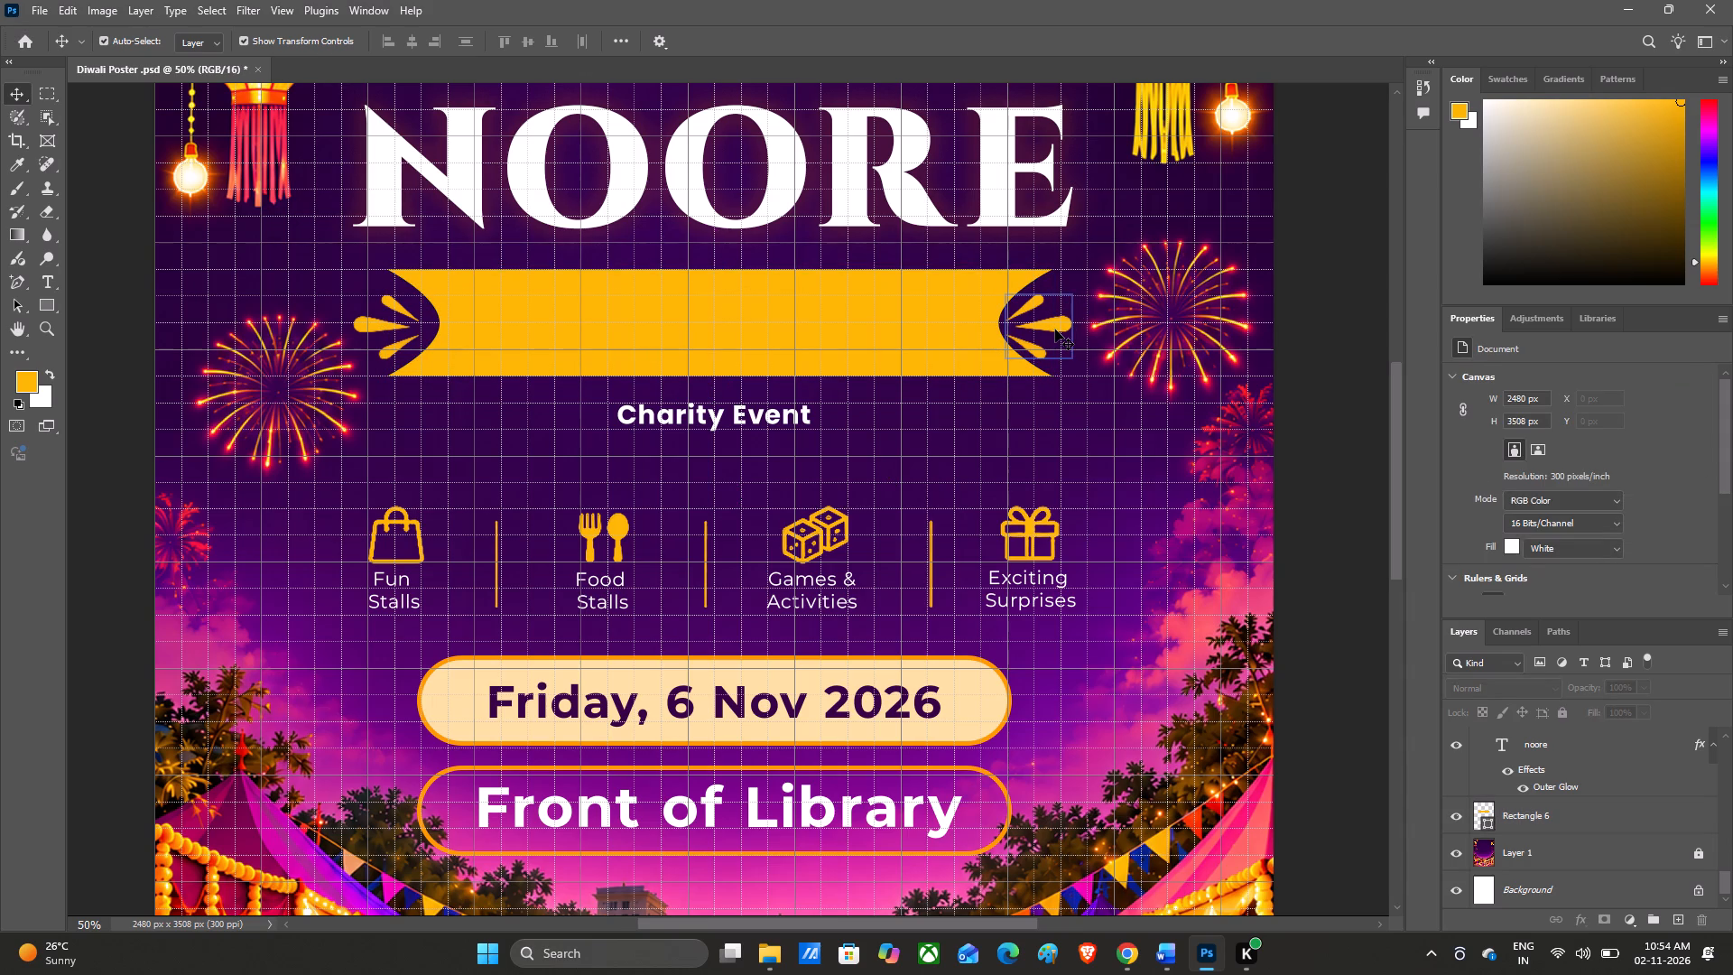
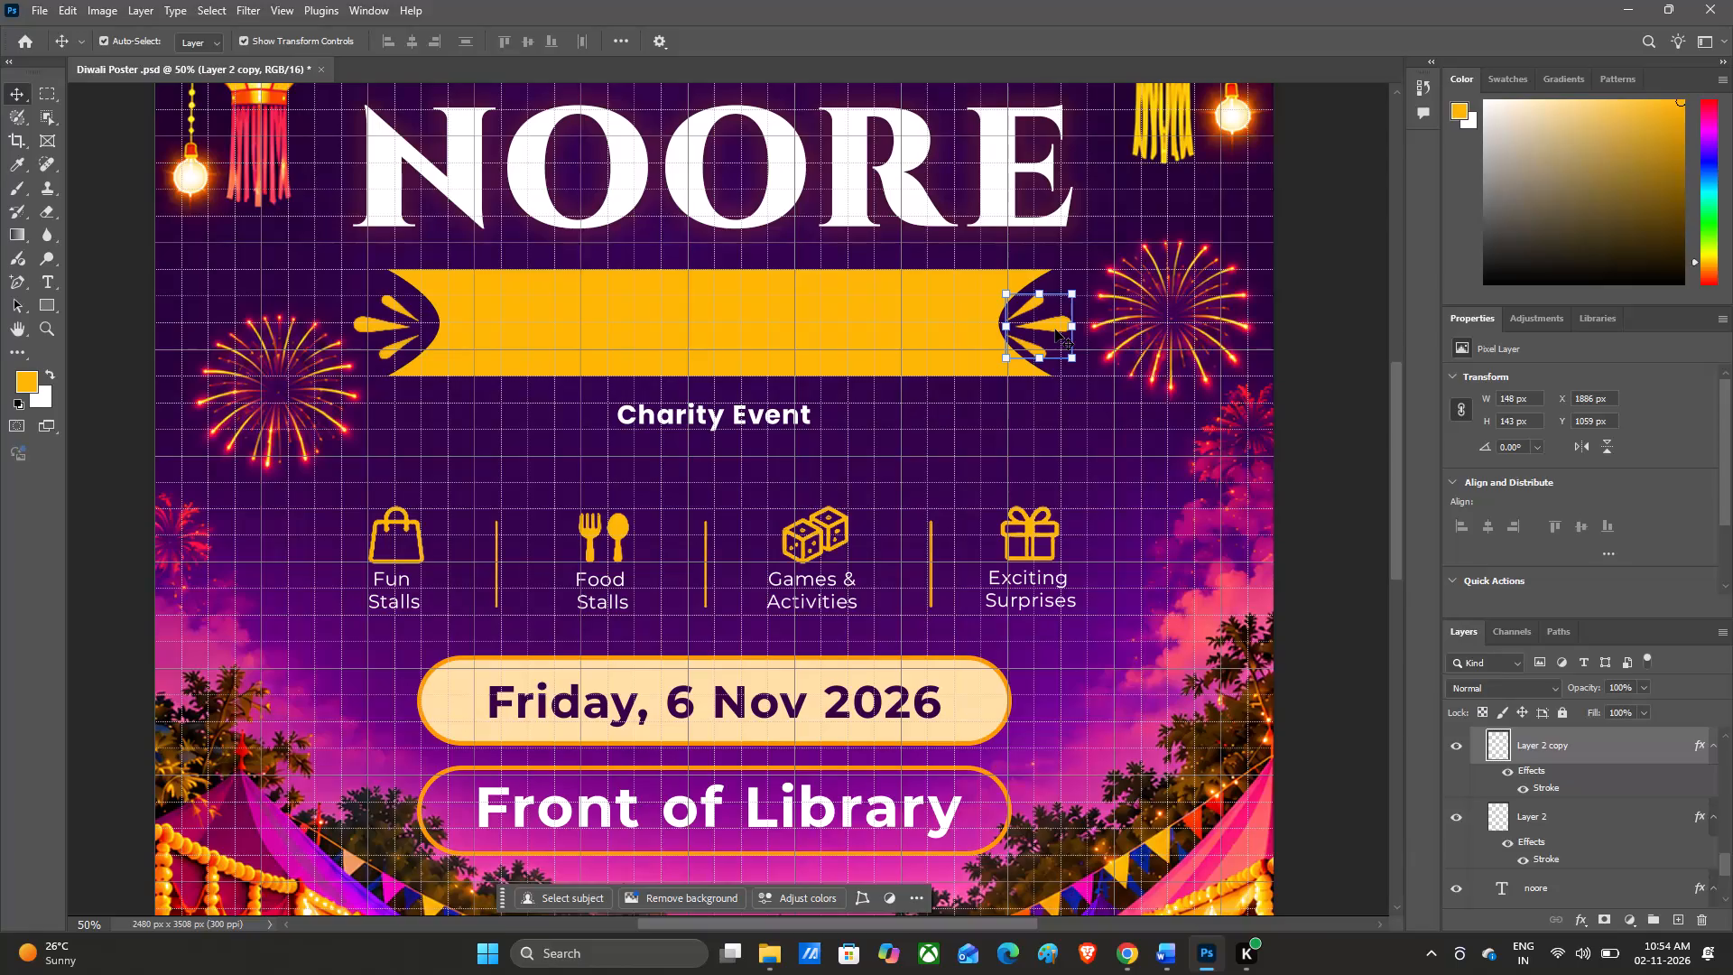
Position the small amber flourishes at the ribbon's notched ends, at X 443, Y 1051 px on the left and X 1919, Y 1063 px on the right.
{"action": "key", "text": "Right"}
{"action": "key", "text": "Right"}
{"action": "key", "text": "Right"}
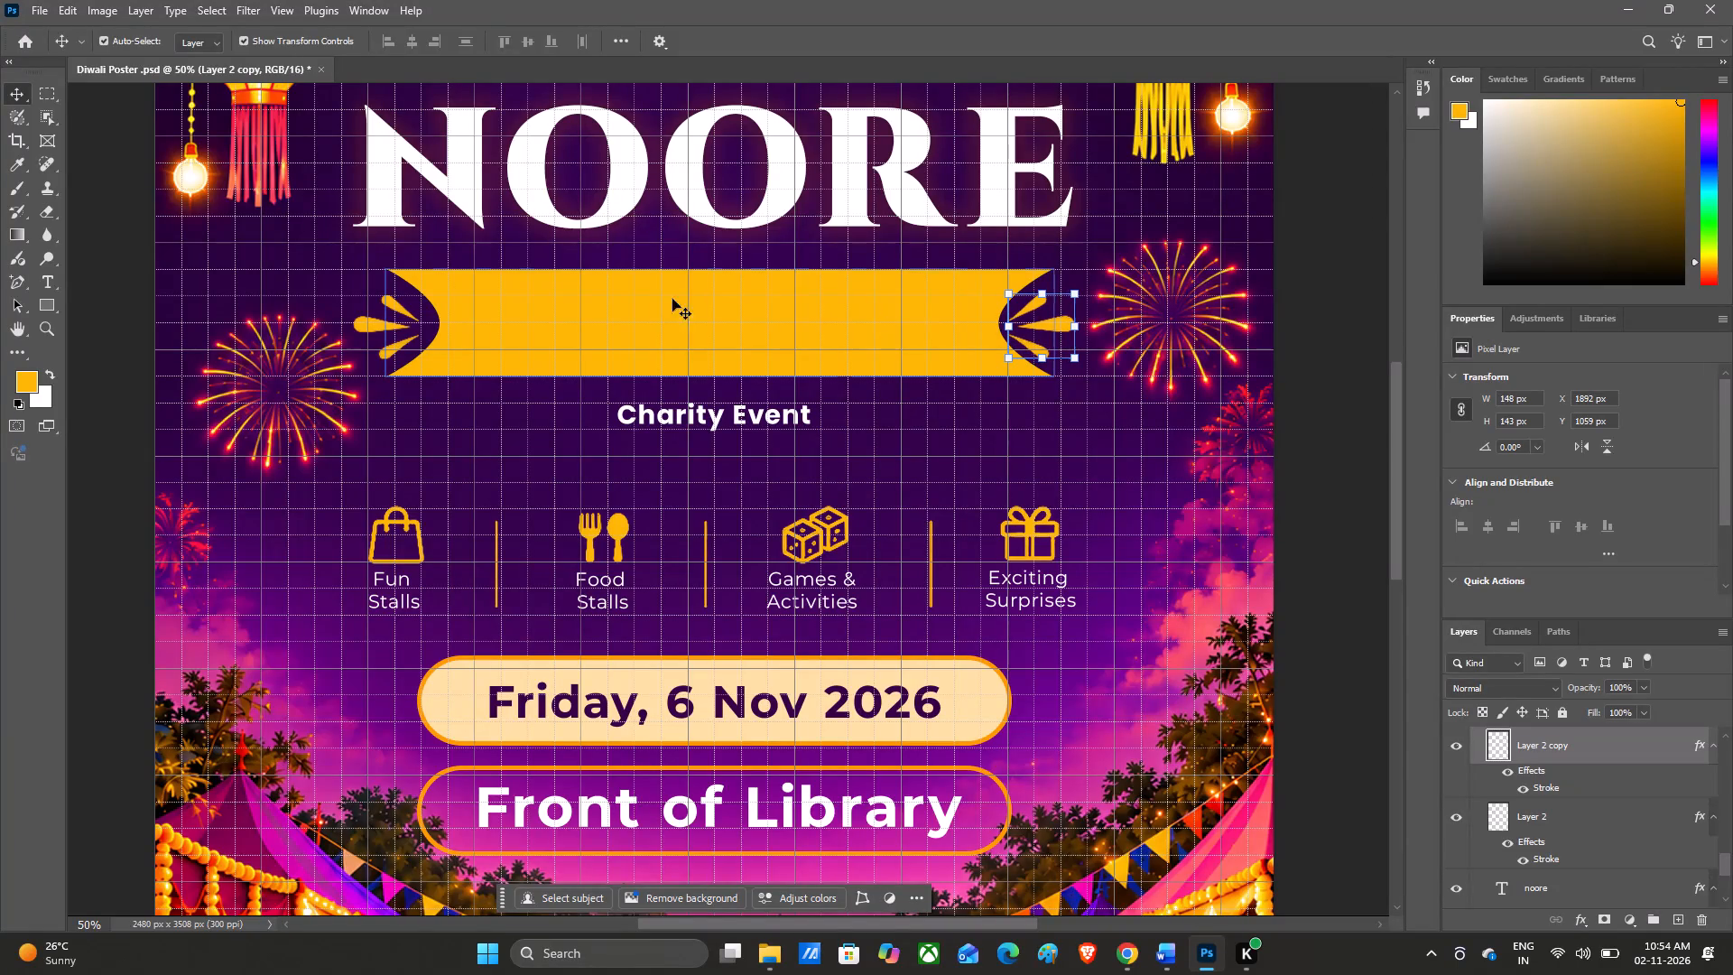
{"action": "left_click", "coordinate": [399, 317]}
{"action": "left_click", "coordinate": [392, 302]}
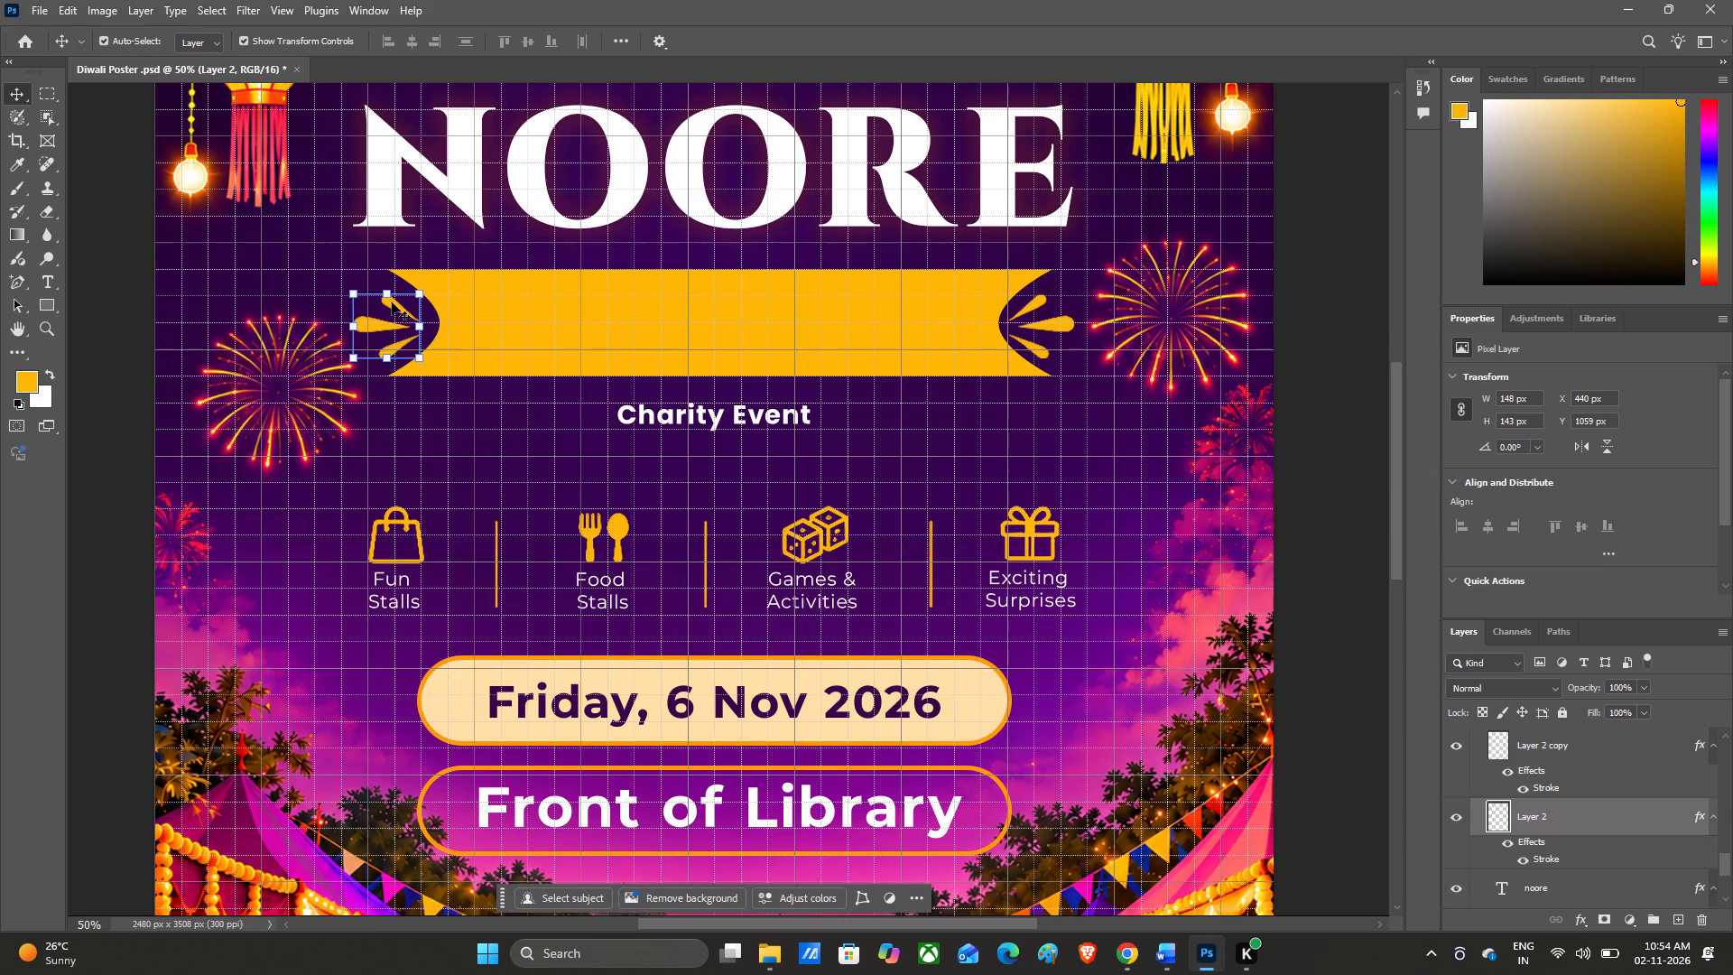
{"action": "left_click", "coordinate": [396, 309]}
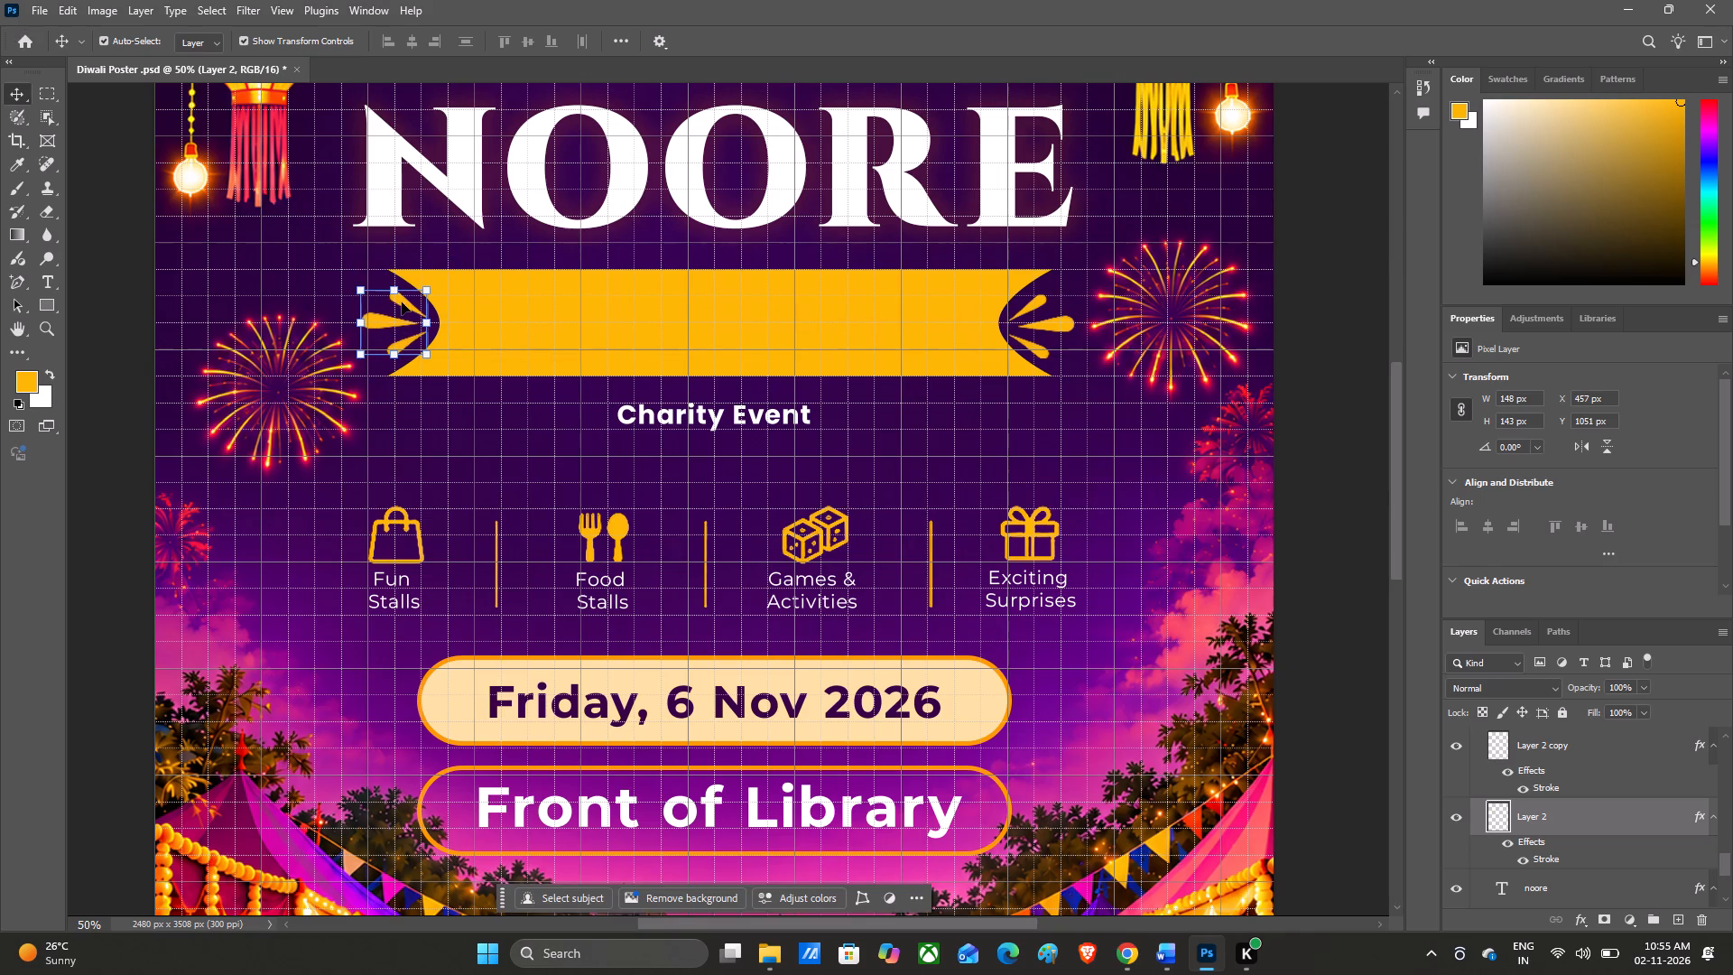
{"action": "left_click_drag", "start_coordinate": [1040, 326], "coordinate": [1050, 327]}
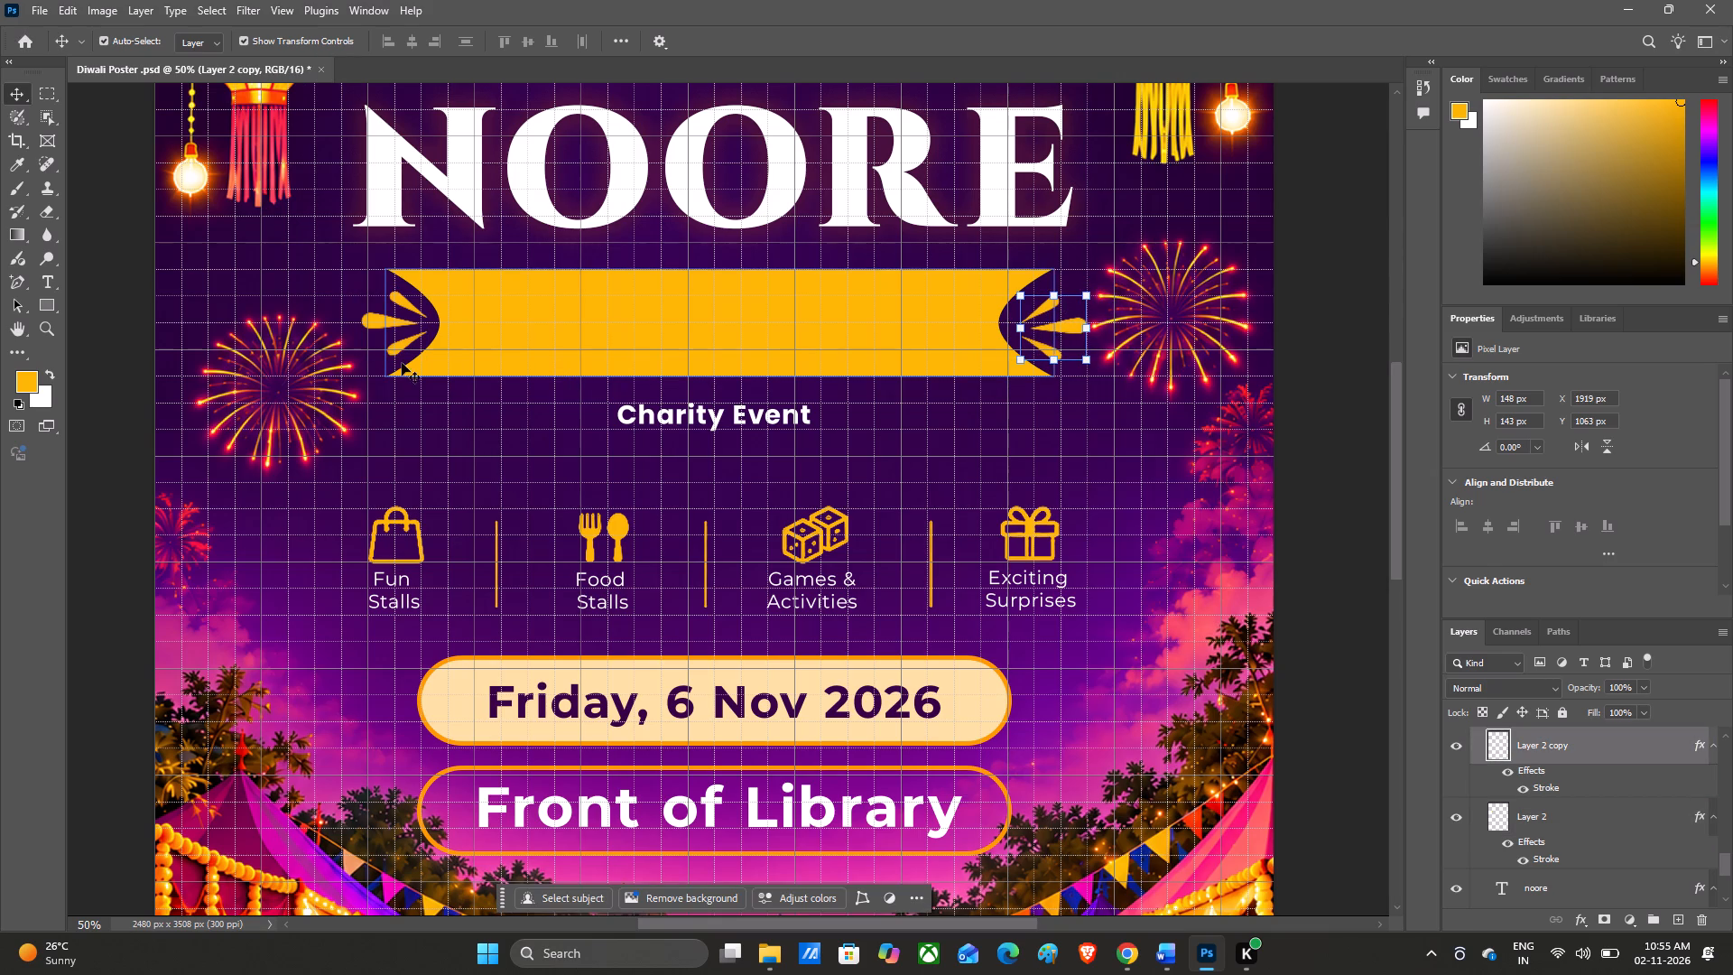
{"action": "left_click", "coordinate": [385, 322]}
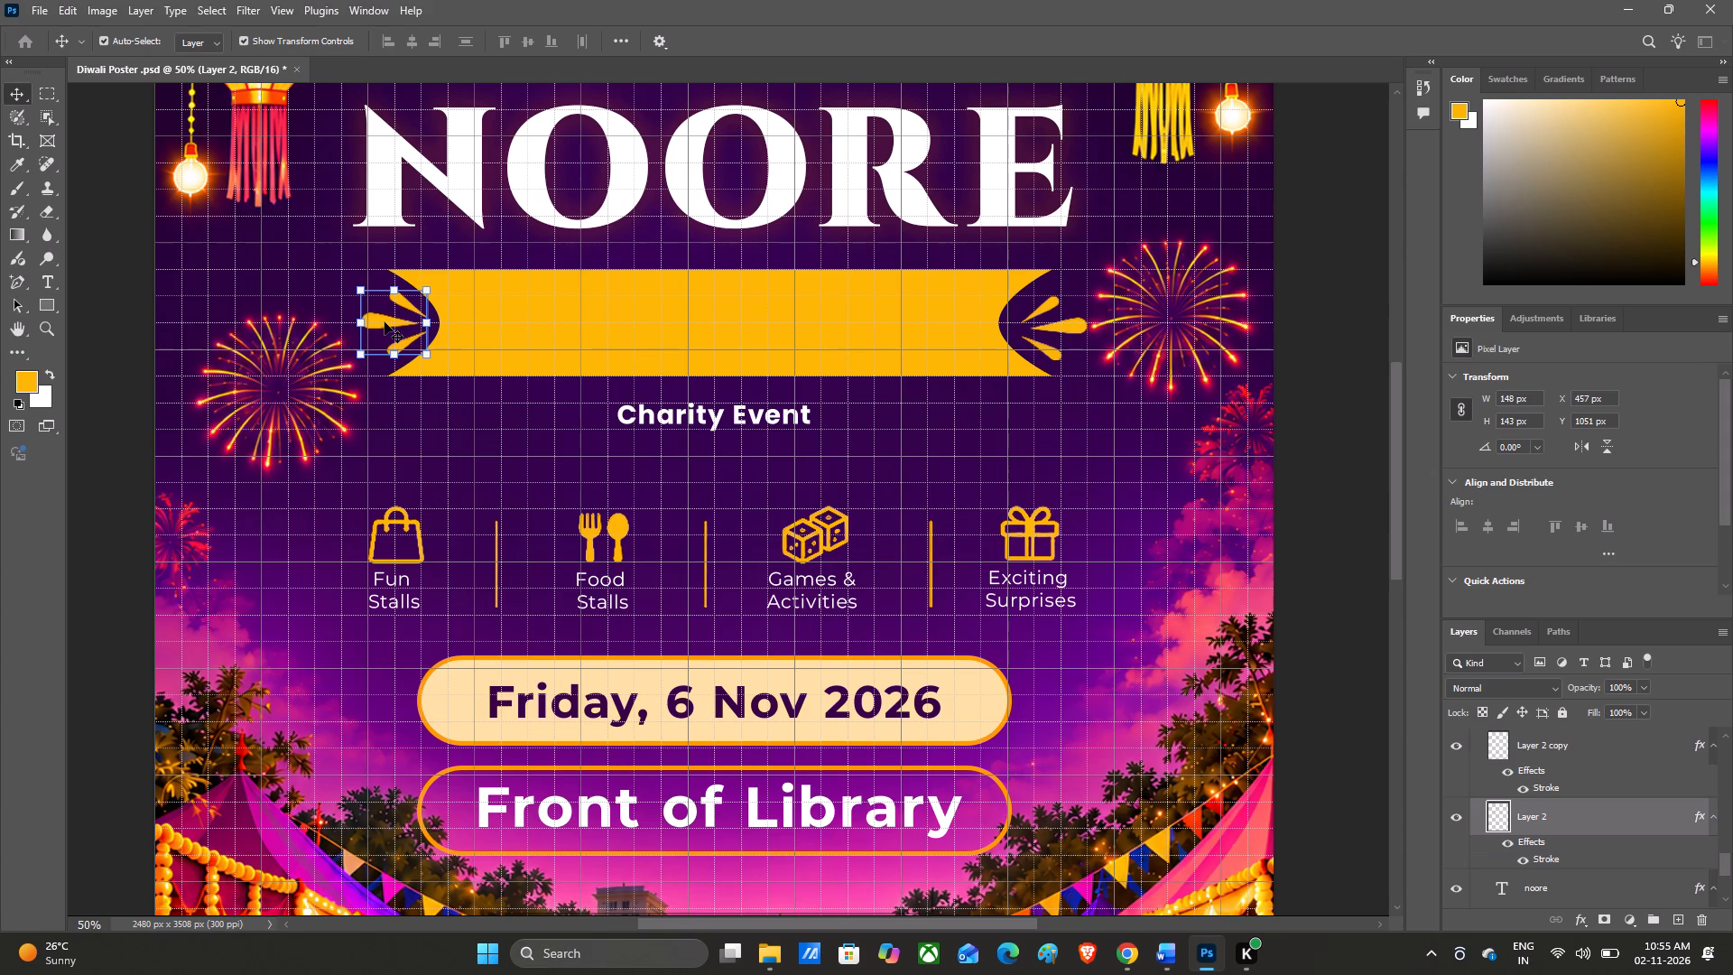
{"action": "left_click", "coordinate": [383, 321]}
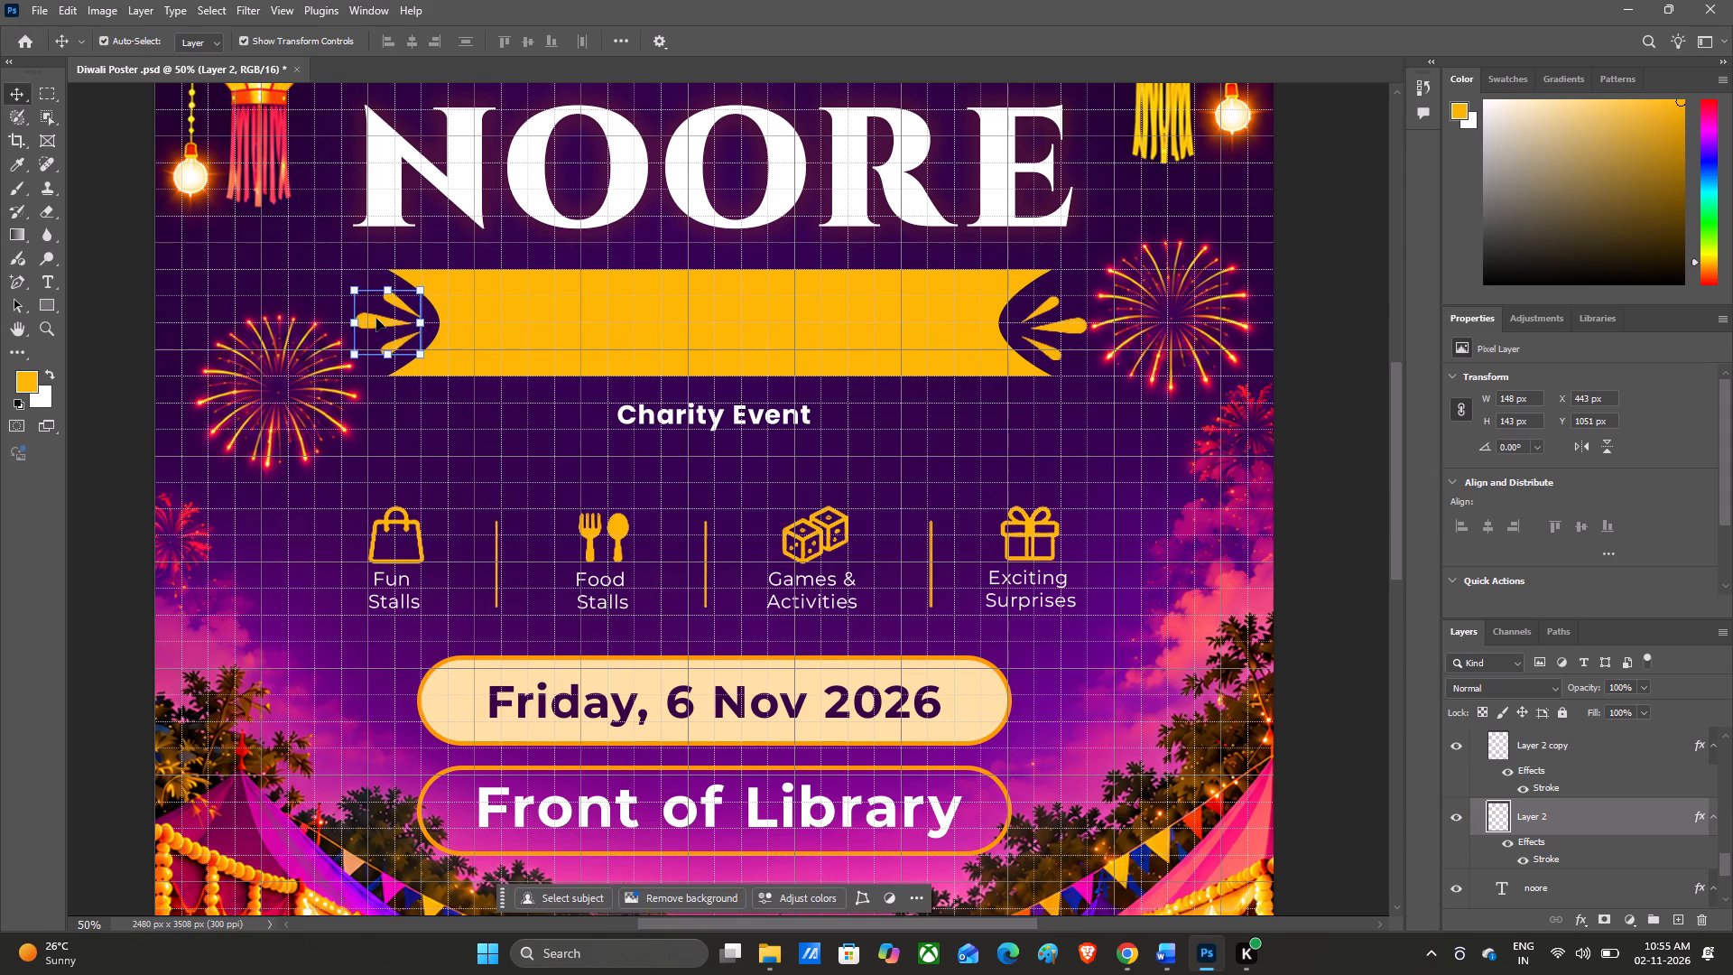
{"action": "left_click", "coordinate": [627, 501]}
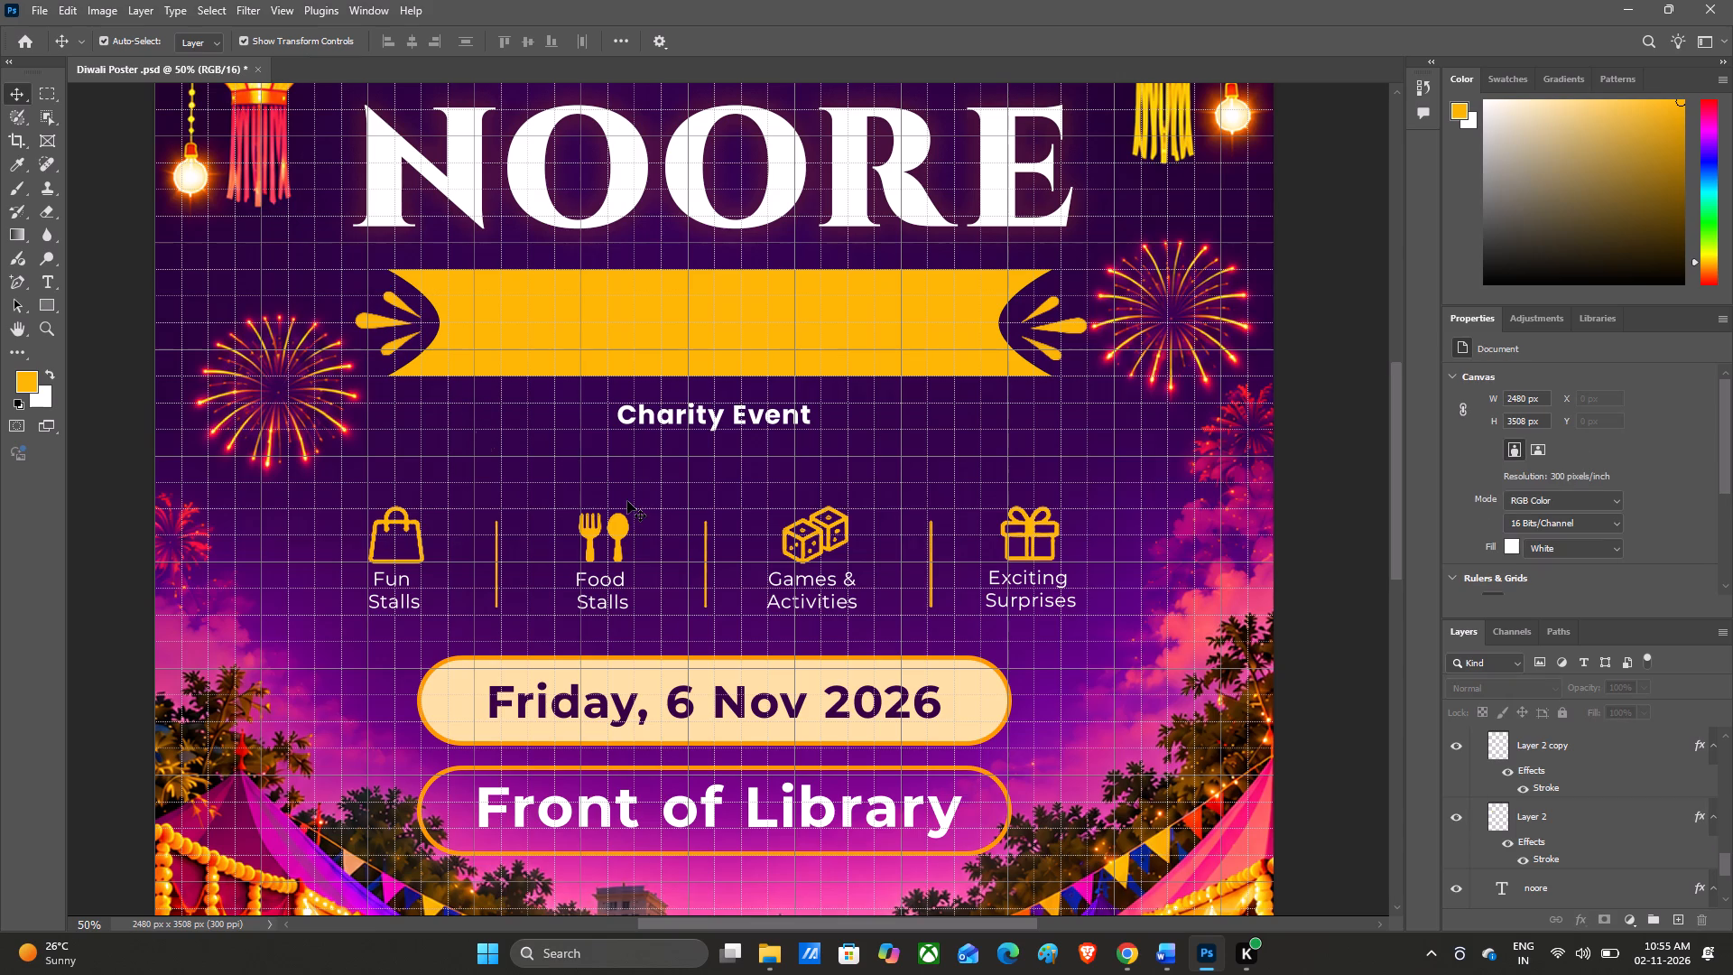
Show the rulers around the poster canvas.
{"action": "key", "text": "ctrl+r"}
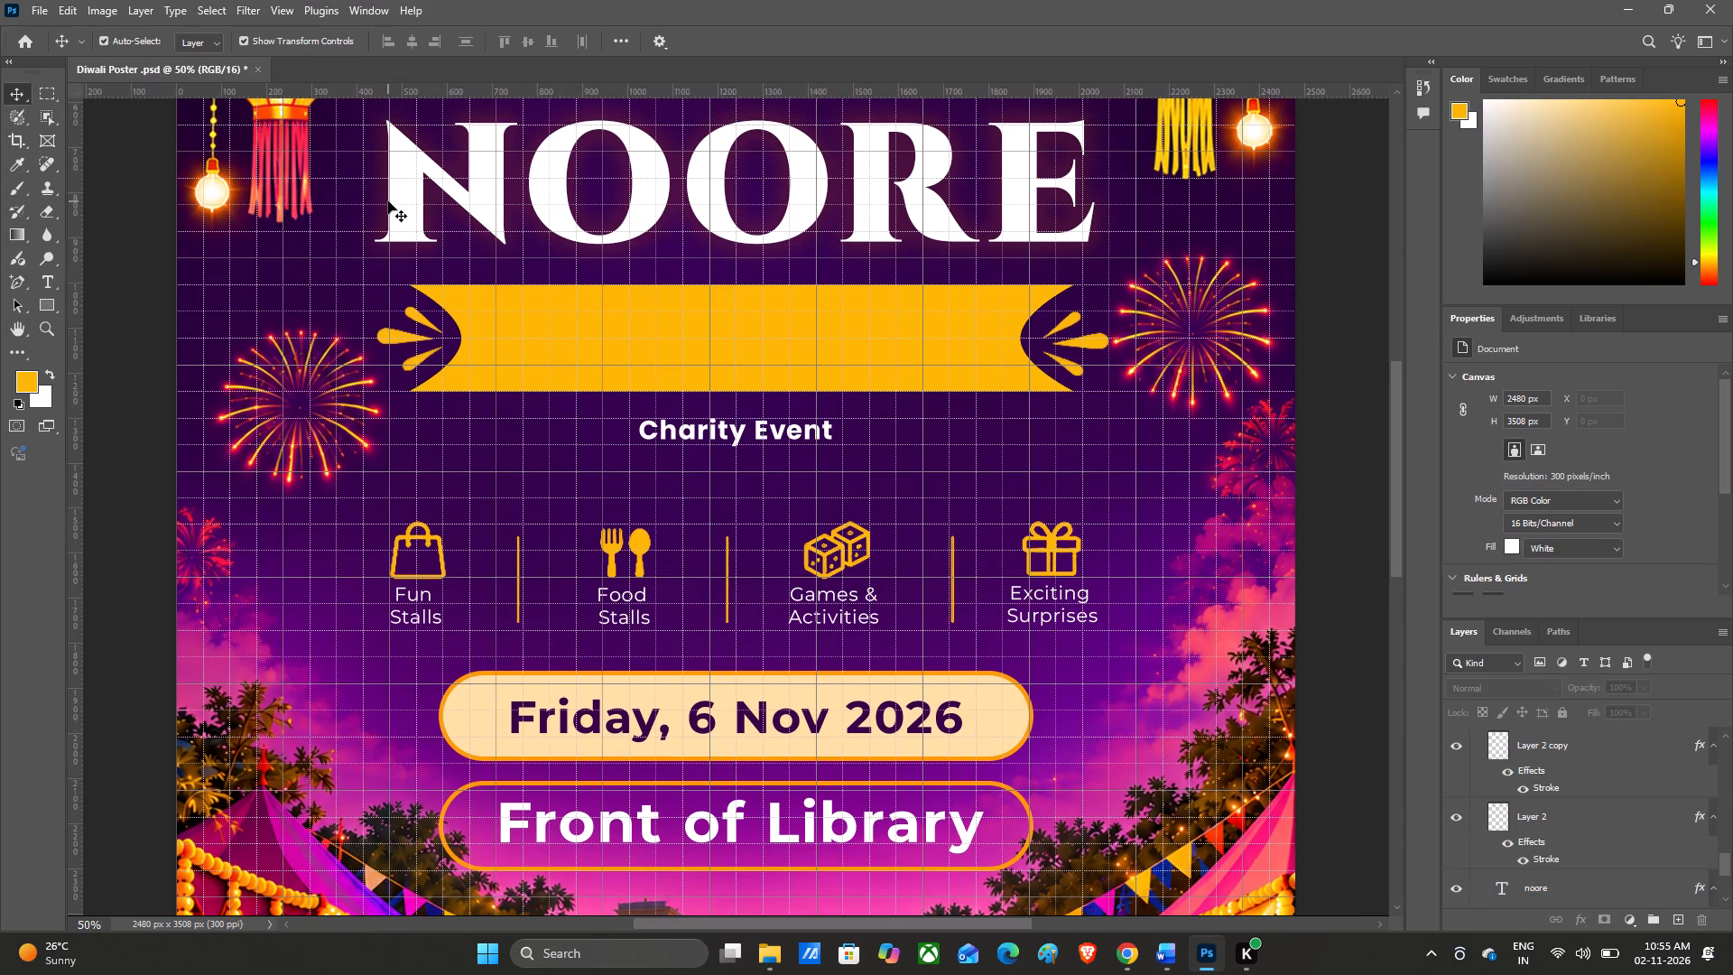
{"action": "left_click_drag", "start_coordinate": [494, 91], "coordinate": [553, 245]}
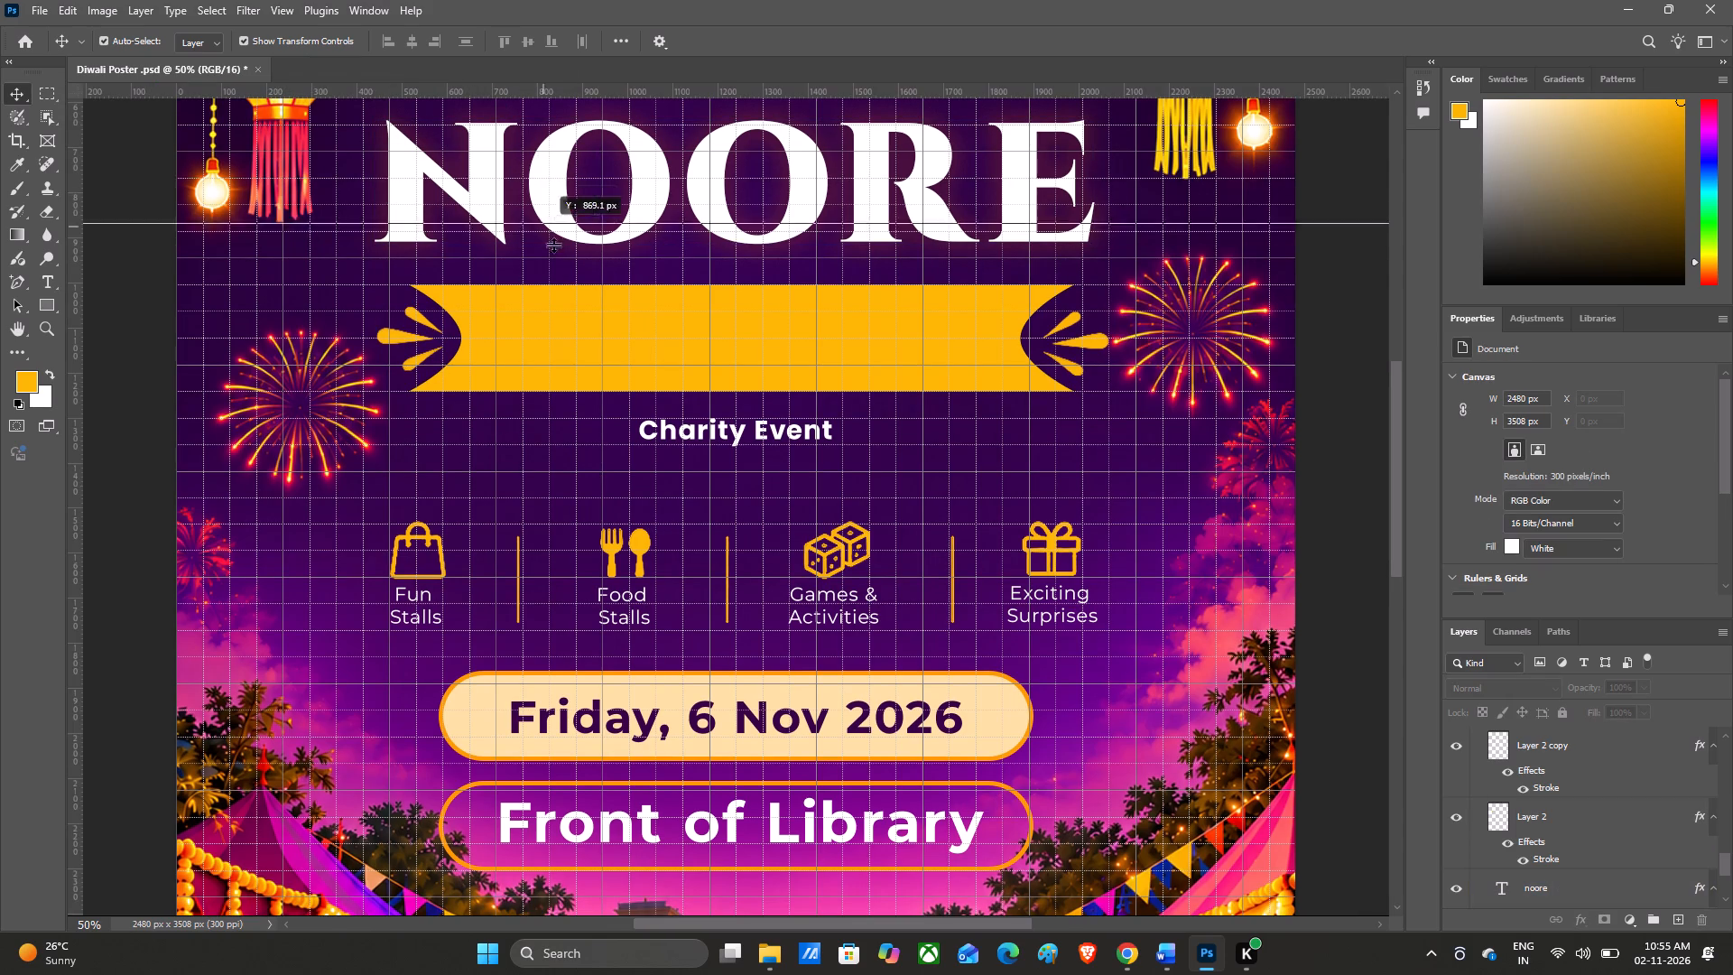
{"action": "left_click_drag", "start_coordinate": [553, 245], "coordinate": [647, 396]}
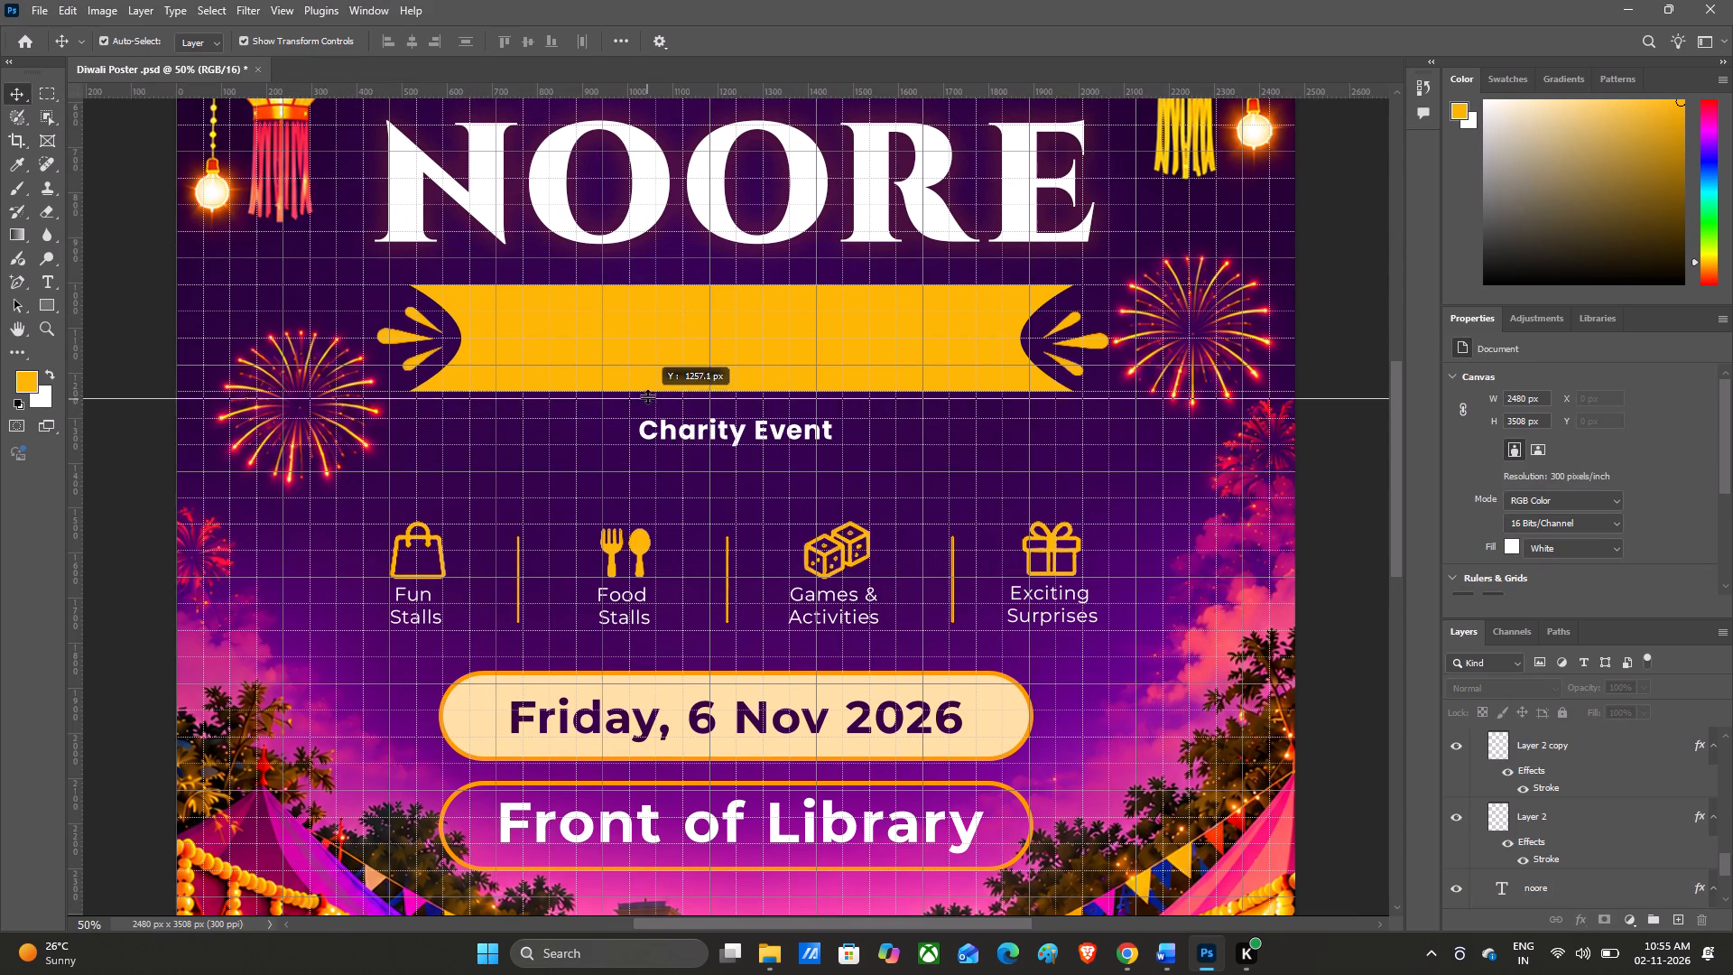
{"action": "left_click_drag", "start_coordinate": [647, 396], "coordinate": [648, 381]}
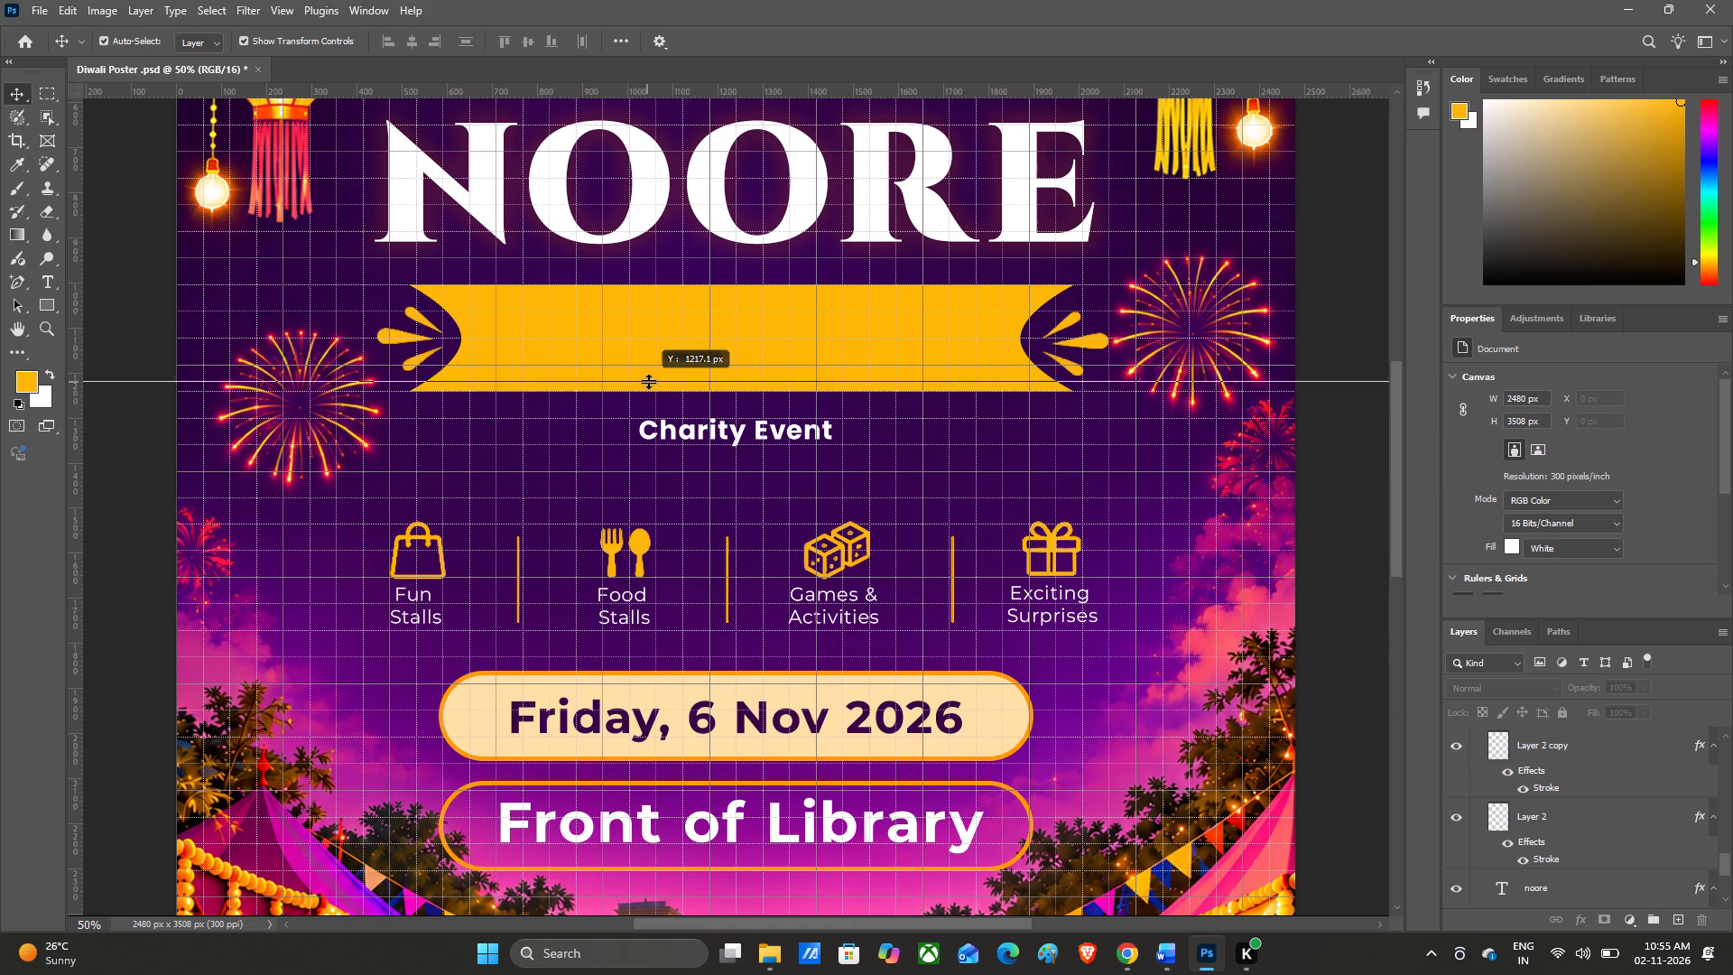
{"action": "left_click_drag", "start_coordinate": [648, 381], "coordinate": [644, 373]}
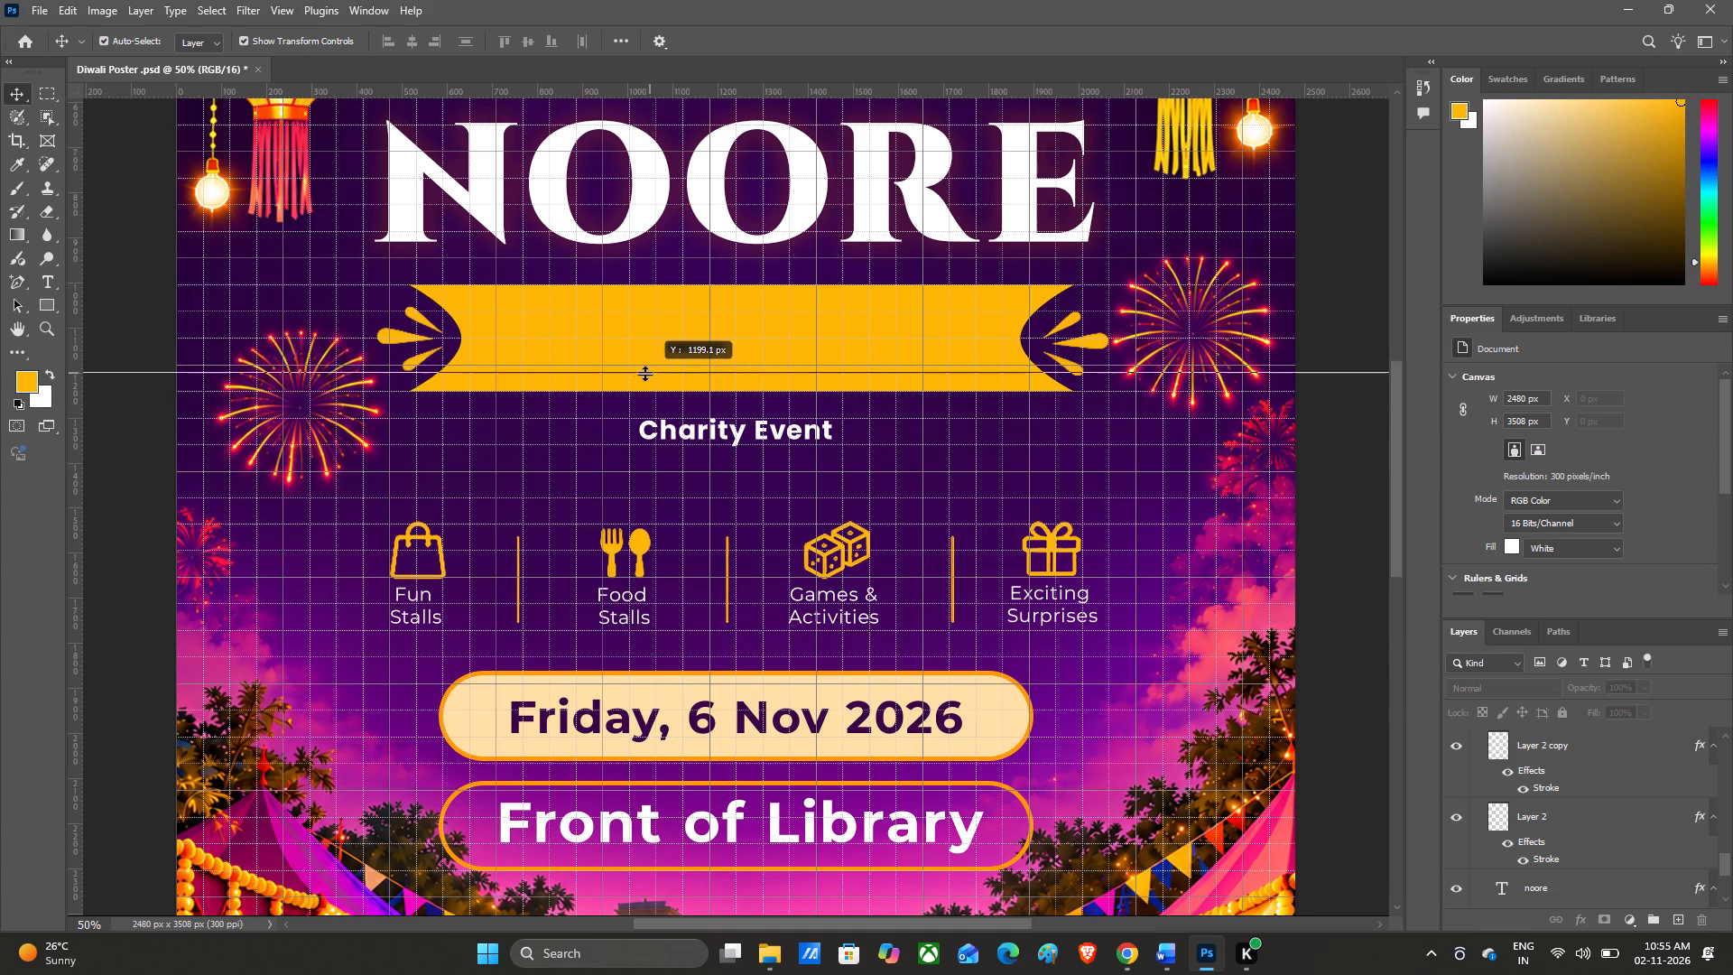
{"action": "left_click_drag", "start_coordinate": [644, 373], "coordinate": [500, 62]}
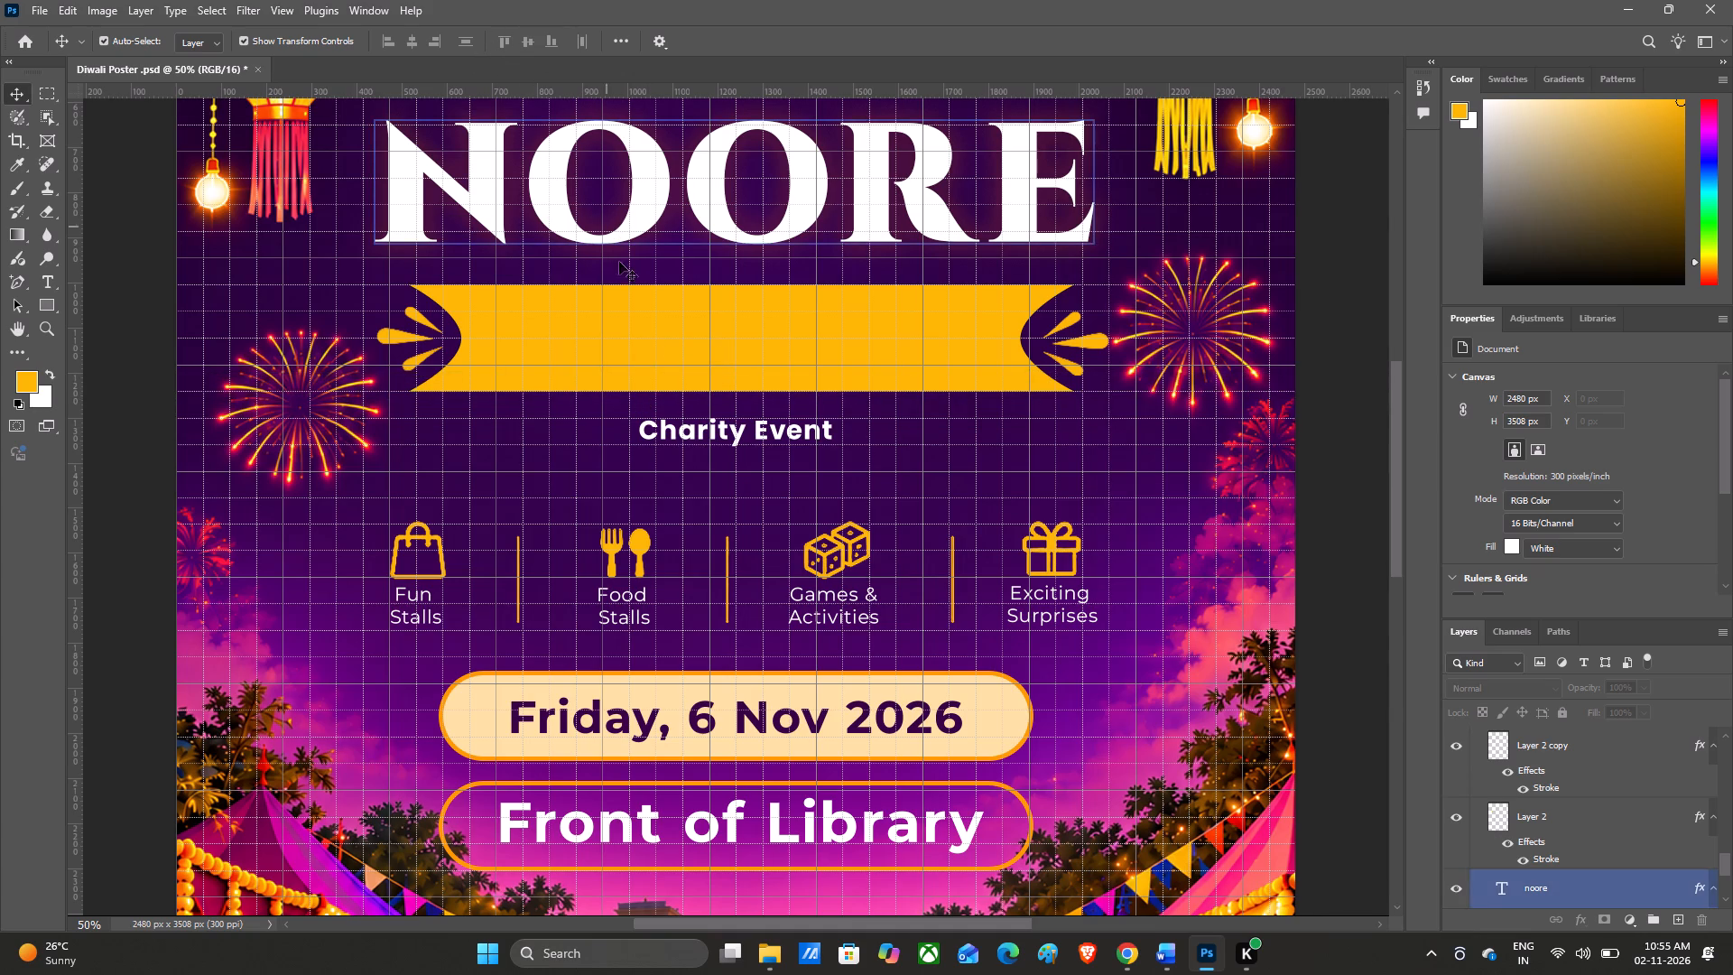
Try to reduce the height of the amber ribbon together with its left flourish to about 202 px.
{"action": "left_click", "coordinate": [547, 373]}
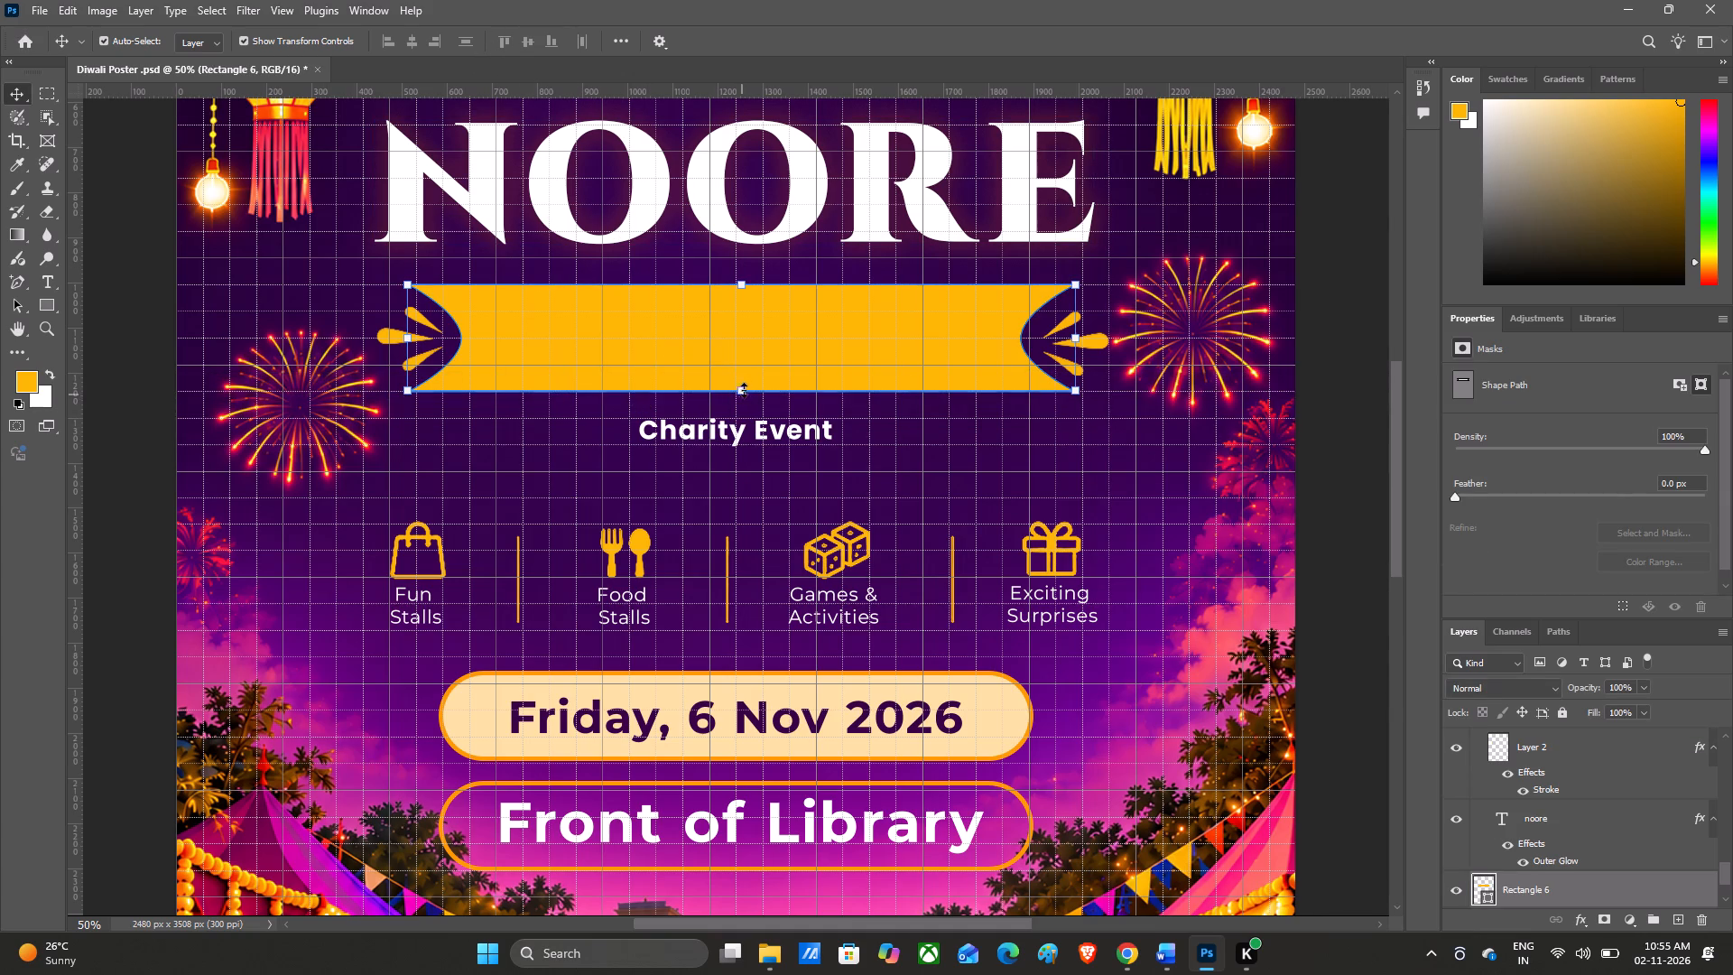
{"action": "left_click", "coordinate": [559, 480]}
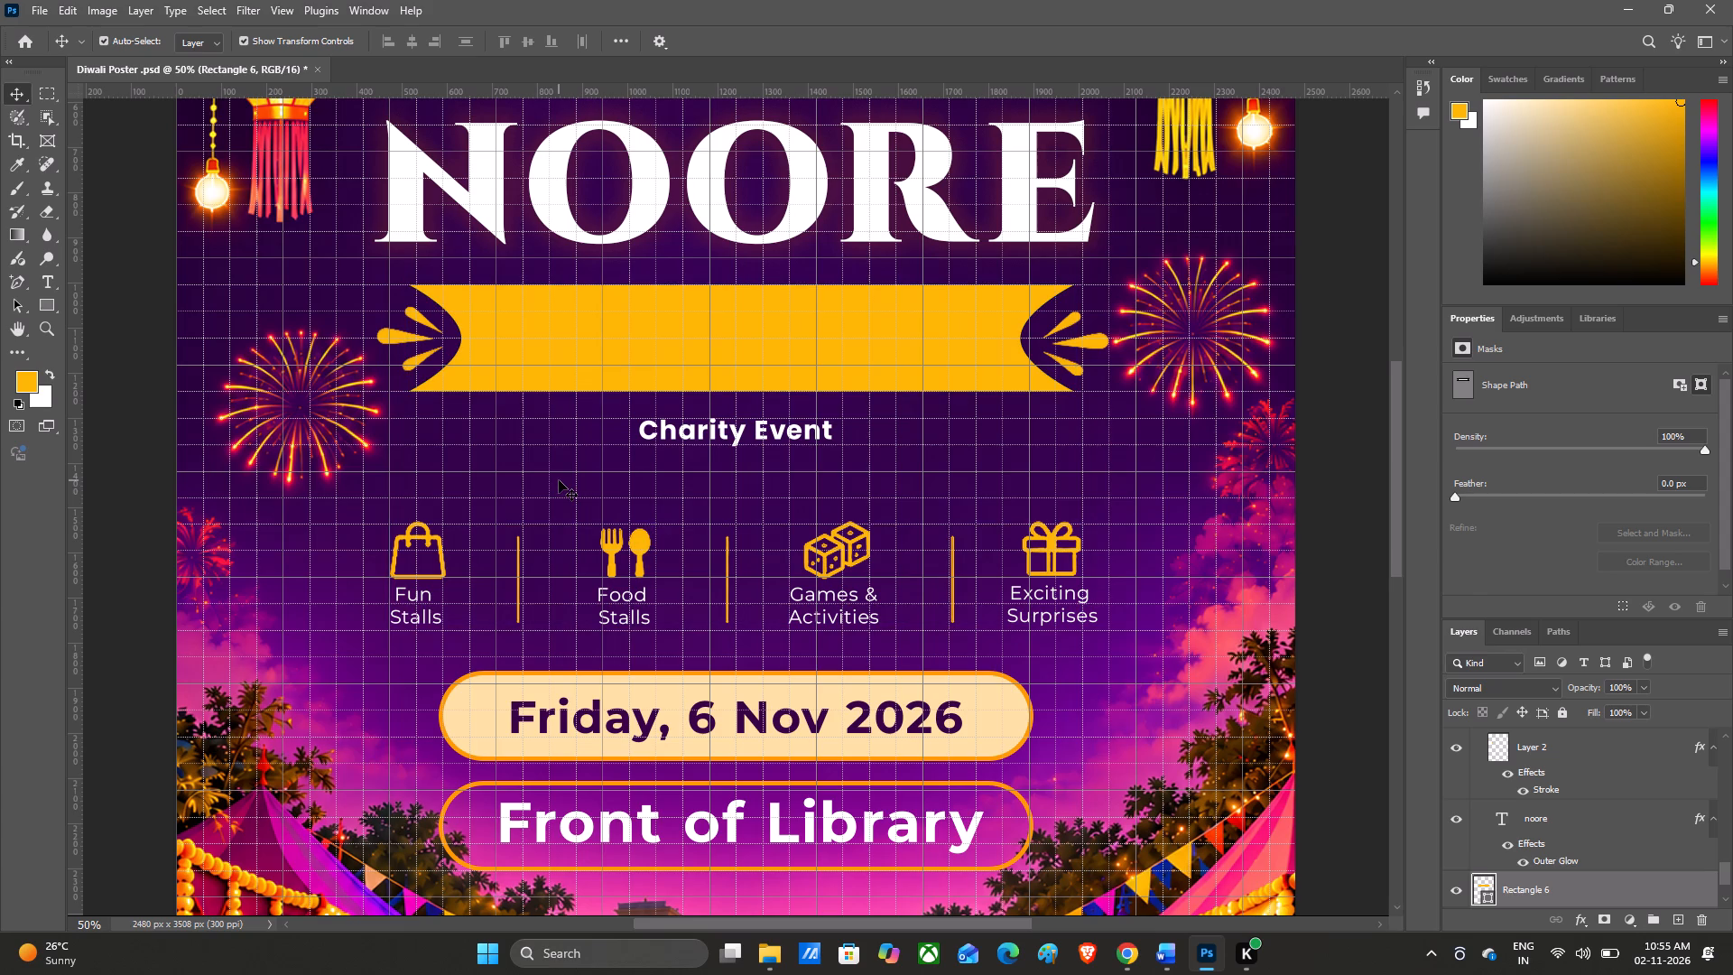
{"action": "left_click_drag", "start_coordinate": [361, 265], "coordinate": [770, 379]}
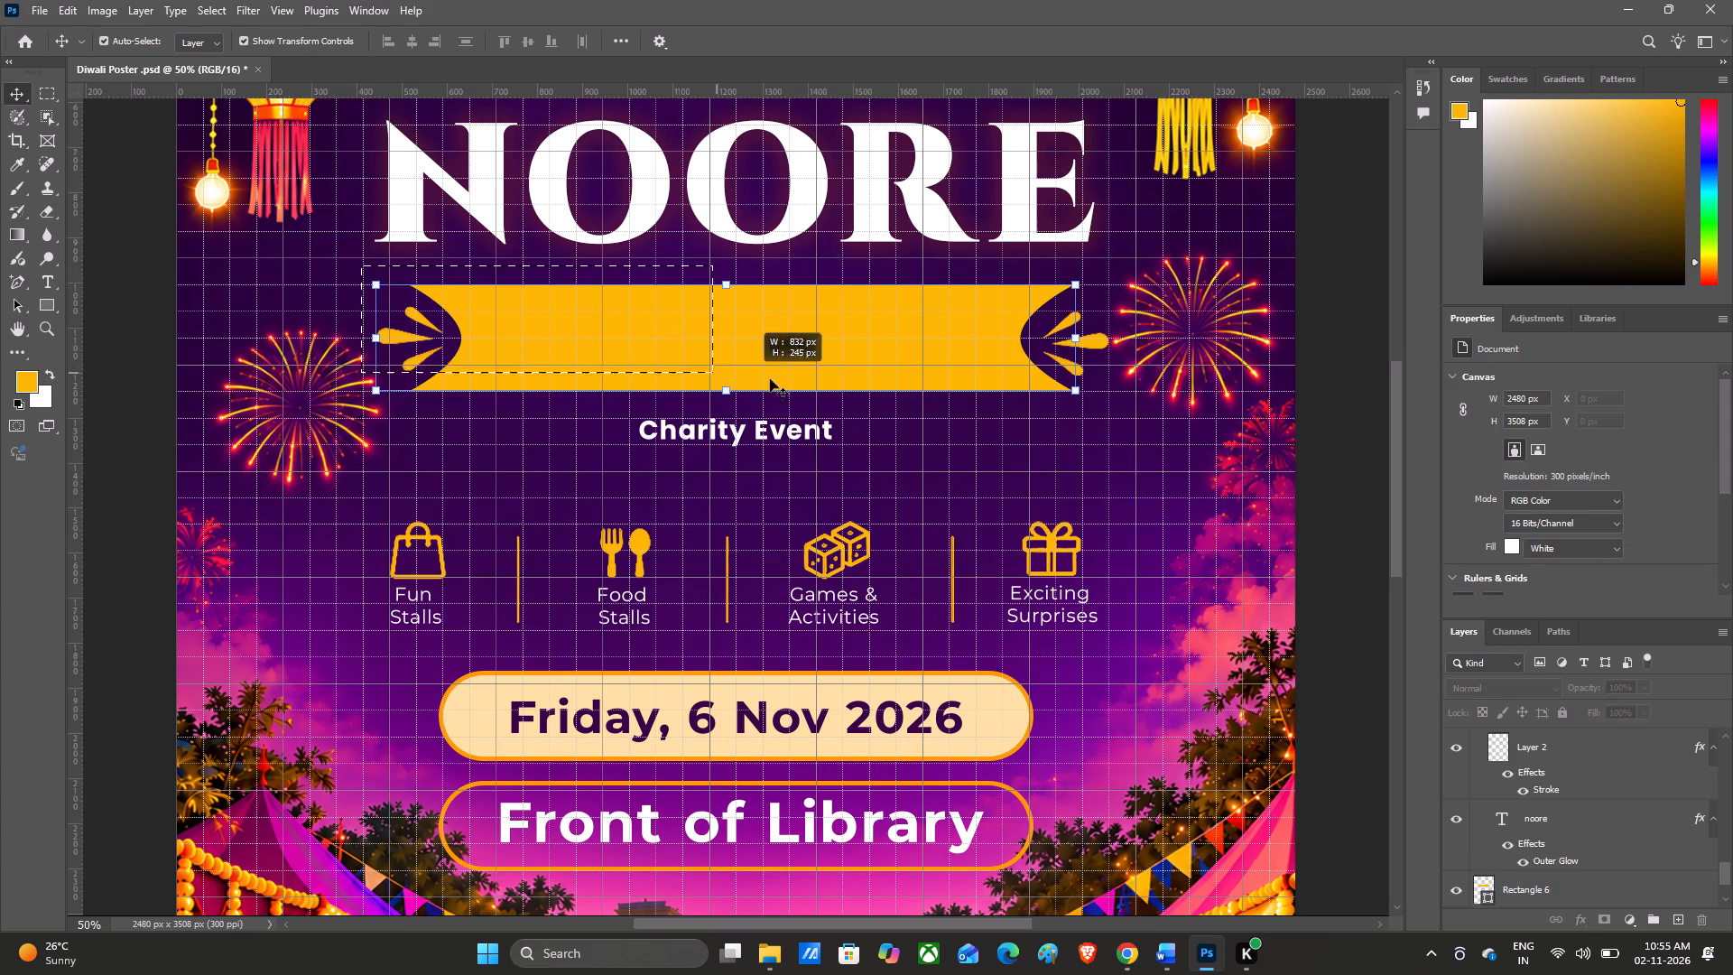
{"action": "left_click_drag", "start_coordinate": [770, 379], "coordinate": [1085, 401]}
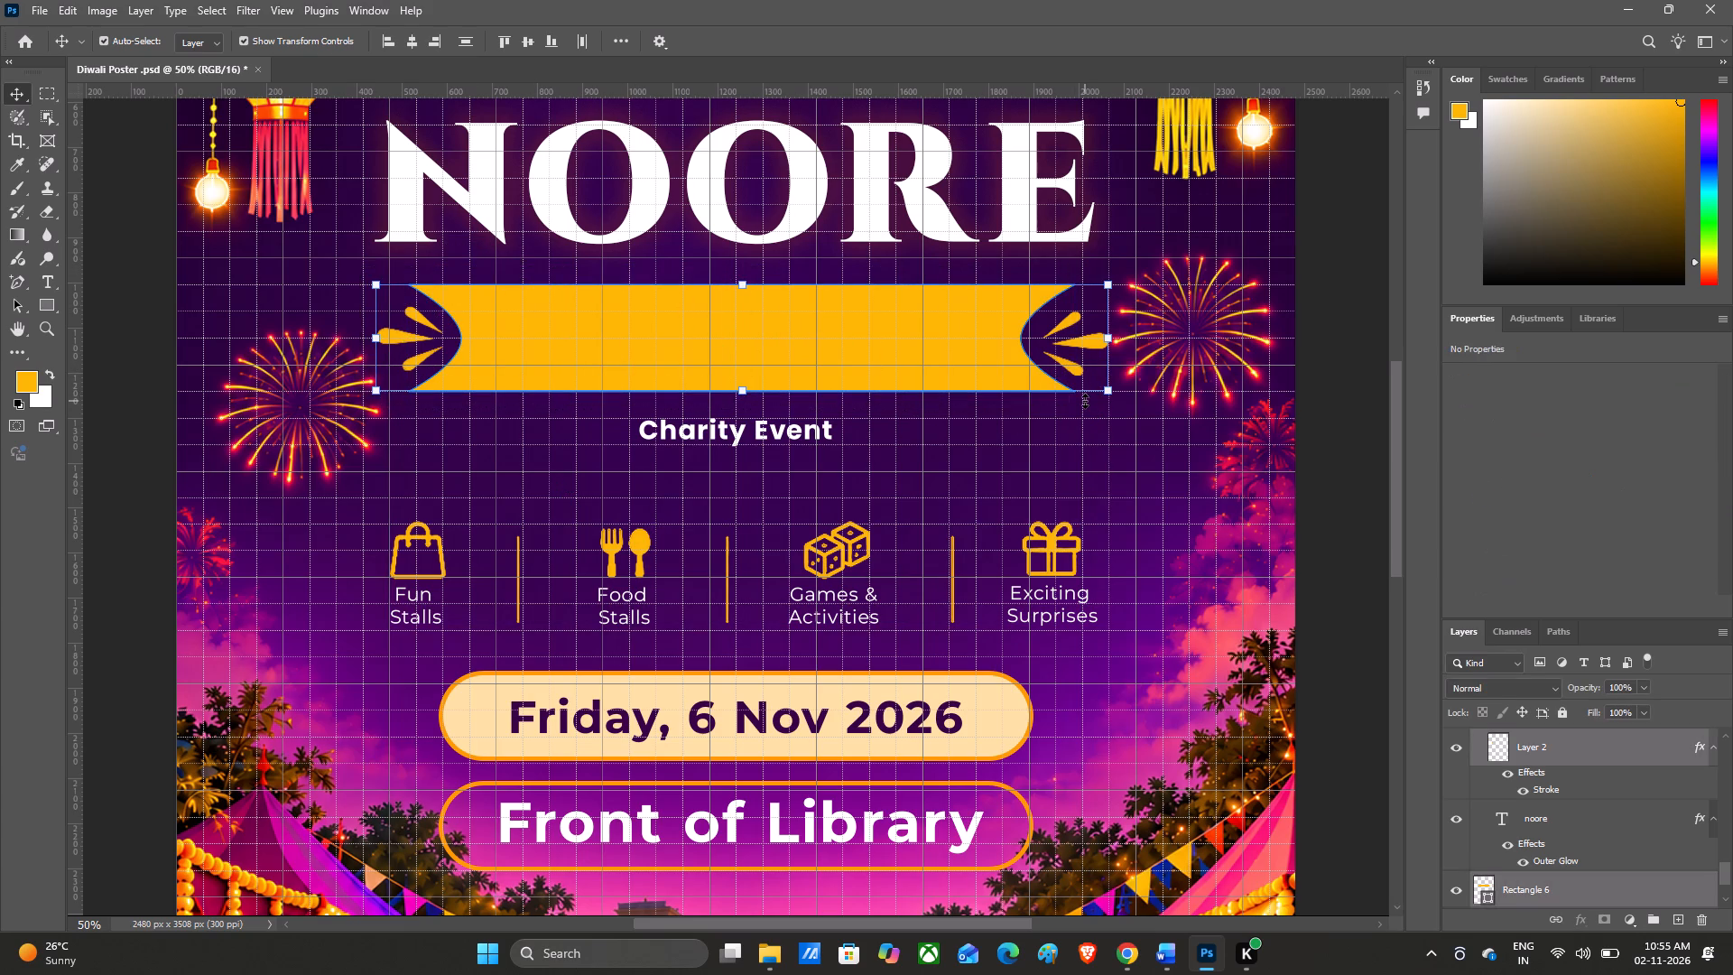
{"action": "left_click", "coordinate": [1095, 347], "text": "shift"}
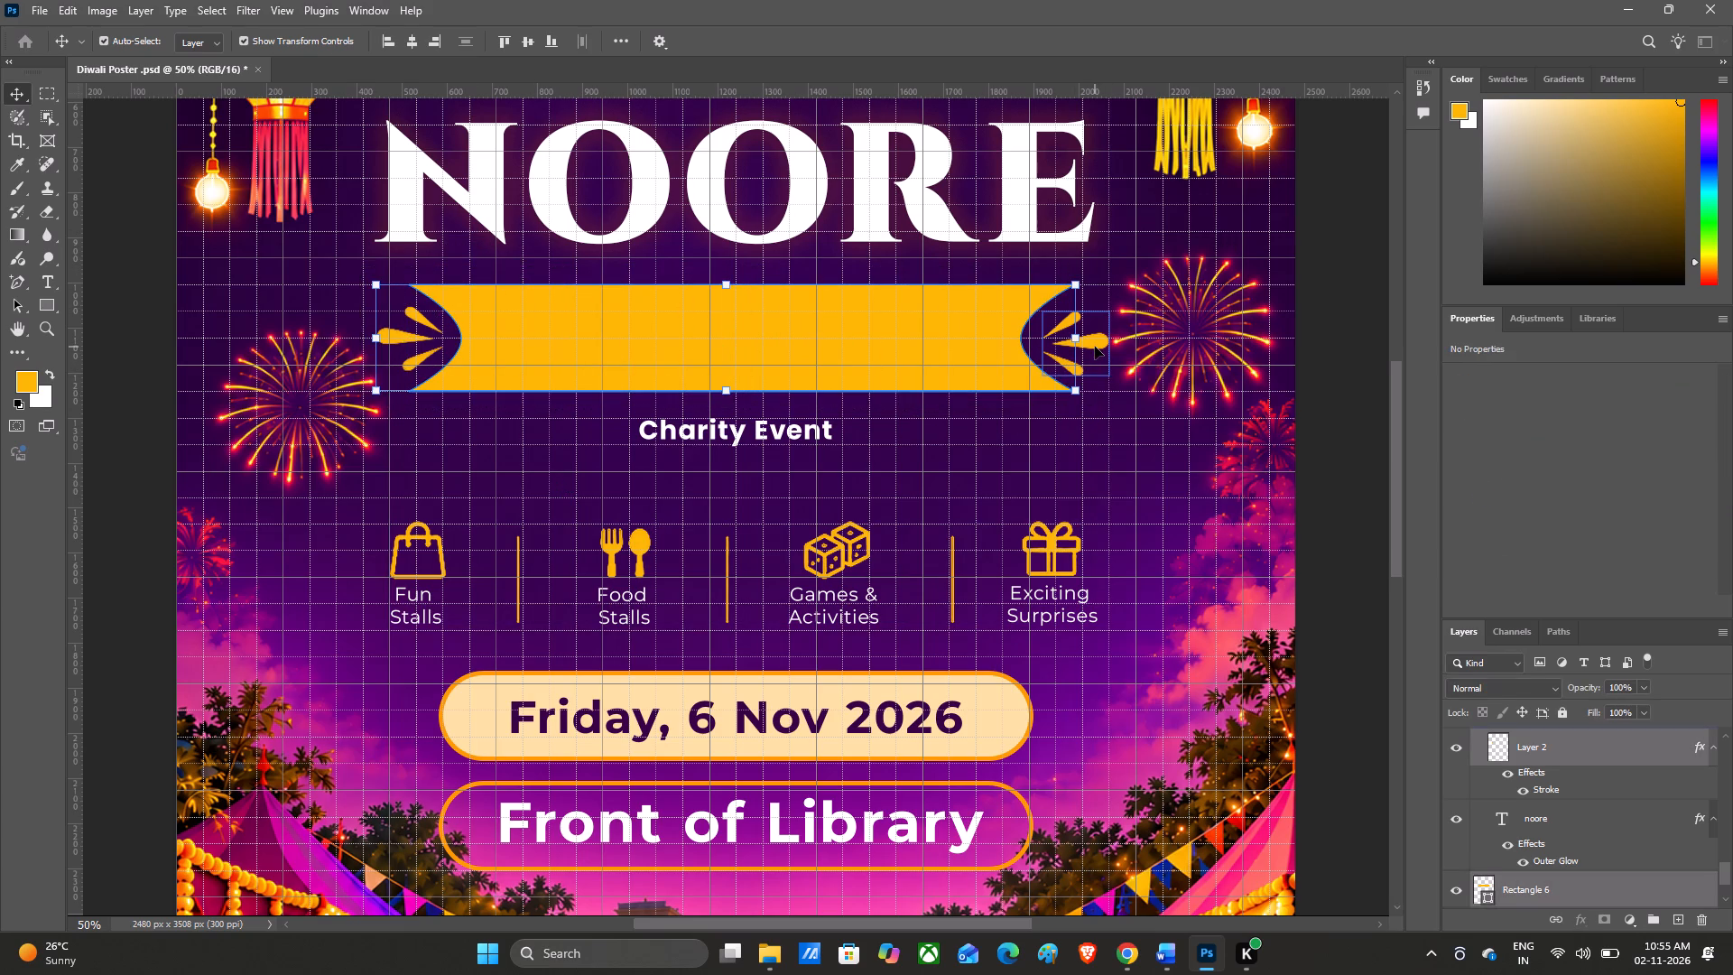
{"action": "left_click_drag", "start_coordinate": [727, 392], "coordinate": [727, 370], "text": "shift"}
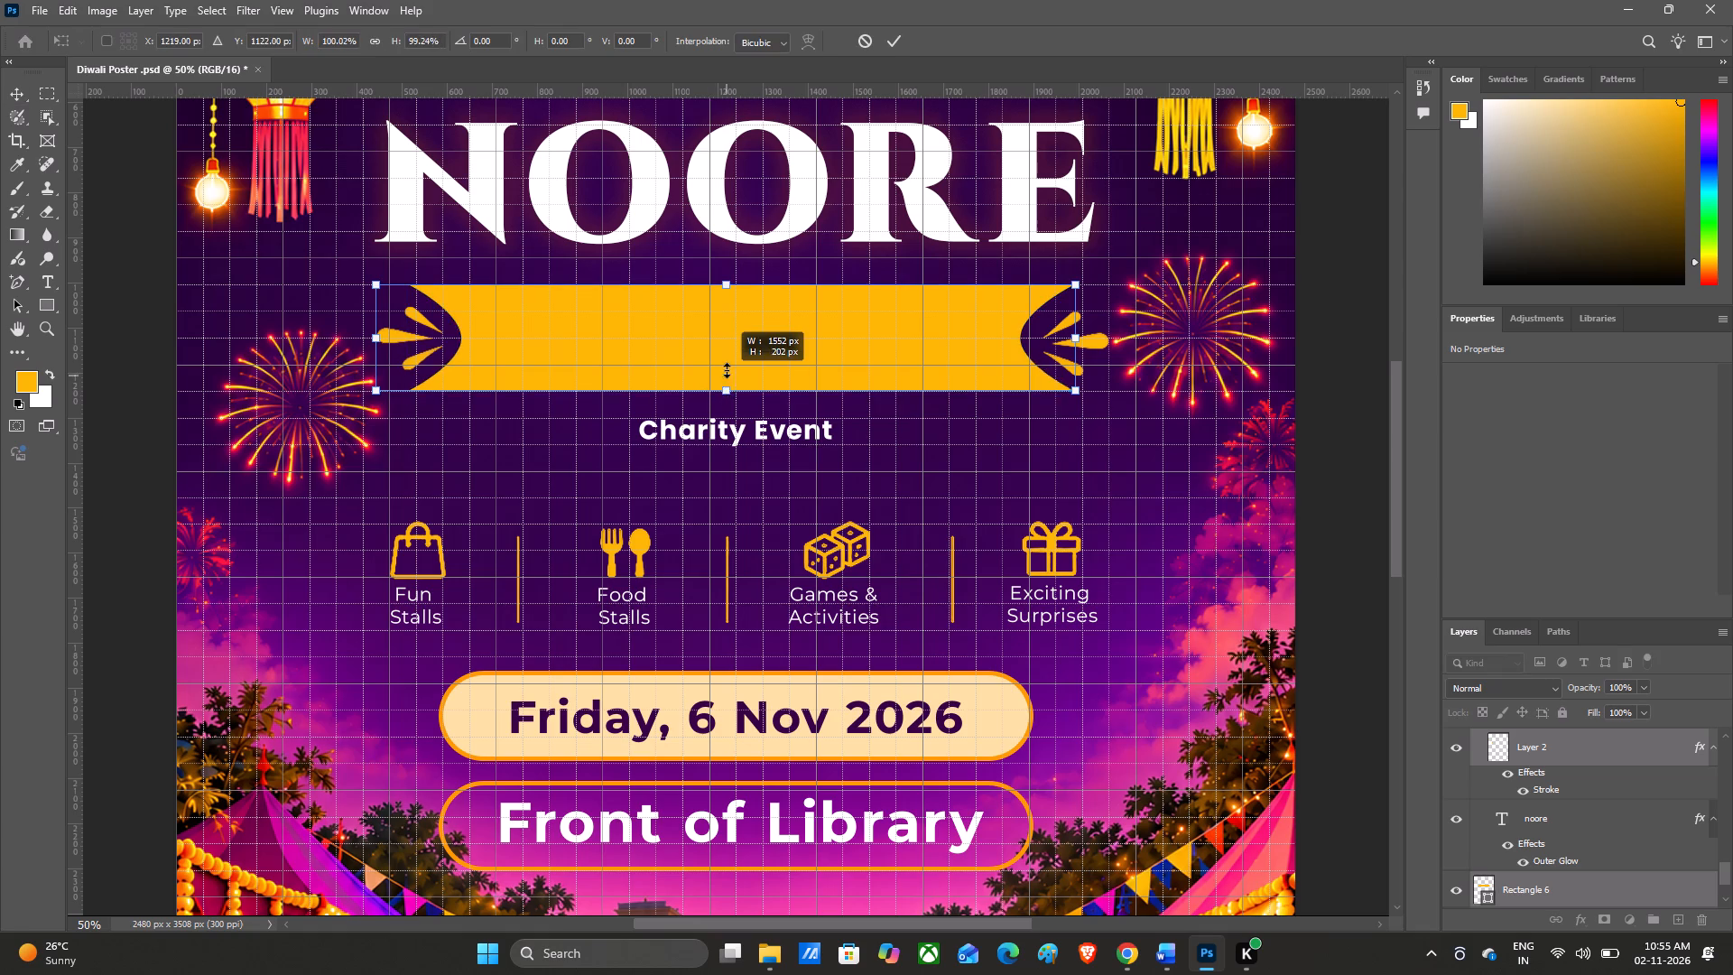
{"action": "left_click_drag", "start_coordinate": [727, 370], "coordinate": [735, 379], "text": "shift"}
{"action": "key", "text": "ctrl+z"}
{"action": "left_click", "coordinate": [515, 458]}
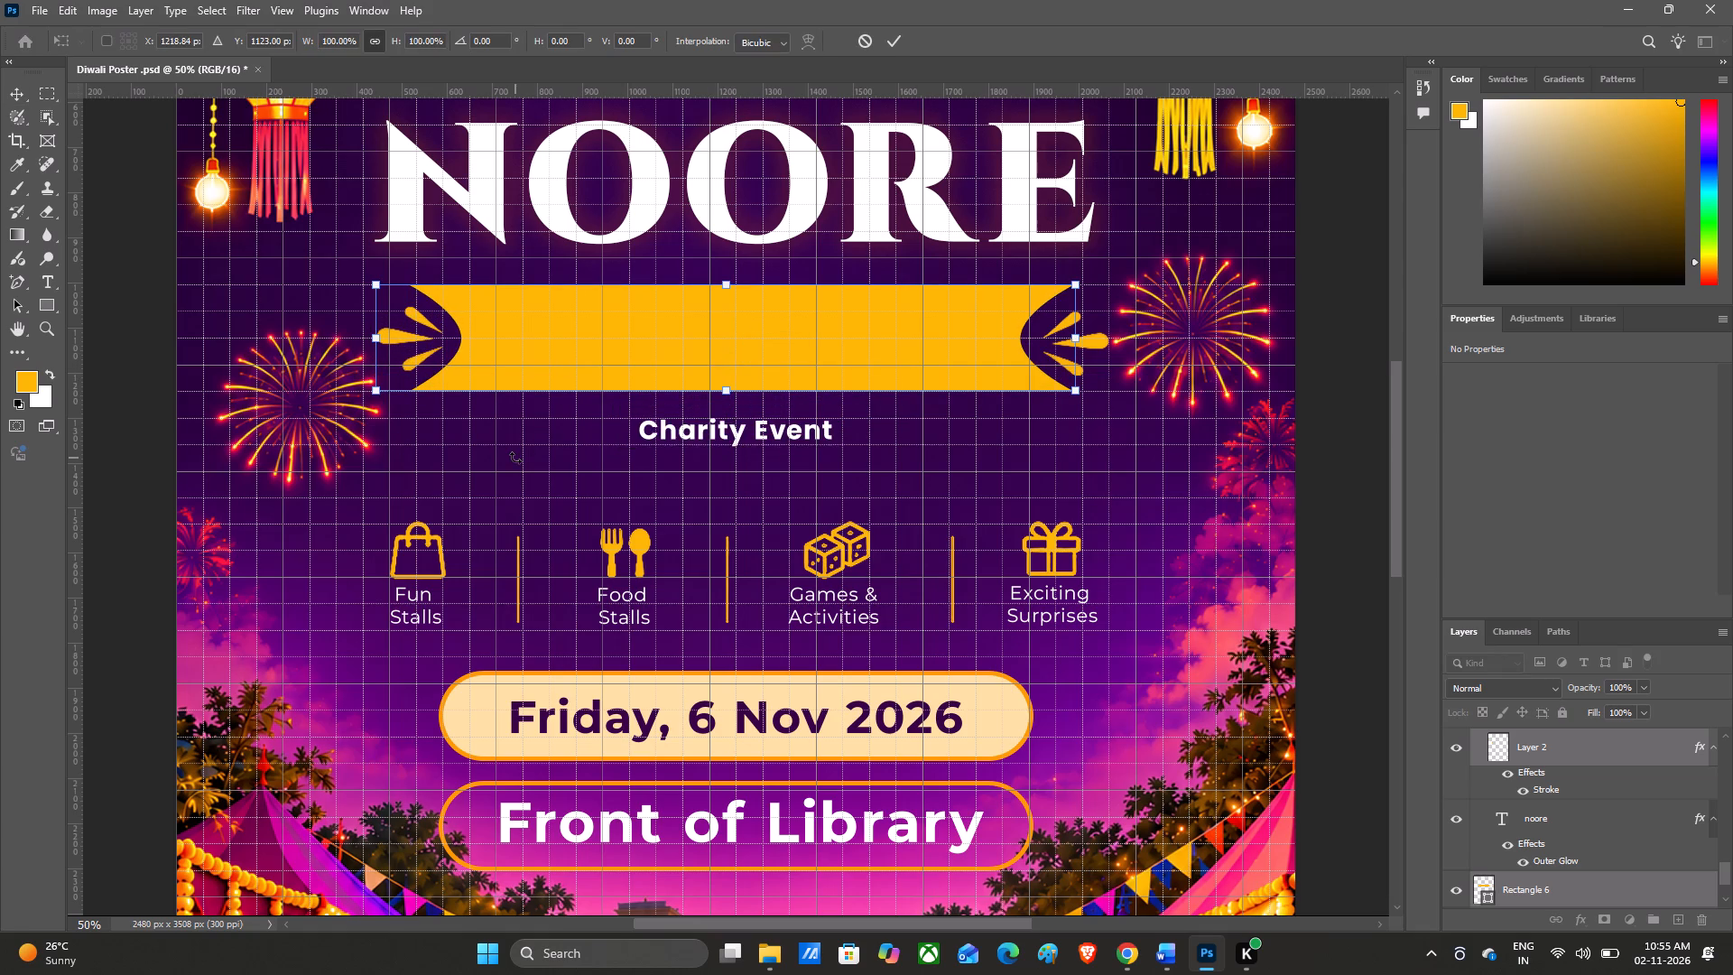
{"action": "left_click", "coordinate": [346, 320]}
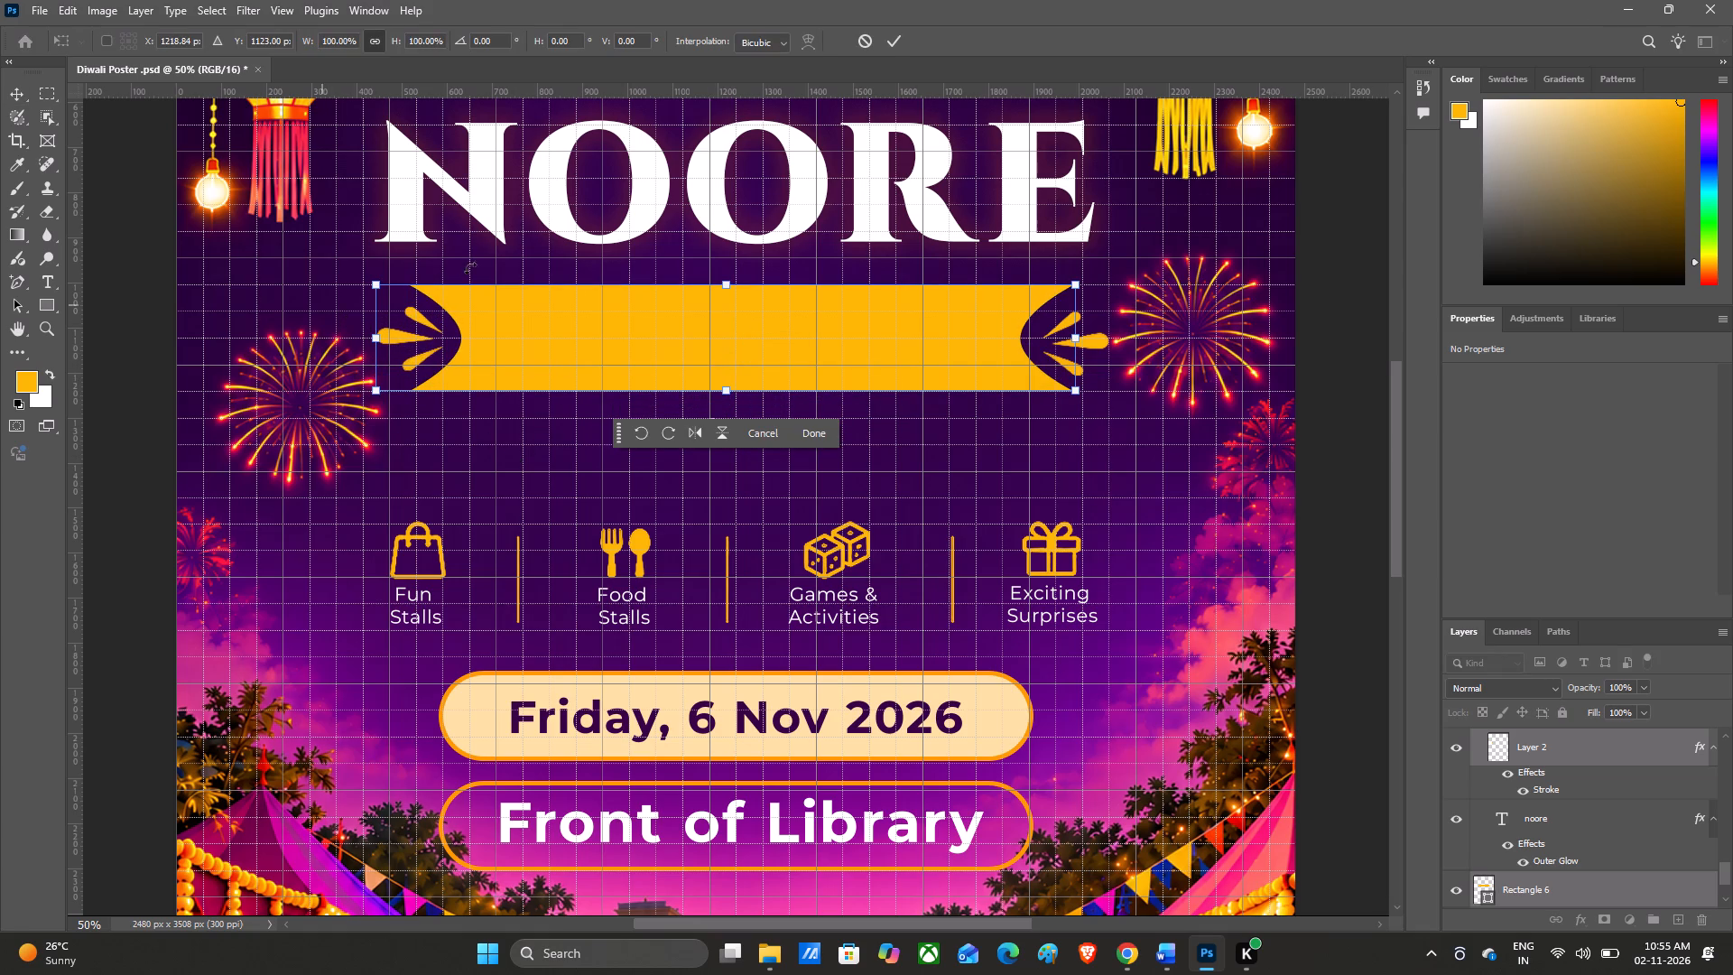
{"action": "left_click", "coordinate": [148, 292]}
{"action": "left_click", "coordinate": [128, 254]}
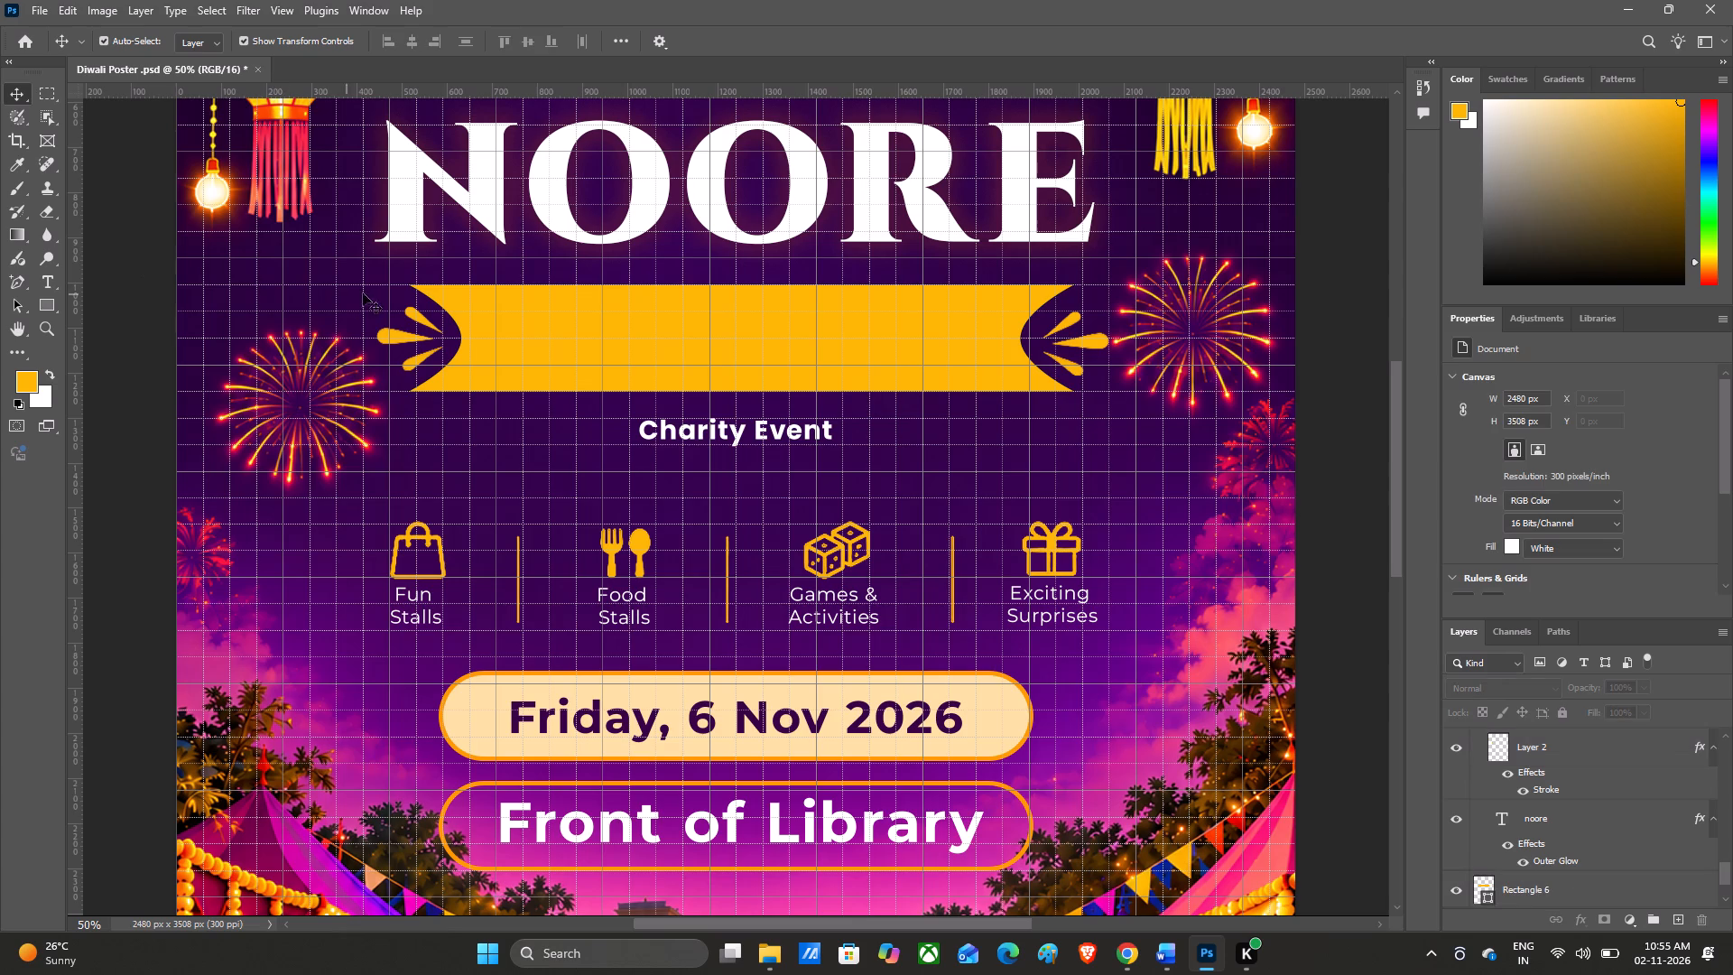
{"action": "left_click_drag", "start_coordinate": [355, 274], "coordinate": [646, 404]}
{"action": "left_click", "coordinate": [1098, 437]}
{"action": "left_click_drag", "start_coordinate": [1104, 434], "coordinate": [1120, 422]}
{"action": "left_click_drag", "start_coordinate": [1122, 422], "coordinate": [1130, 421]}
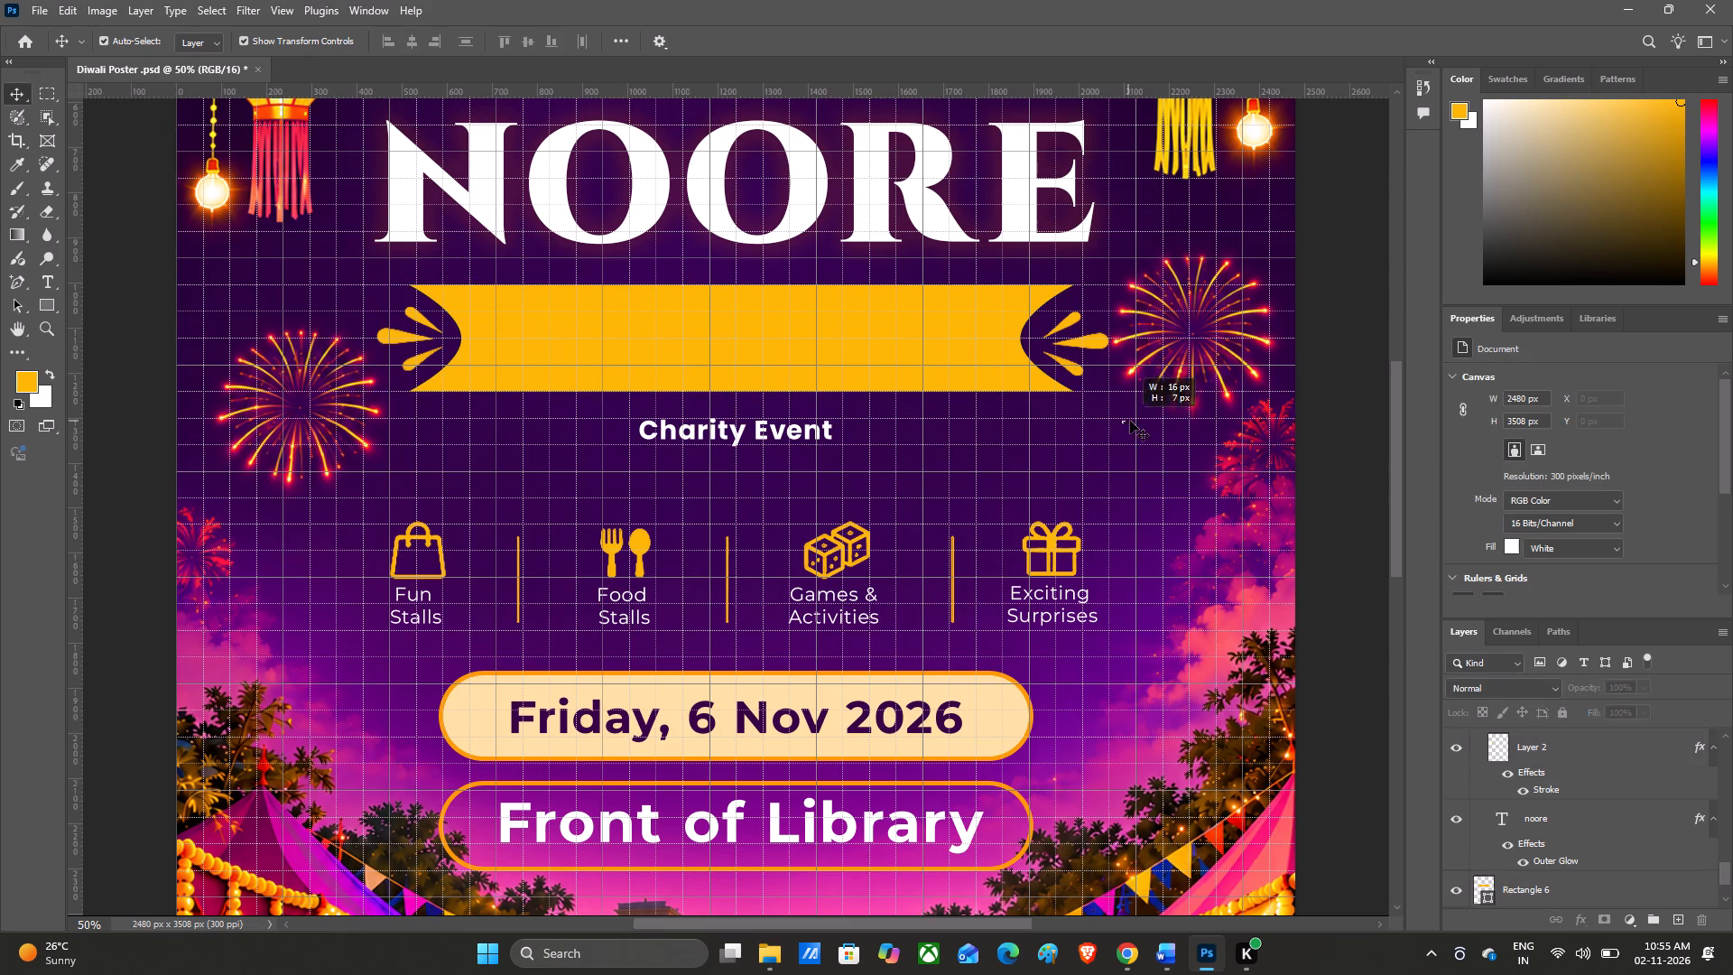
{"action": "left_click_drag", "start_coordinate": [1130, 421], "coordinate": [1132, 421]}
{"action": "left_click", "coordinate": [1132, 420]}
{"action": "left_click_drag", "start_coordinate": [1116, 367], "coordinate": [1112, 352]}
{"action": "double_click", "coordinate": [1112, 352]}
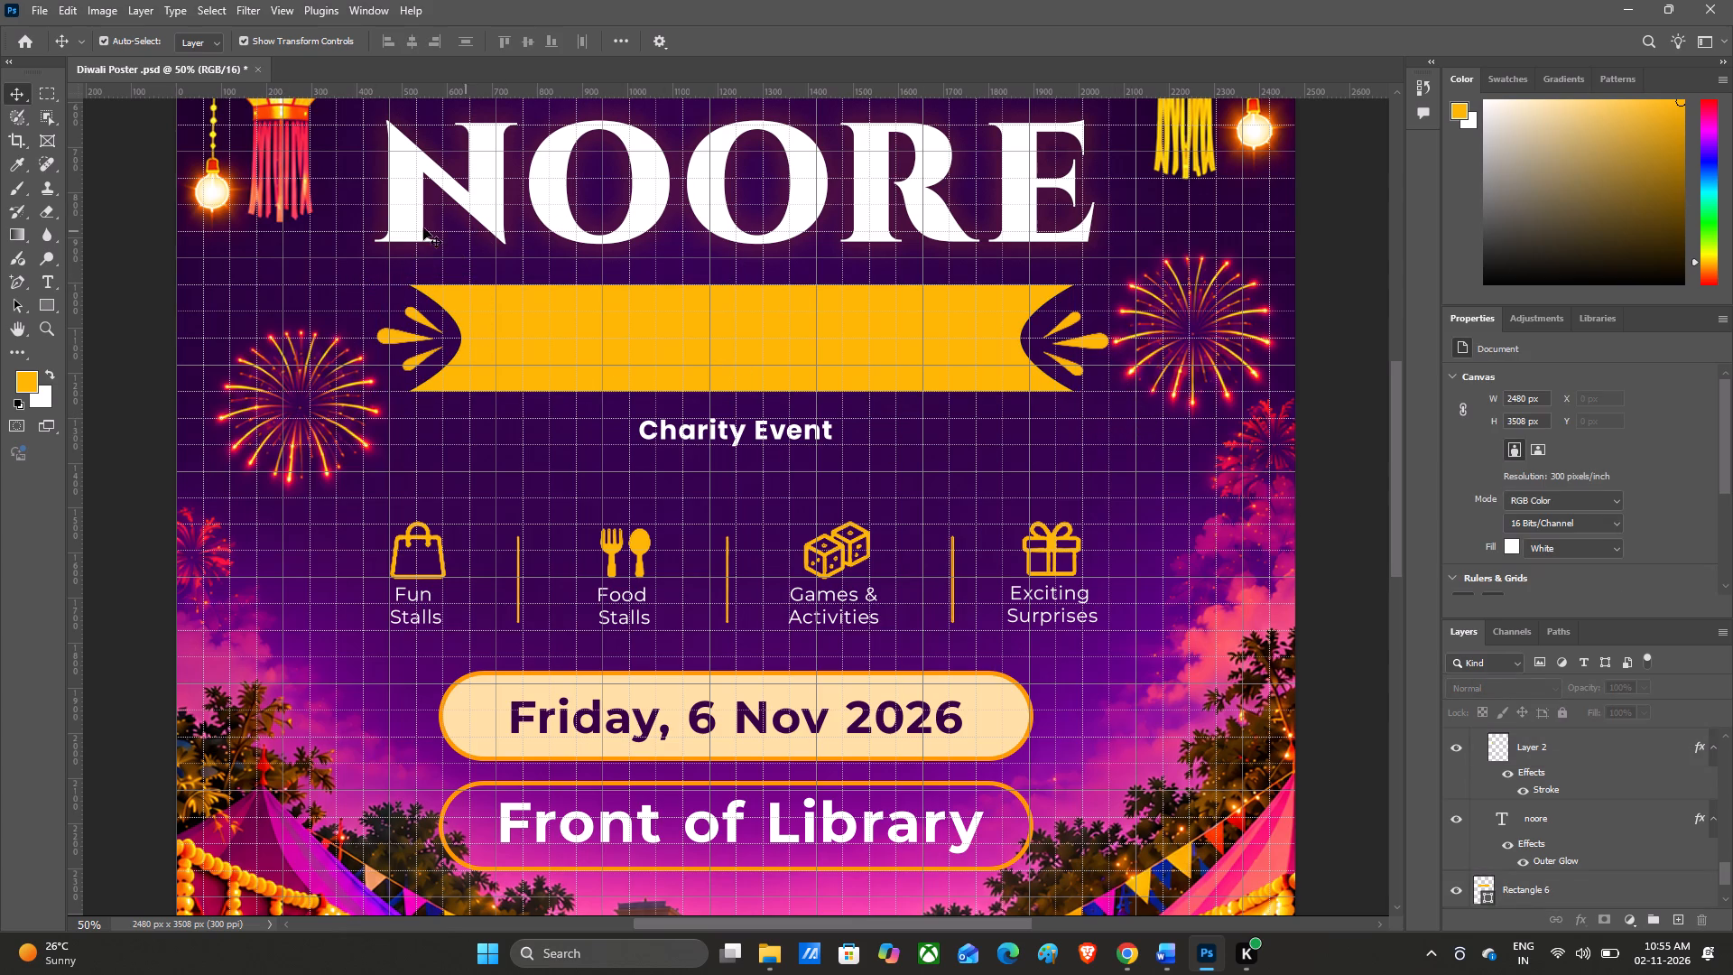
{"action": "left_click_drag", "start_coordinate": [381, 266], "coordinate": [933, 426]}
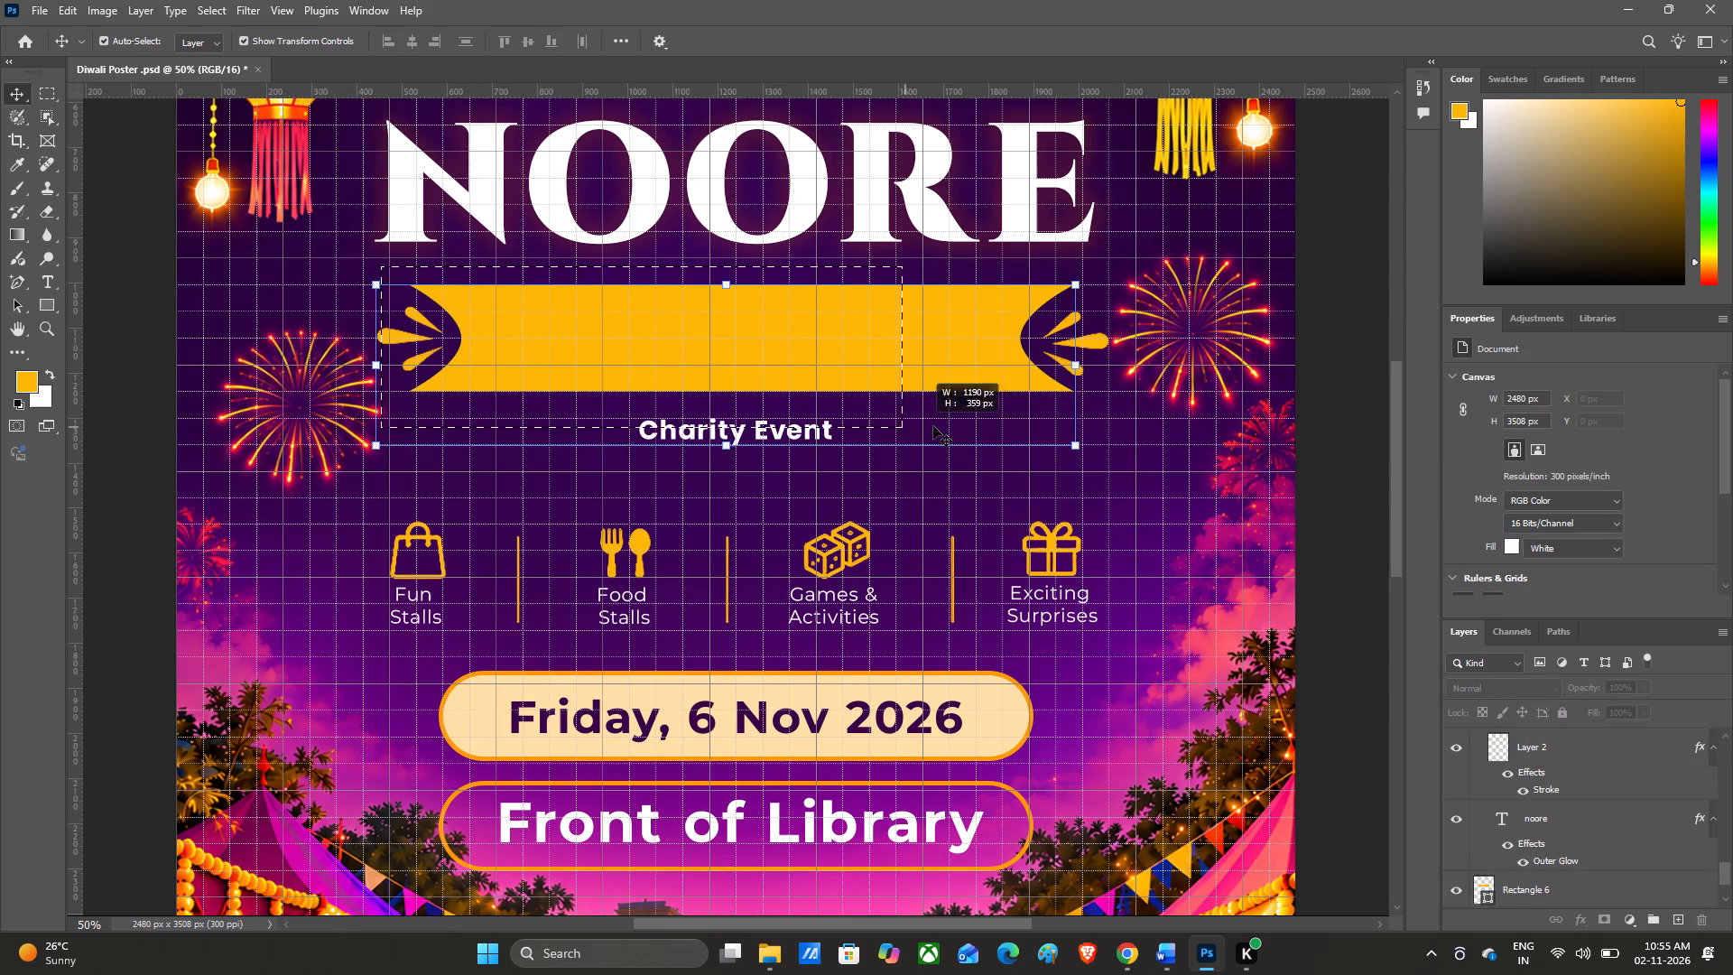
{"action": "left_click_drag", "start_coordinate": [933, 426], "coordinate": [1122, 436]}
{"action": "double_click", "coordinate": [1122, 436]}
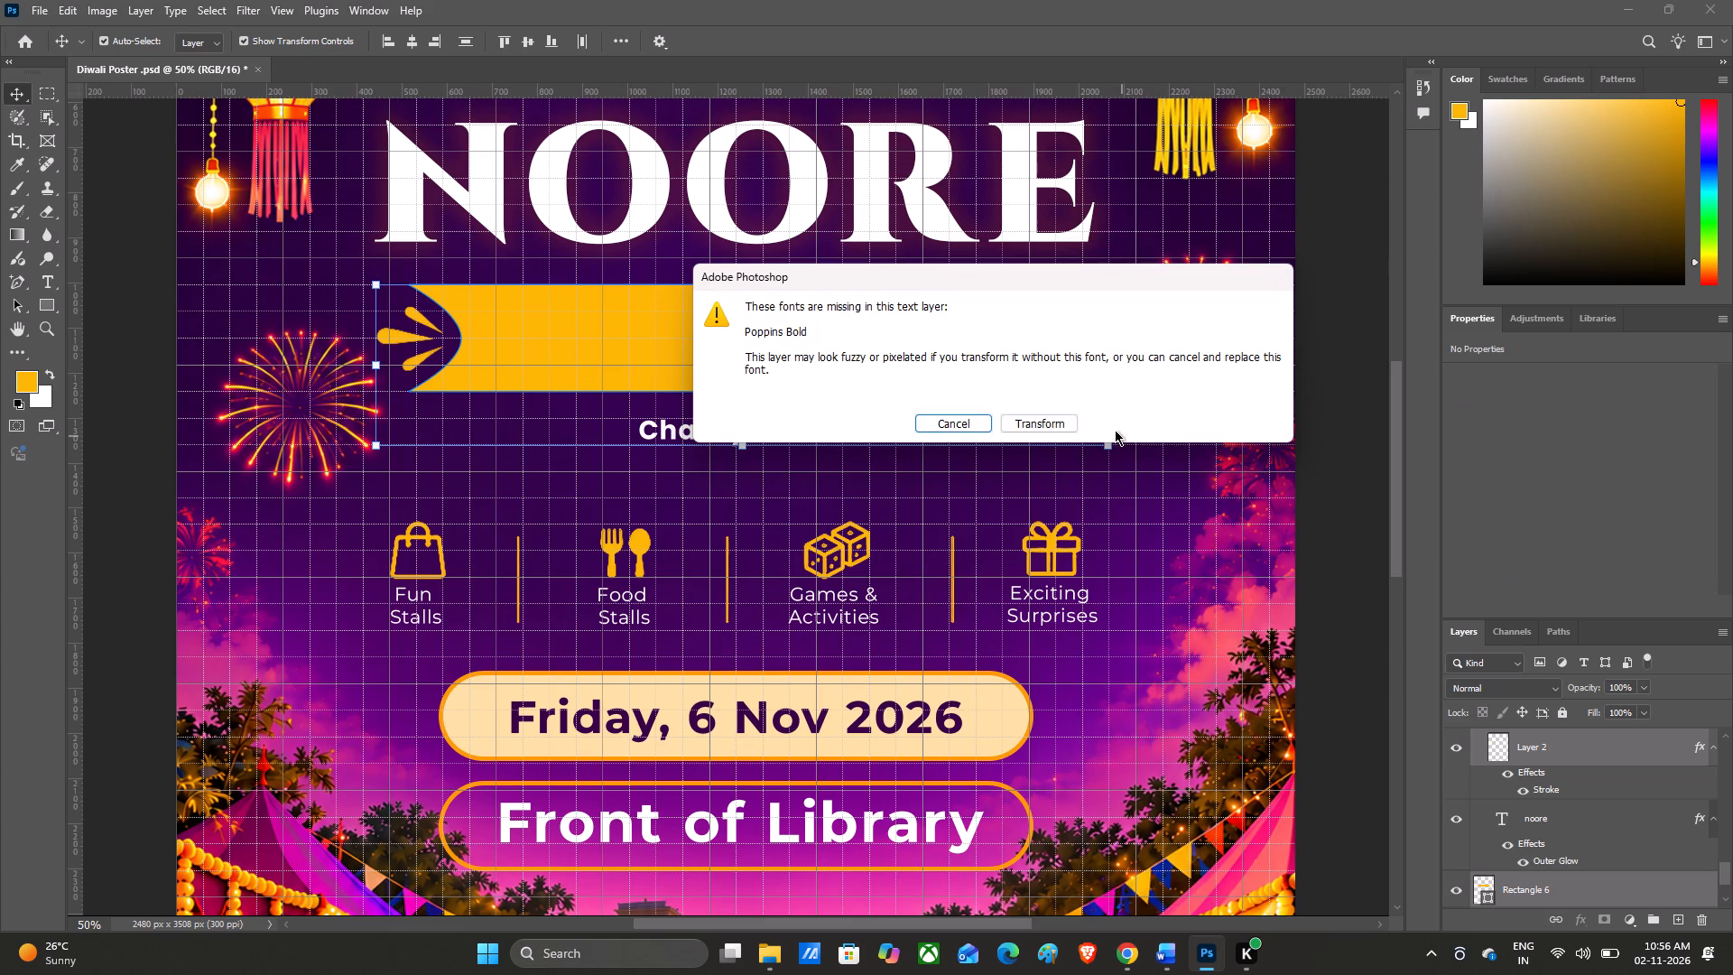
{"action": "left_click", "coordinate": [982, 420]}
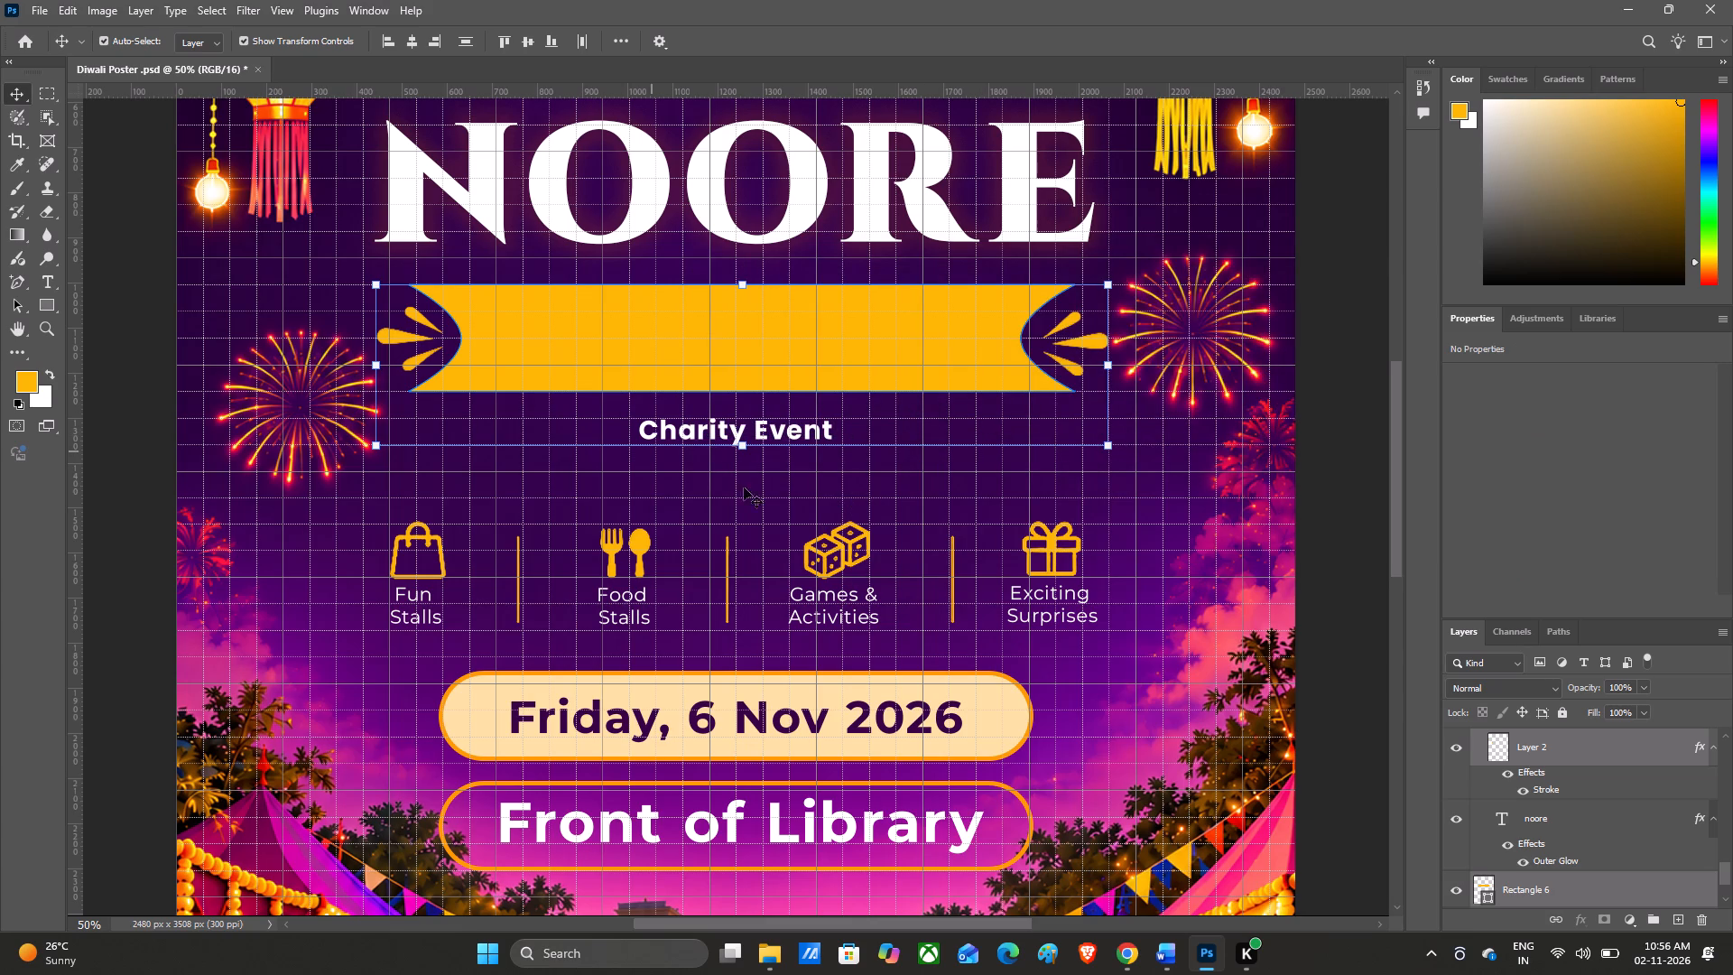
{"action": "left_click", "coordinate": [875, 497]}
Select the amber ribbon together with both flourishes, leaving the Charity Event text out of the selection.
{"action": "left_click_drag", "start_coordinate": [388, 267], "coordinate": [470, 349]}
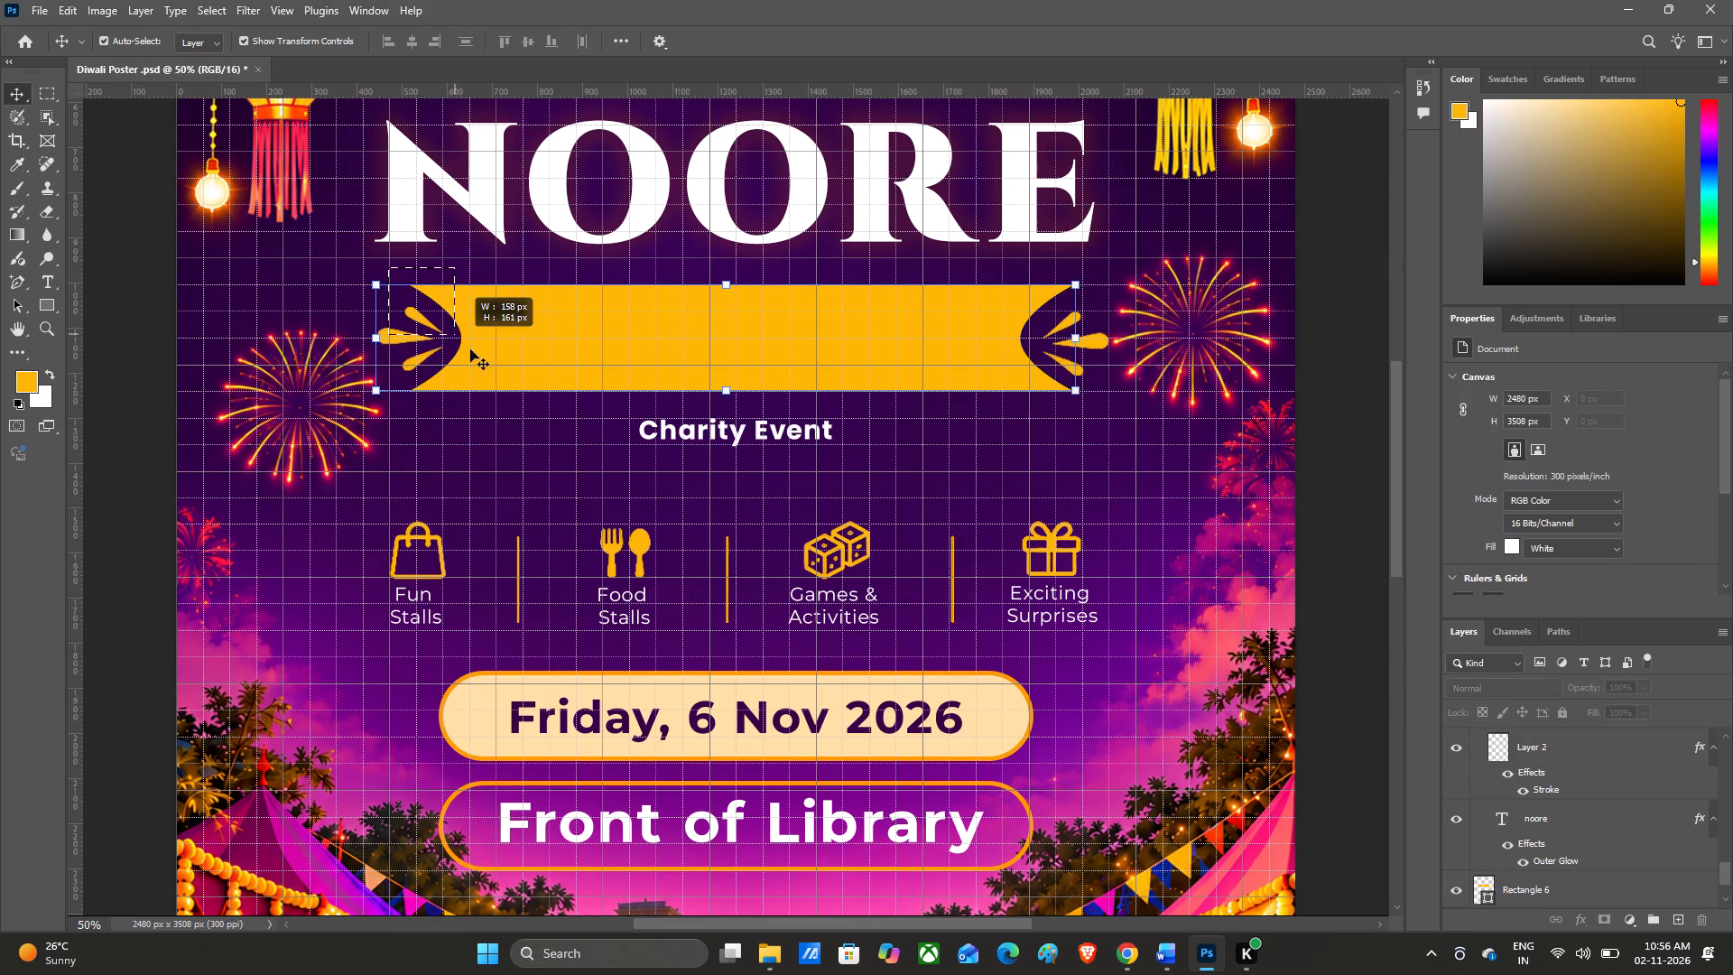
{"action": "left_click_drag", "start_coordinate": [470, 349], "coordinate": [895, 412]}
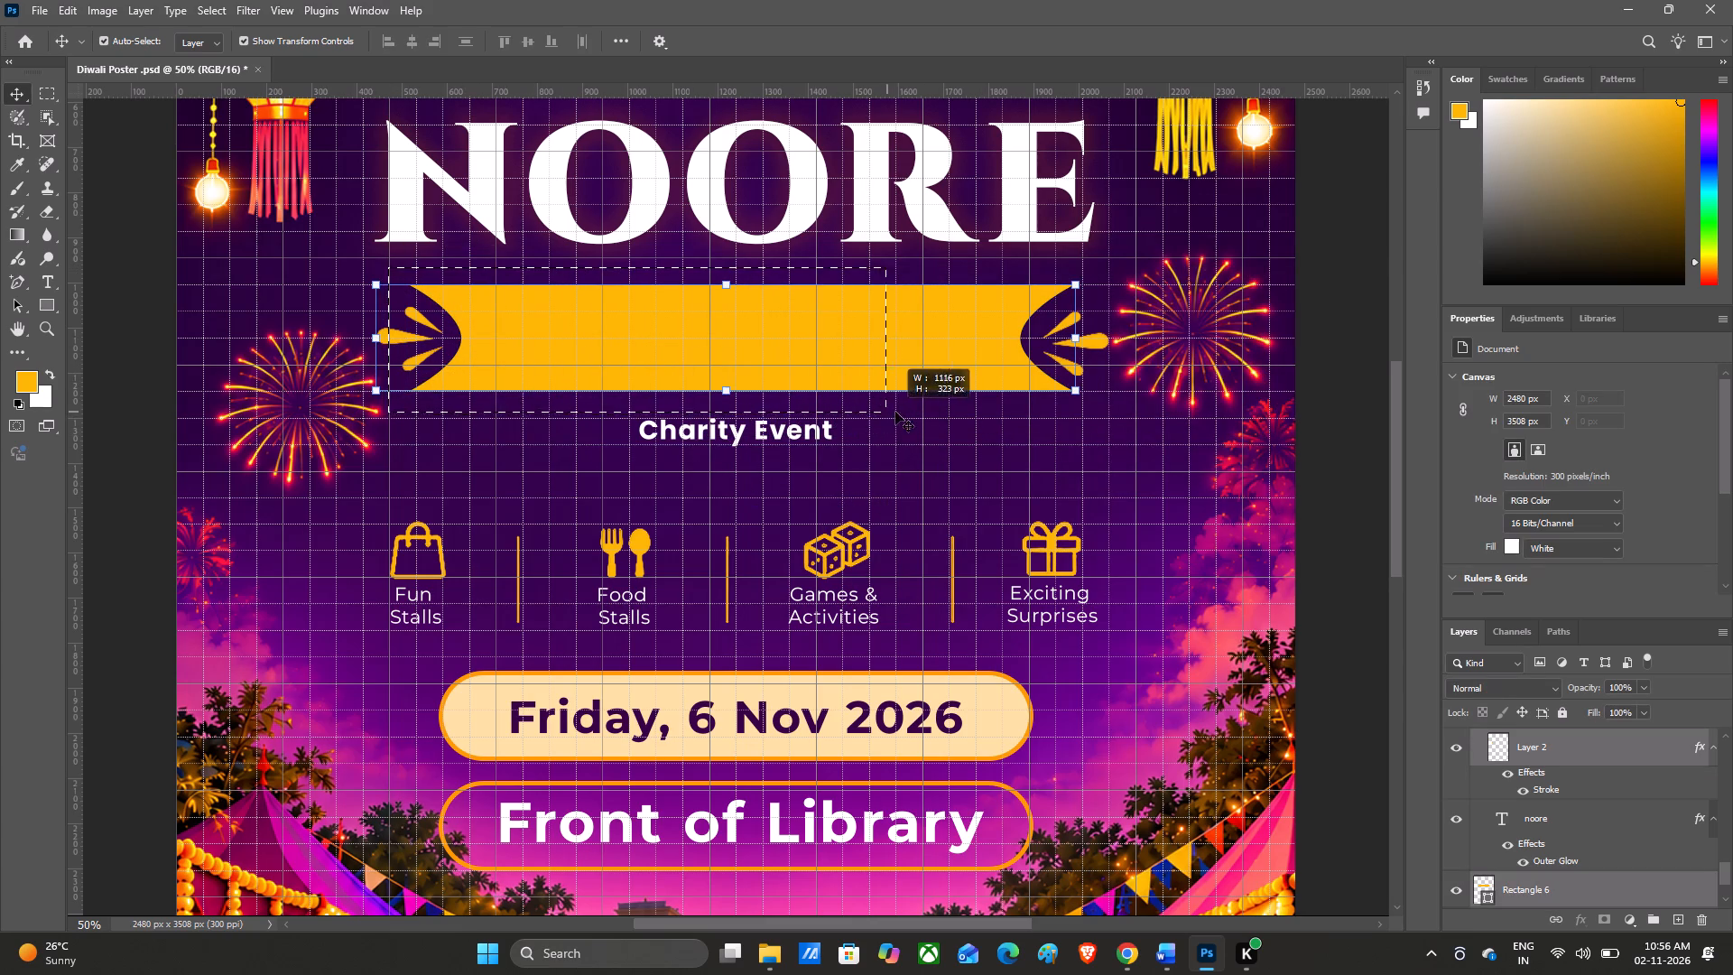
{"action": "left_click_drag", "start_coordinate": [895, 412], "coordinate": [1112, 404]}
{"action": "triple_click", "coordinate": [1112, 404]}
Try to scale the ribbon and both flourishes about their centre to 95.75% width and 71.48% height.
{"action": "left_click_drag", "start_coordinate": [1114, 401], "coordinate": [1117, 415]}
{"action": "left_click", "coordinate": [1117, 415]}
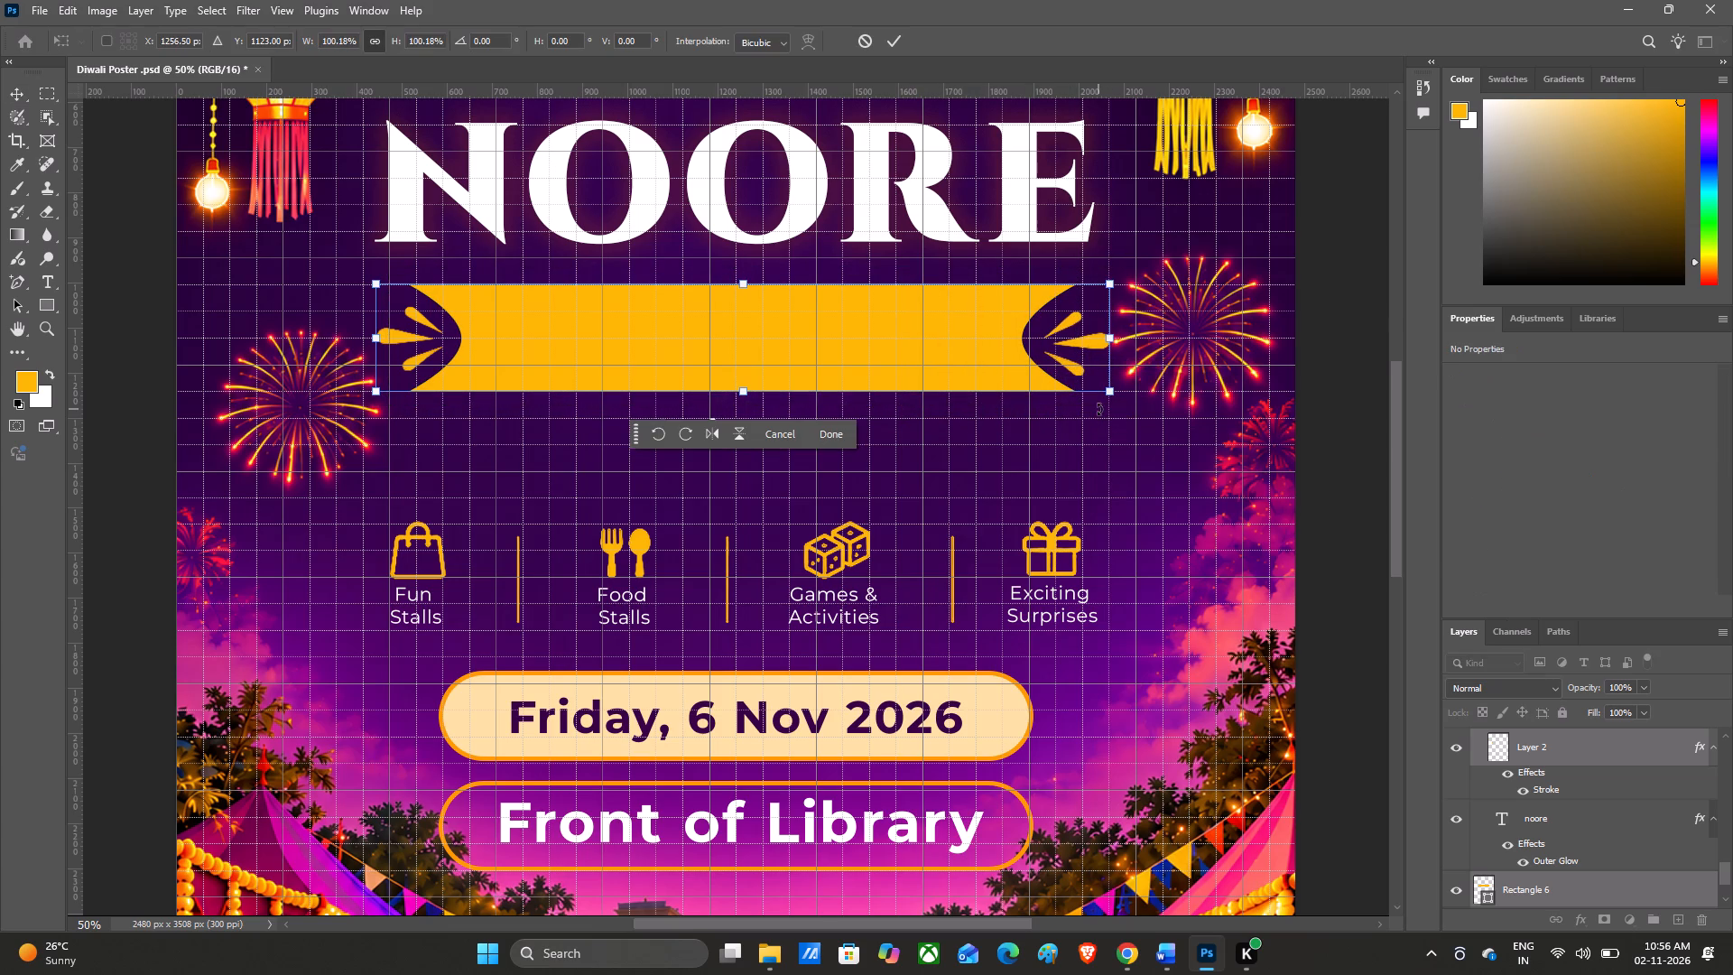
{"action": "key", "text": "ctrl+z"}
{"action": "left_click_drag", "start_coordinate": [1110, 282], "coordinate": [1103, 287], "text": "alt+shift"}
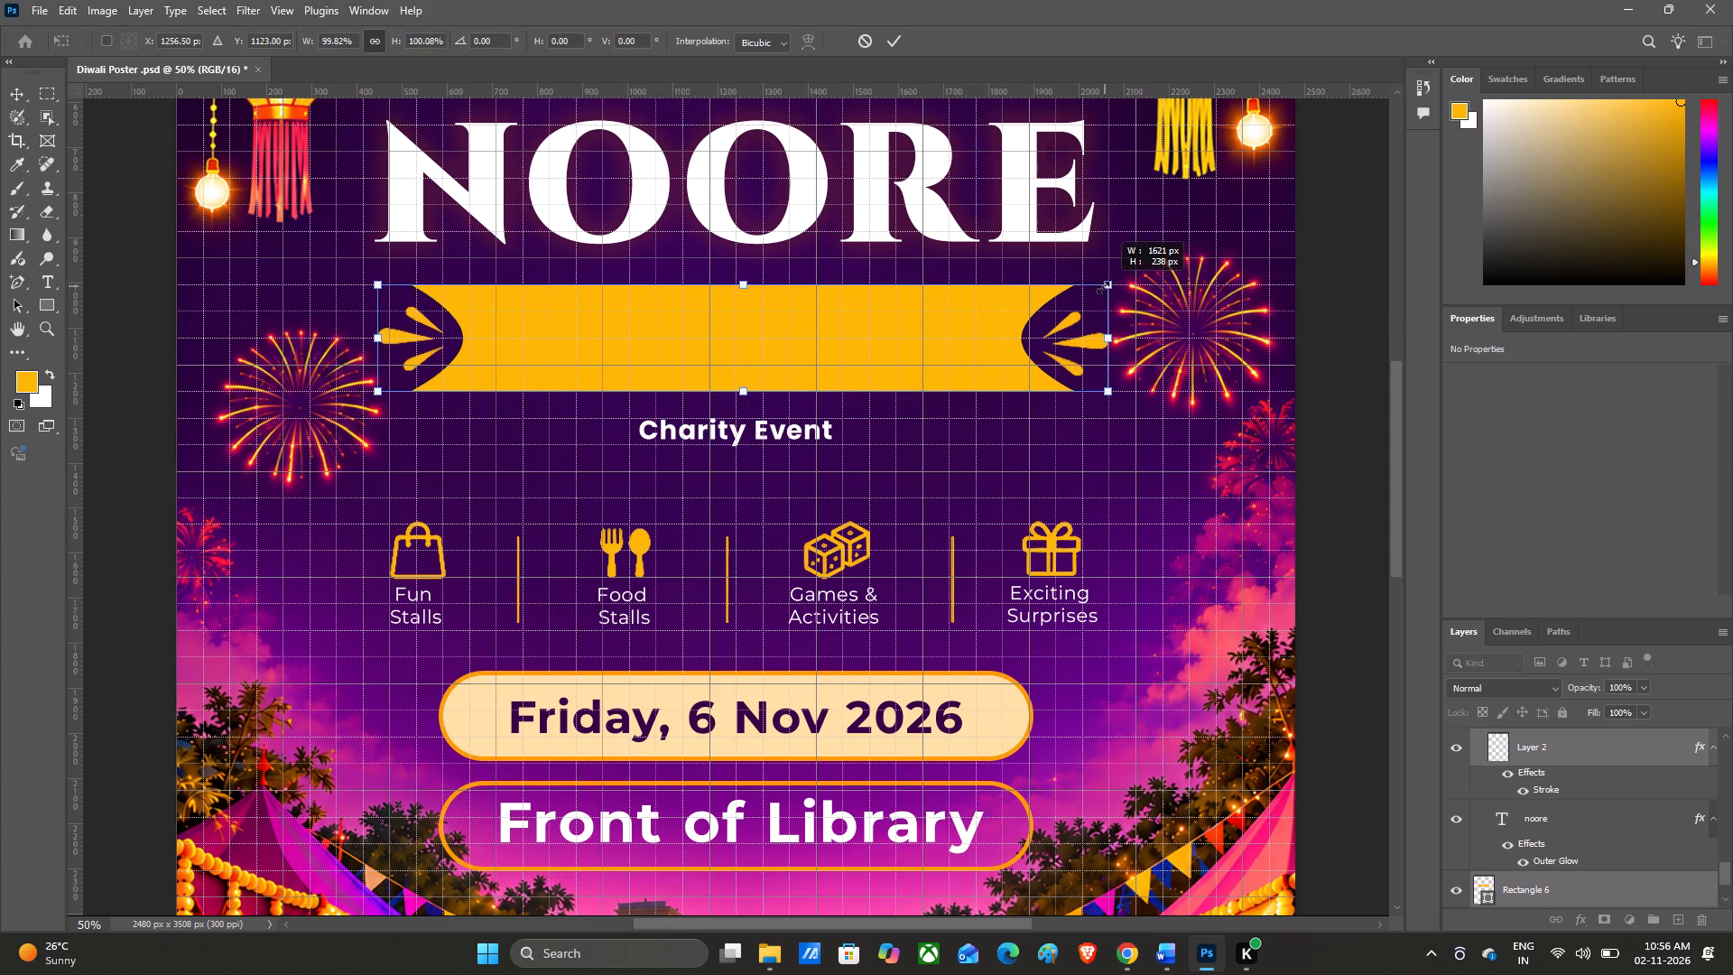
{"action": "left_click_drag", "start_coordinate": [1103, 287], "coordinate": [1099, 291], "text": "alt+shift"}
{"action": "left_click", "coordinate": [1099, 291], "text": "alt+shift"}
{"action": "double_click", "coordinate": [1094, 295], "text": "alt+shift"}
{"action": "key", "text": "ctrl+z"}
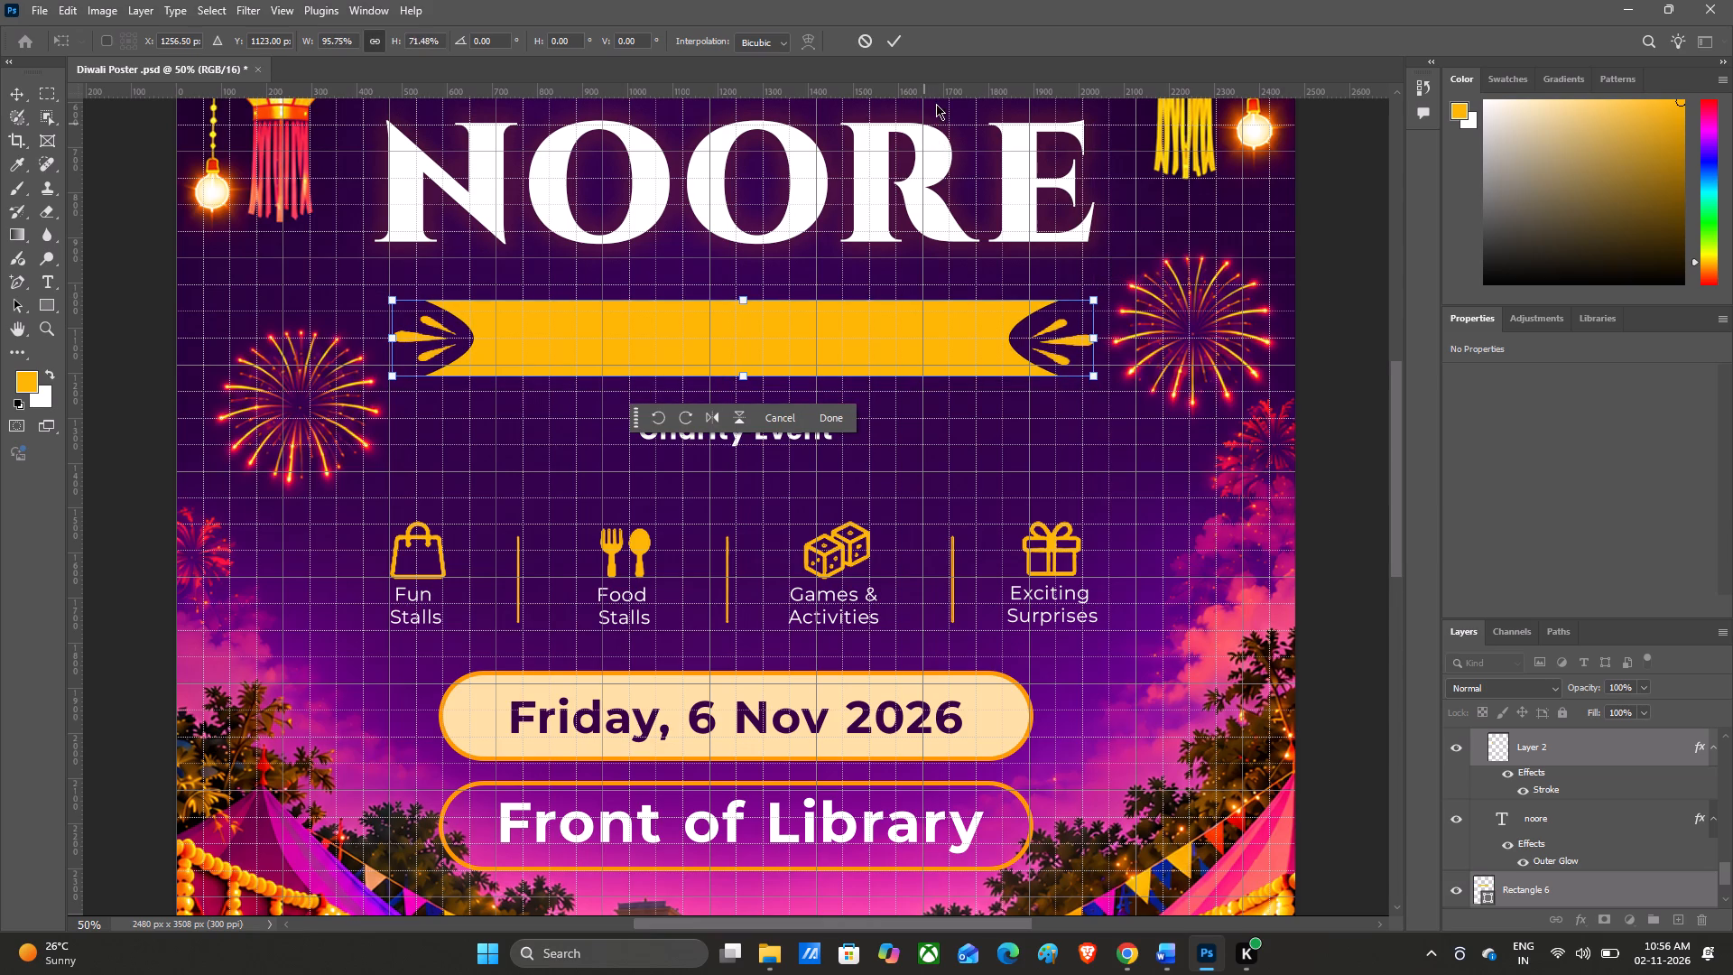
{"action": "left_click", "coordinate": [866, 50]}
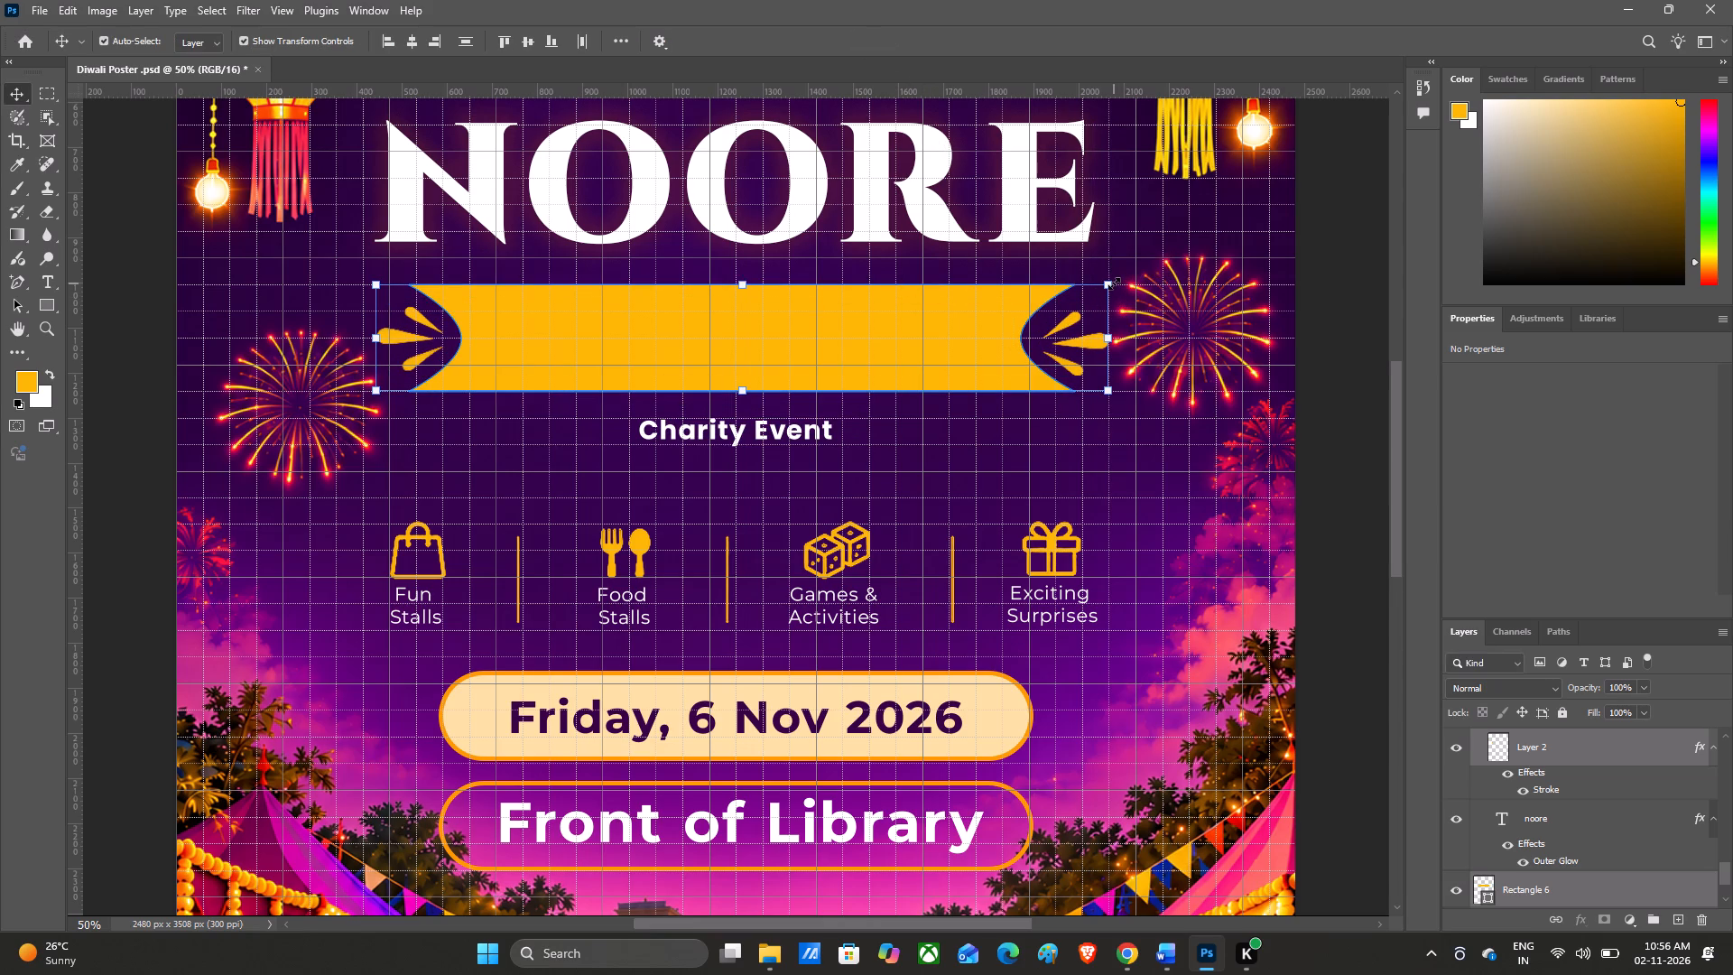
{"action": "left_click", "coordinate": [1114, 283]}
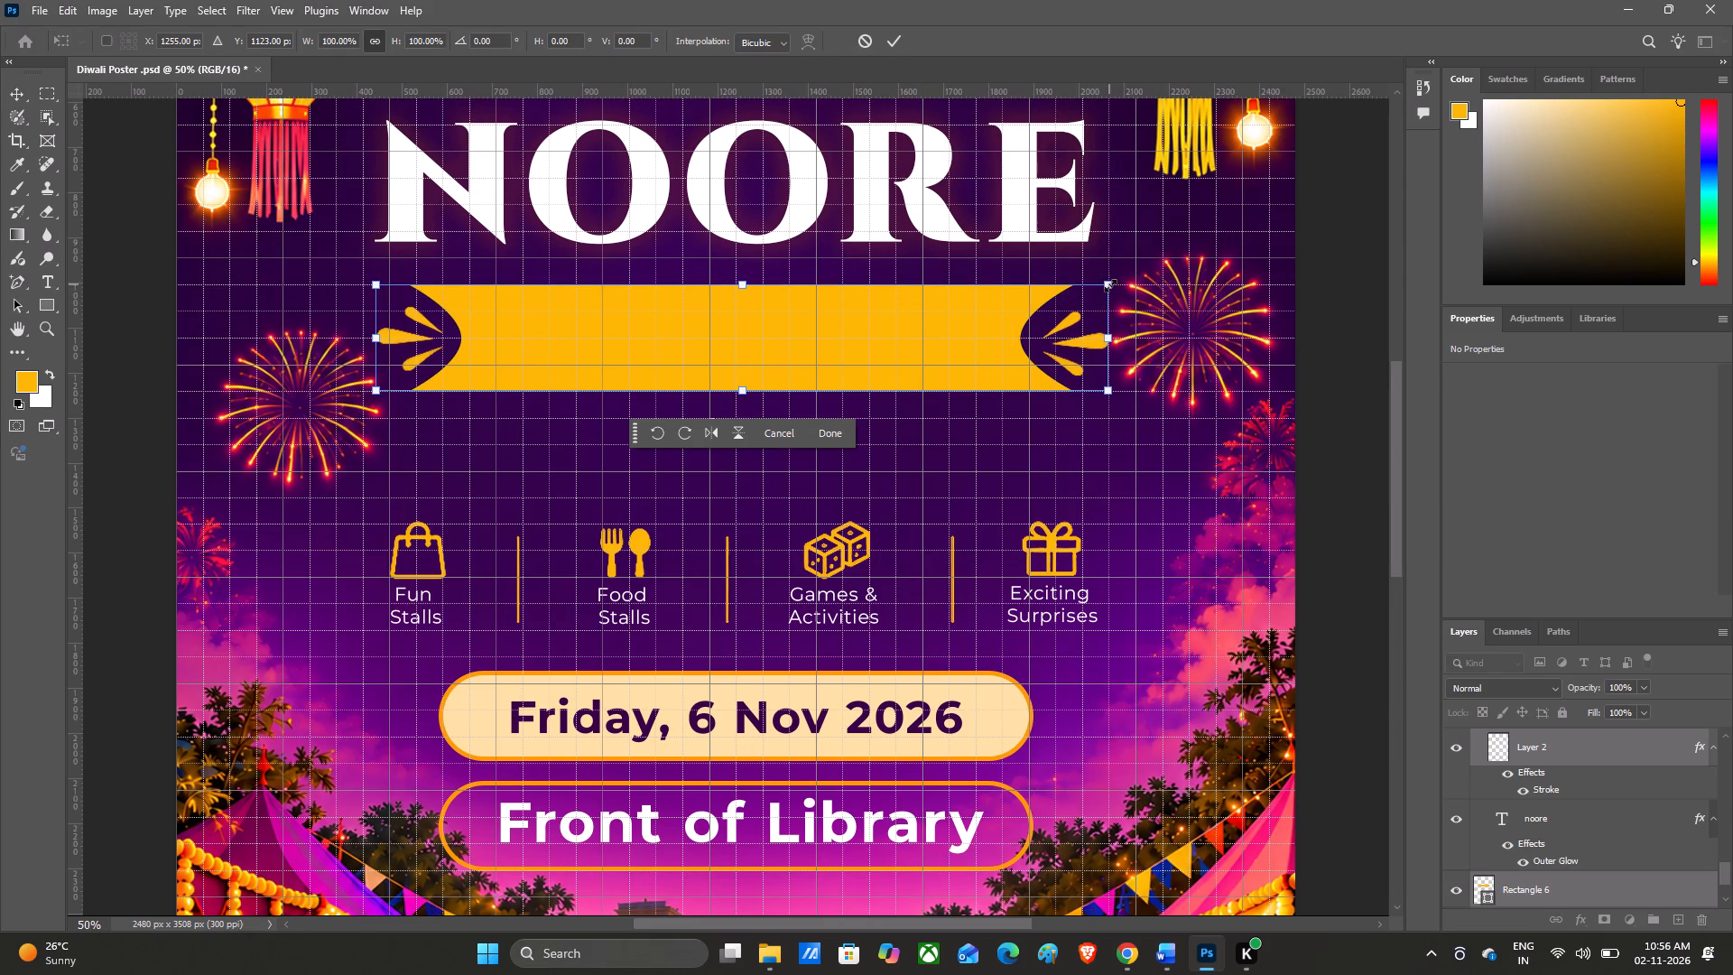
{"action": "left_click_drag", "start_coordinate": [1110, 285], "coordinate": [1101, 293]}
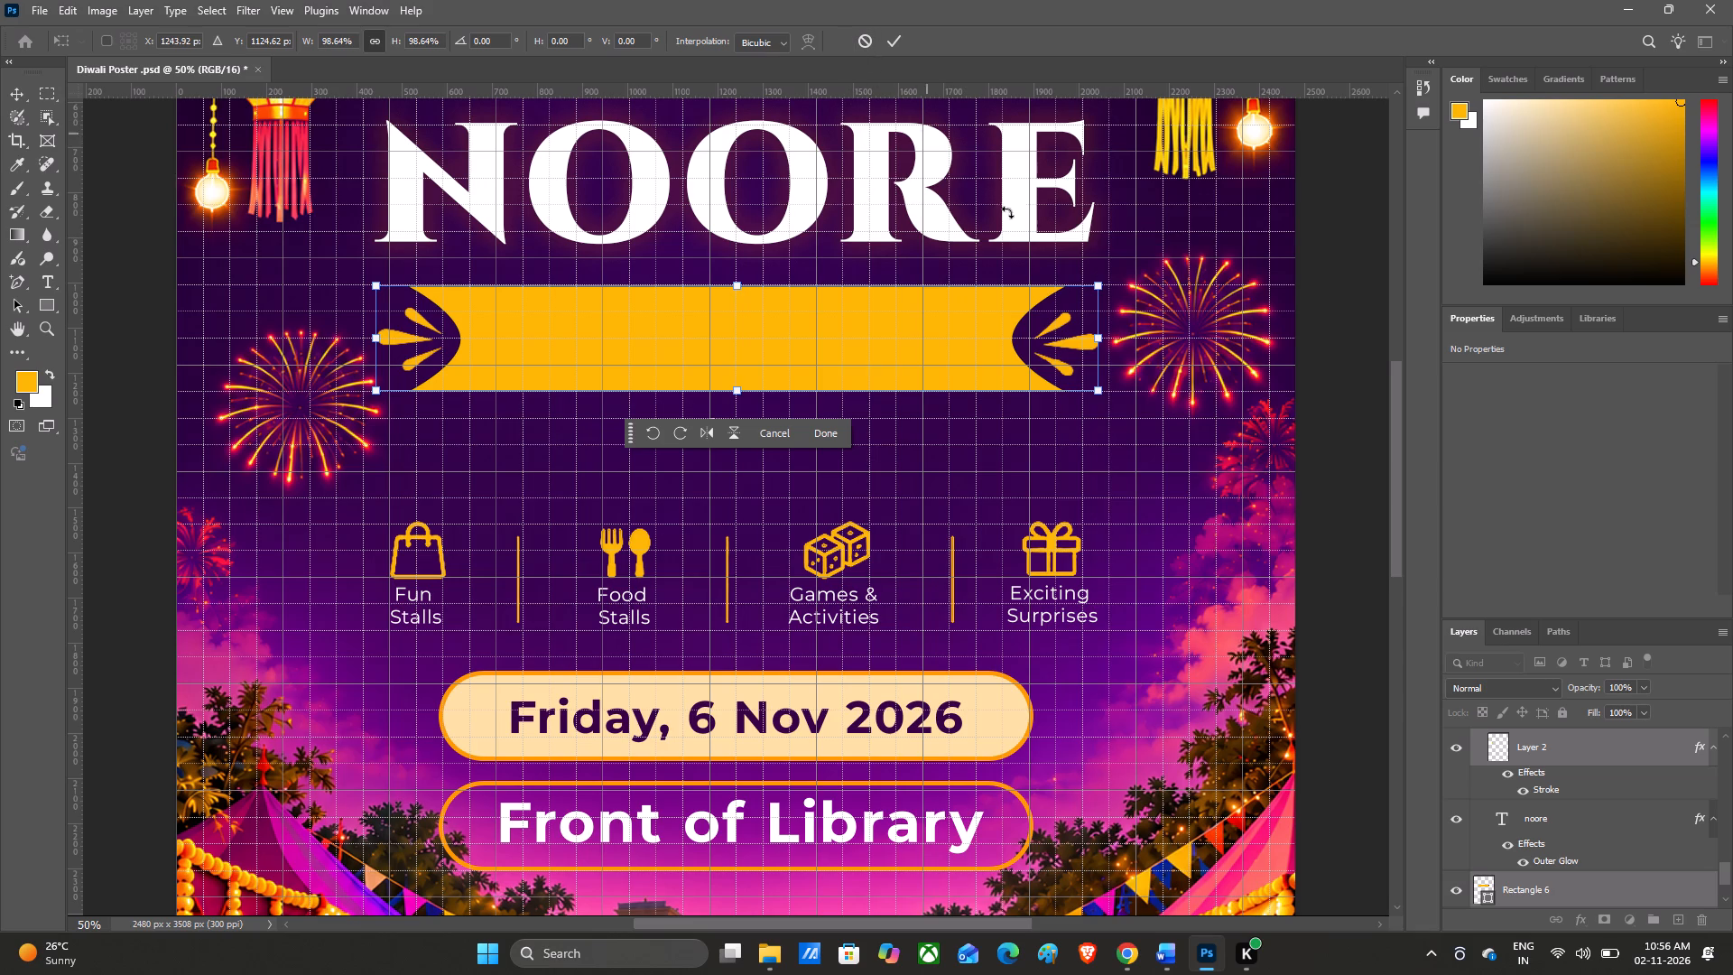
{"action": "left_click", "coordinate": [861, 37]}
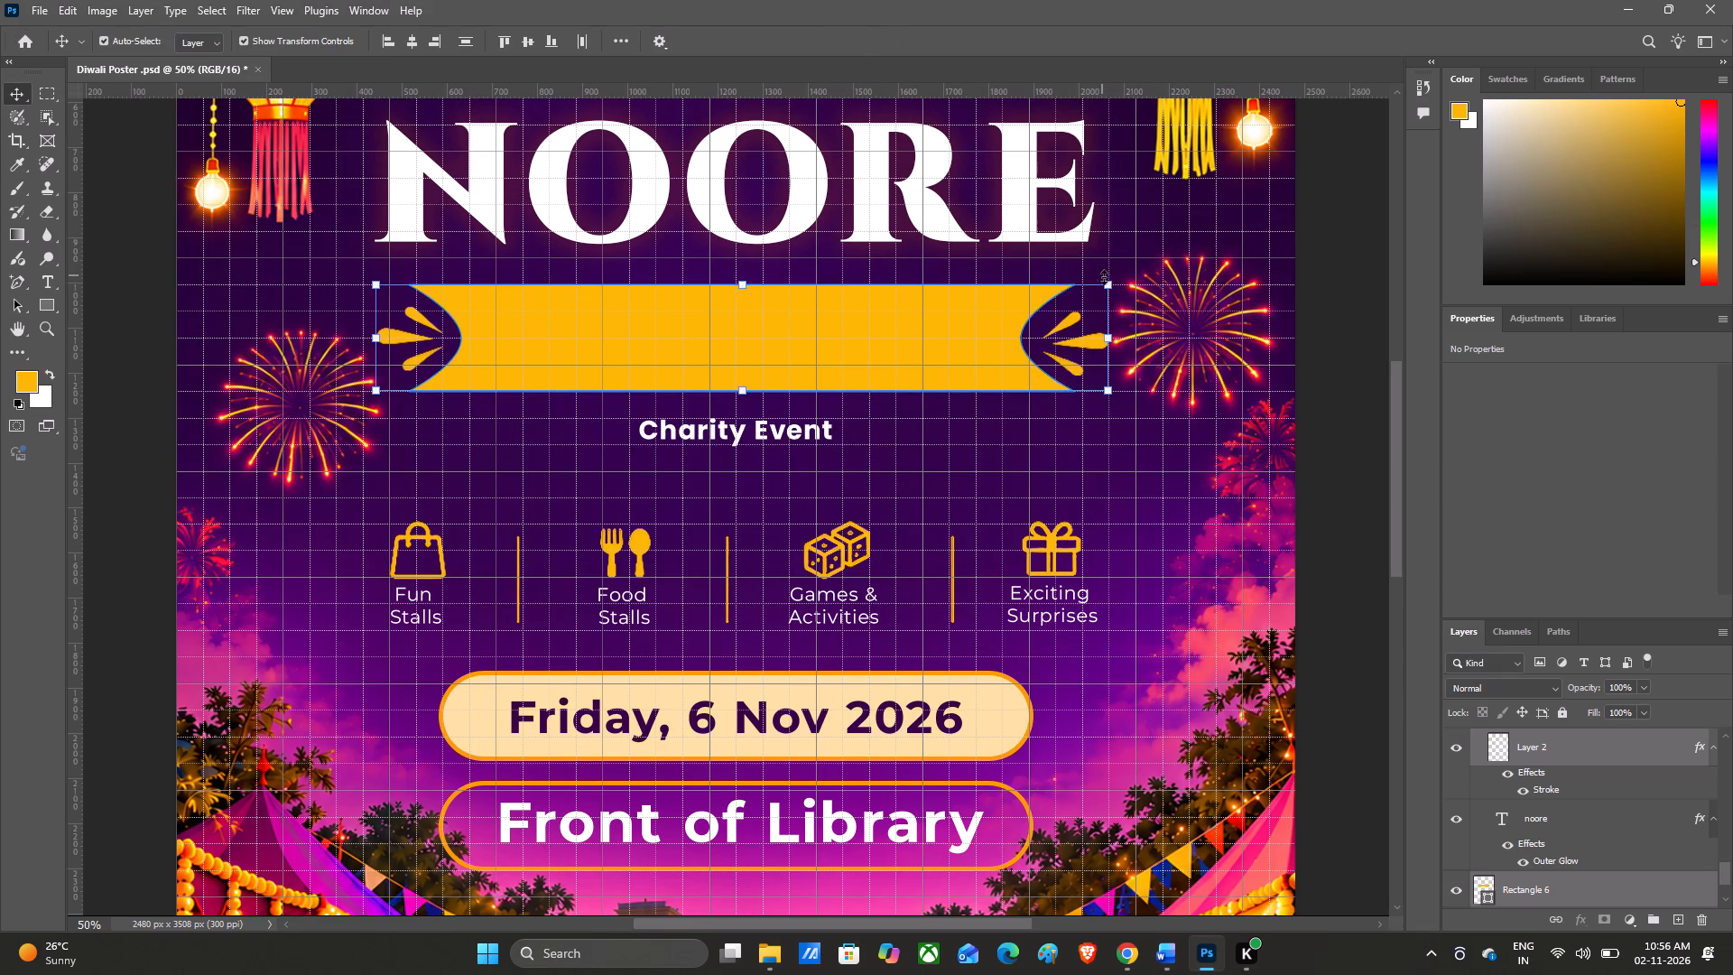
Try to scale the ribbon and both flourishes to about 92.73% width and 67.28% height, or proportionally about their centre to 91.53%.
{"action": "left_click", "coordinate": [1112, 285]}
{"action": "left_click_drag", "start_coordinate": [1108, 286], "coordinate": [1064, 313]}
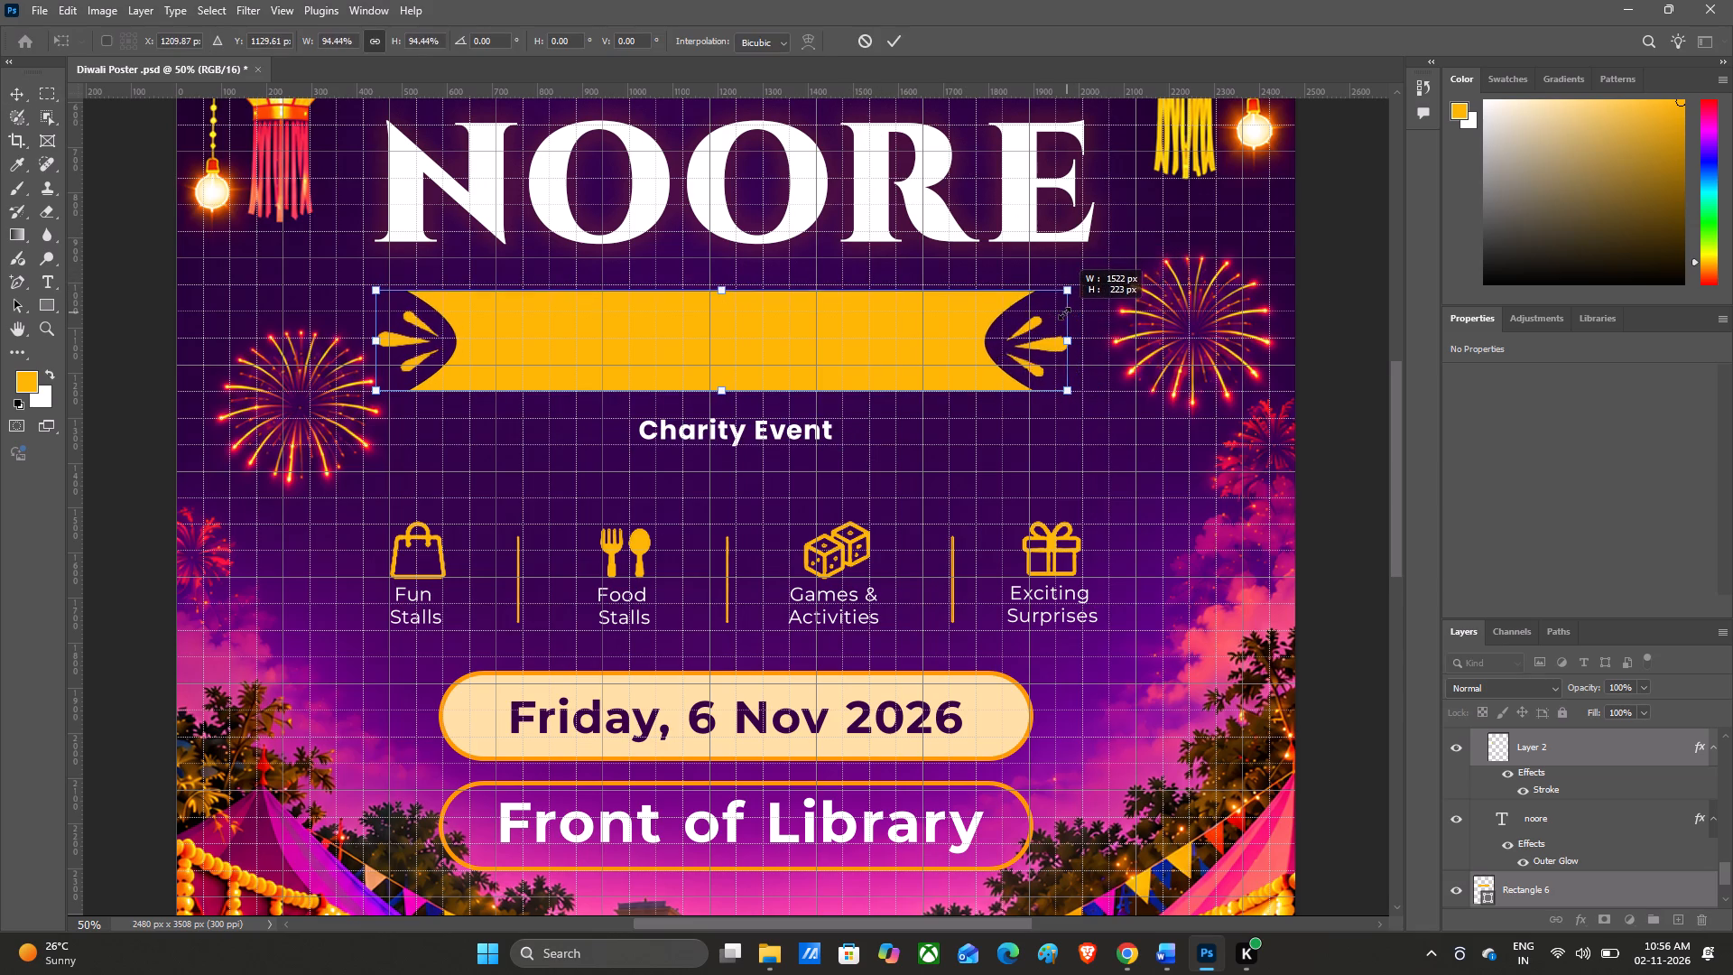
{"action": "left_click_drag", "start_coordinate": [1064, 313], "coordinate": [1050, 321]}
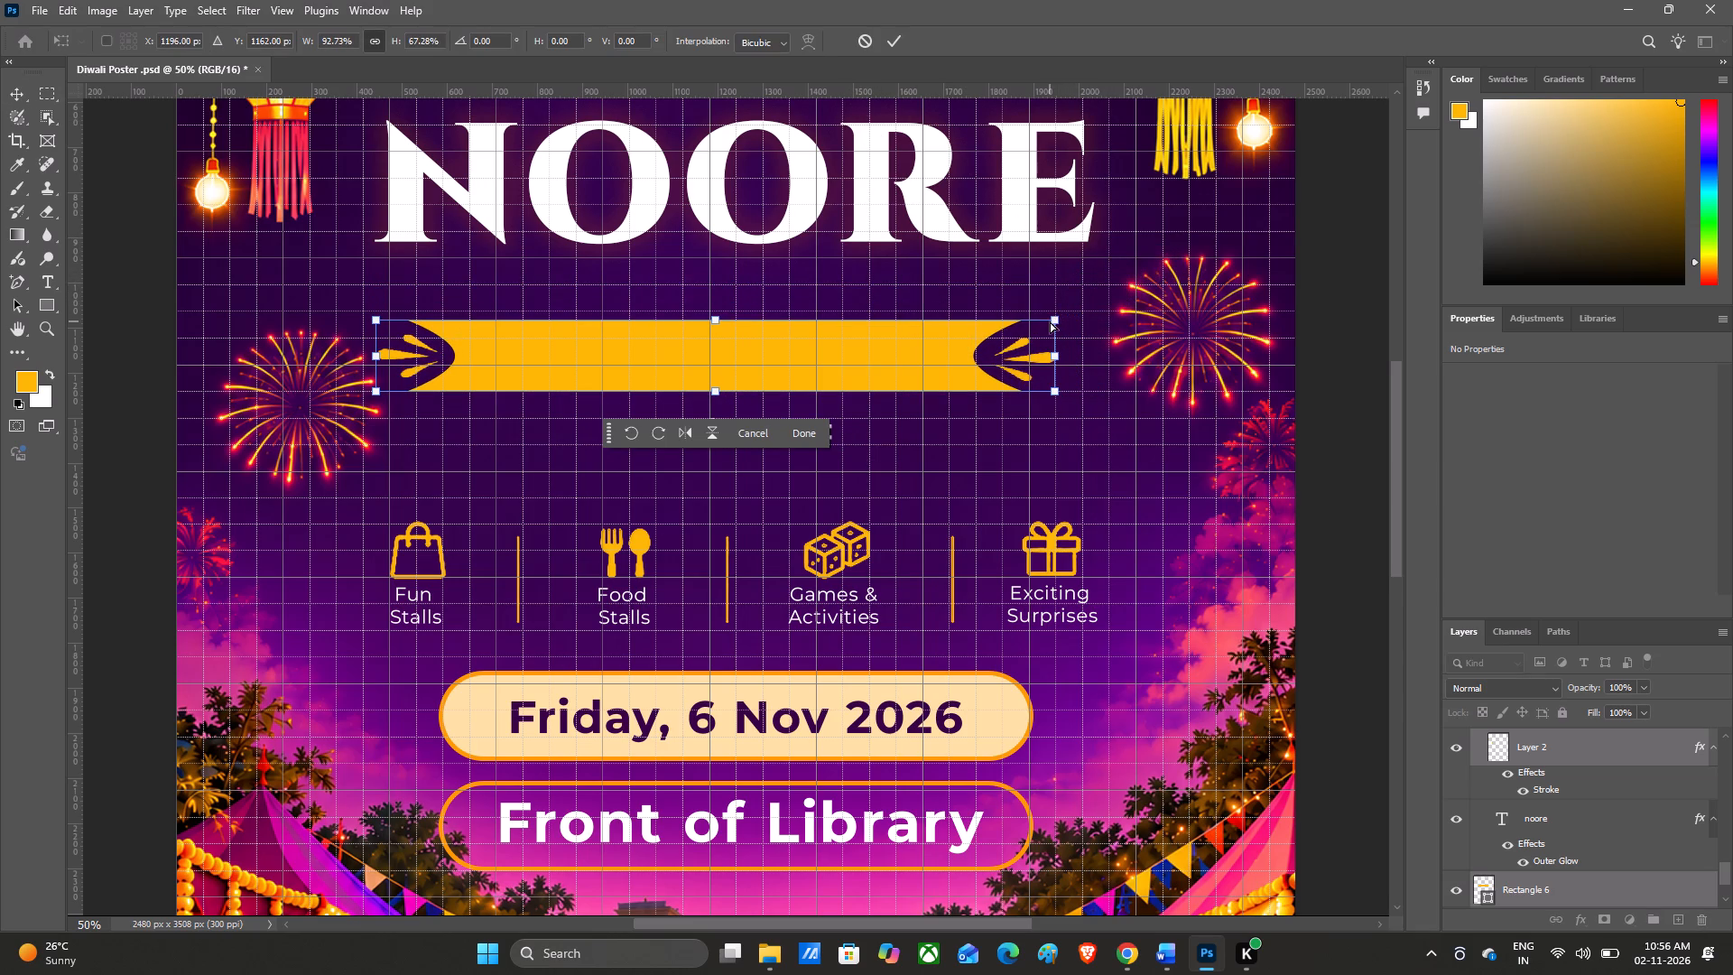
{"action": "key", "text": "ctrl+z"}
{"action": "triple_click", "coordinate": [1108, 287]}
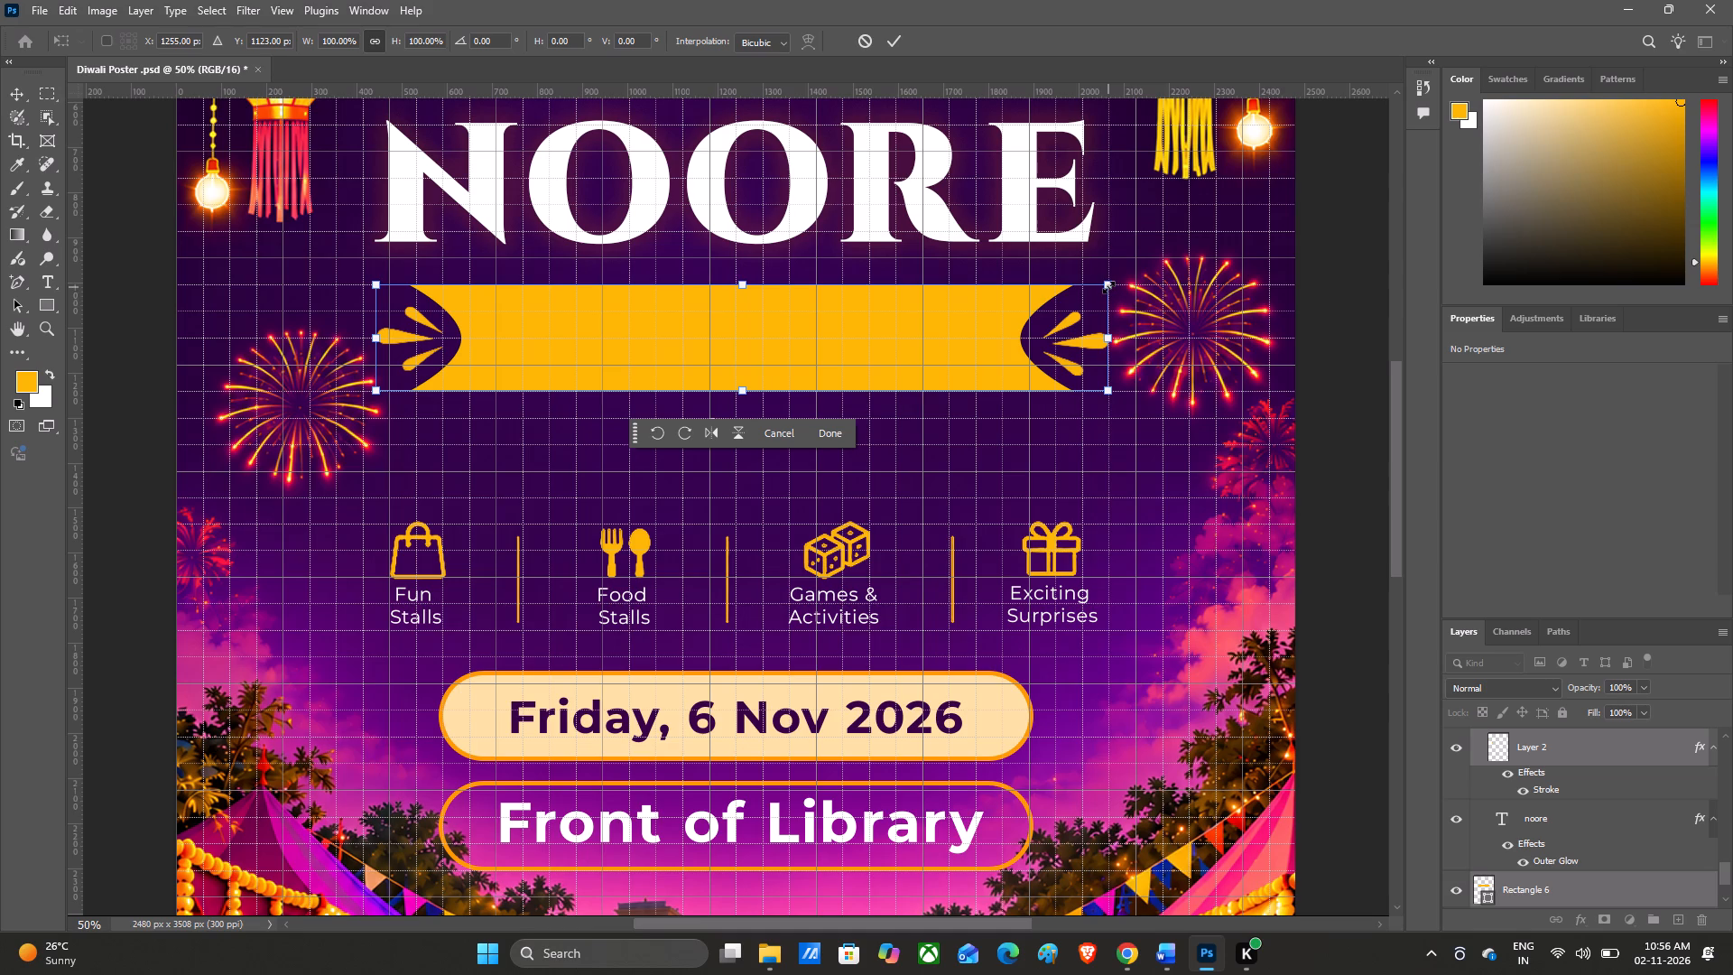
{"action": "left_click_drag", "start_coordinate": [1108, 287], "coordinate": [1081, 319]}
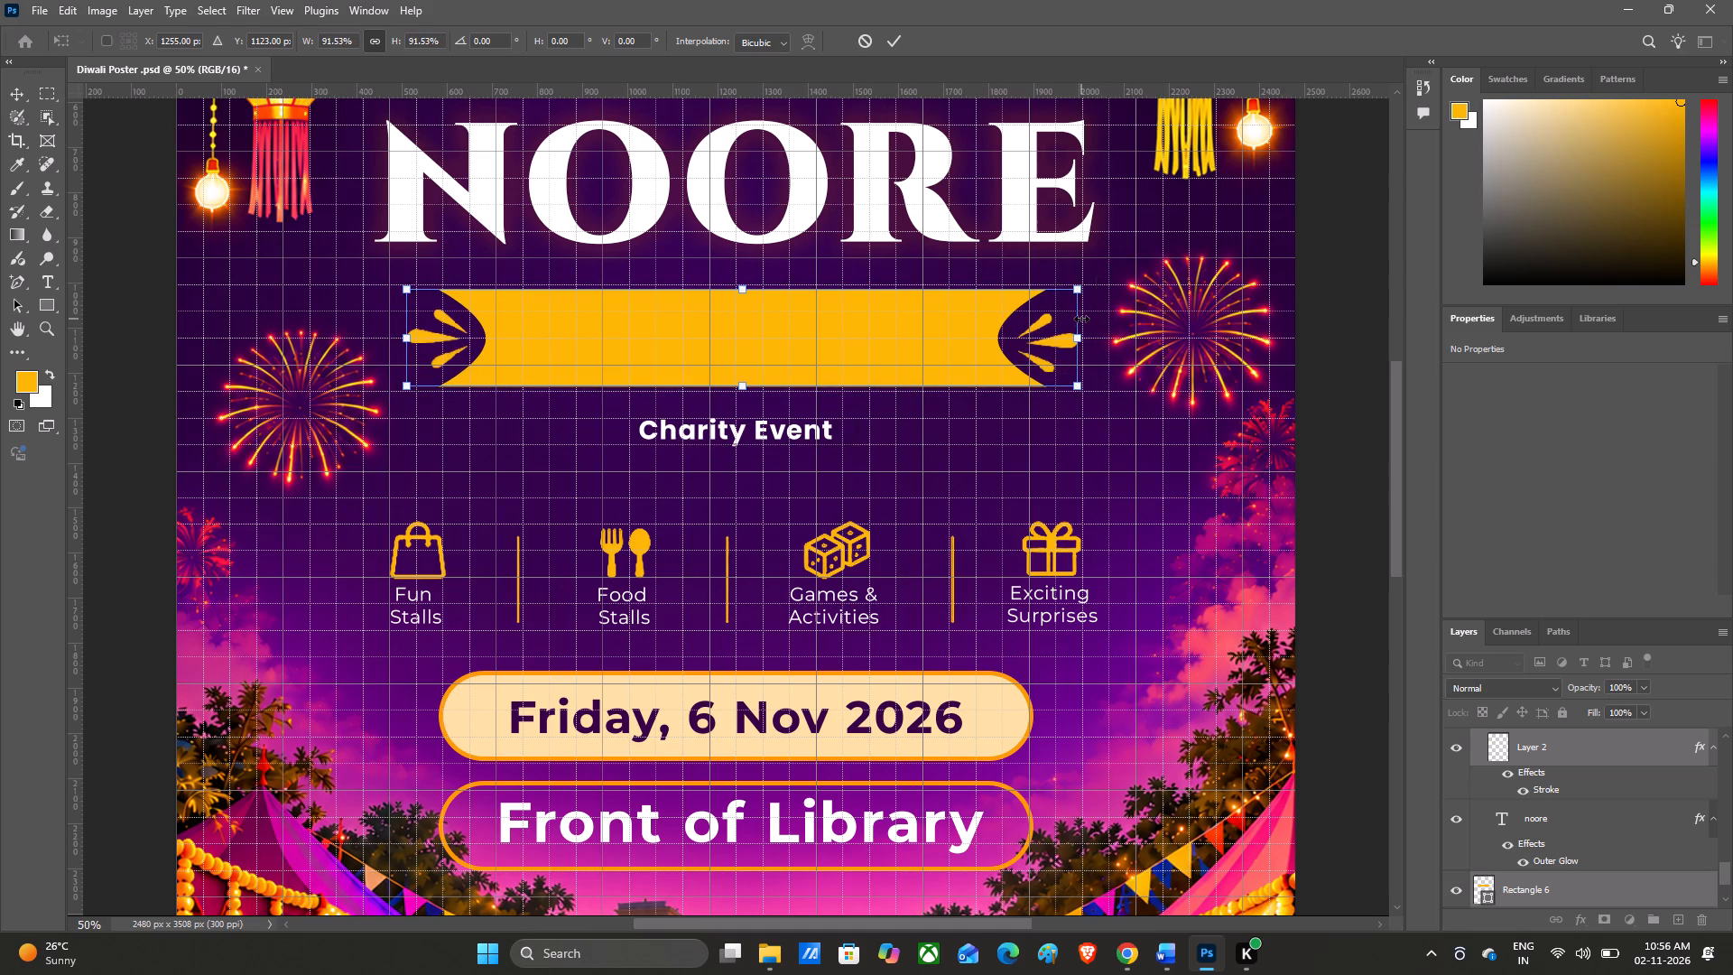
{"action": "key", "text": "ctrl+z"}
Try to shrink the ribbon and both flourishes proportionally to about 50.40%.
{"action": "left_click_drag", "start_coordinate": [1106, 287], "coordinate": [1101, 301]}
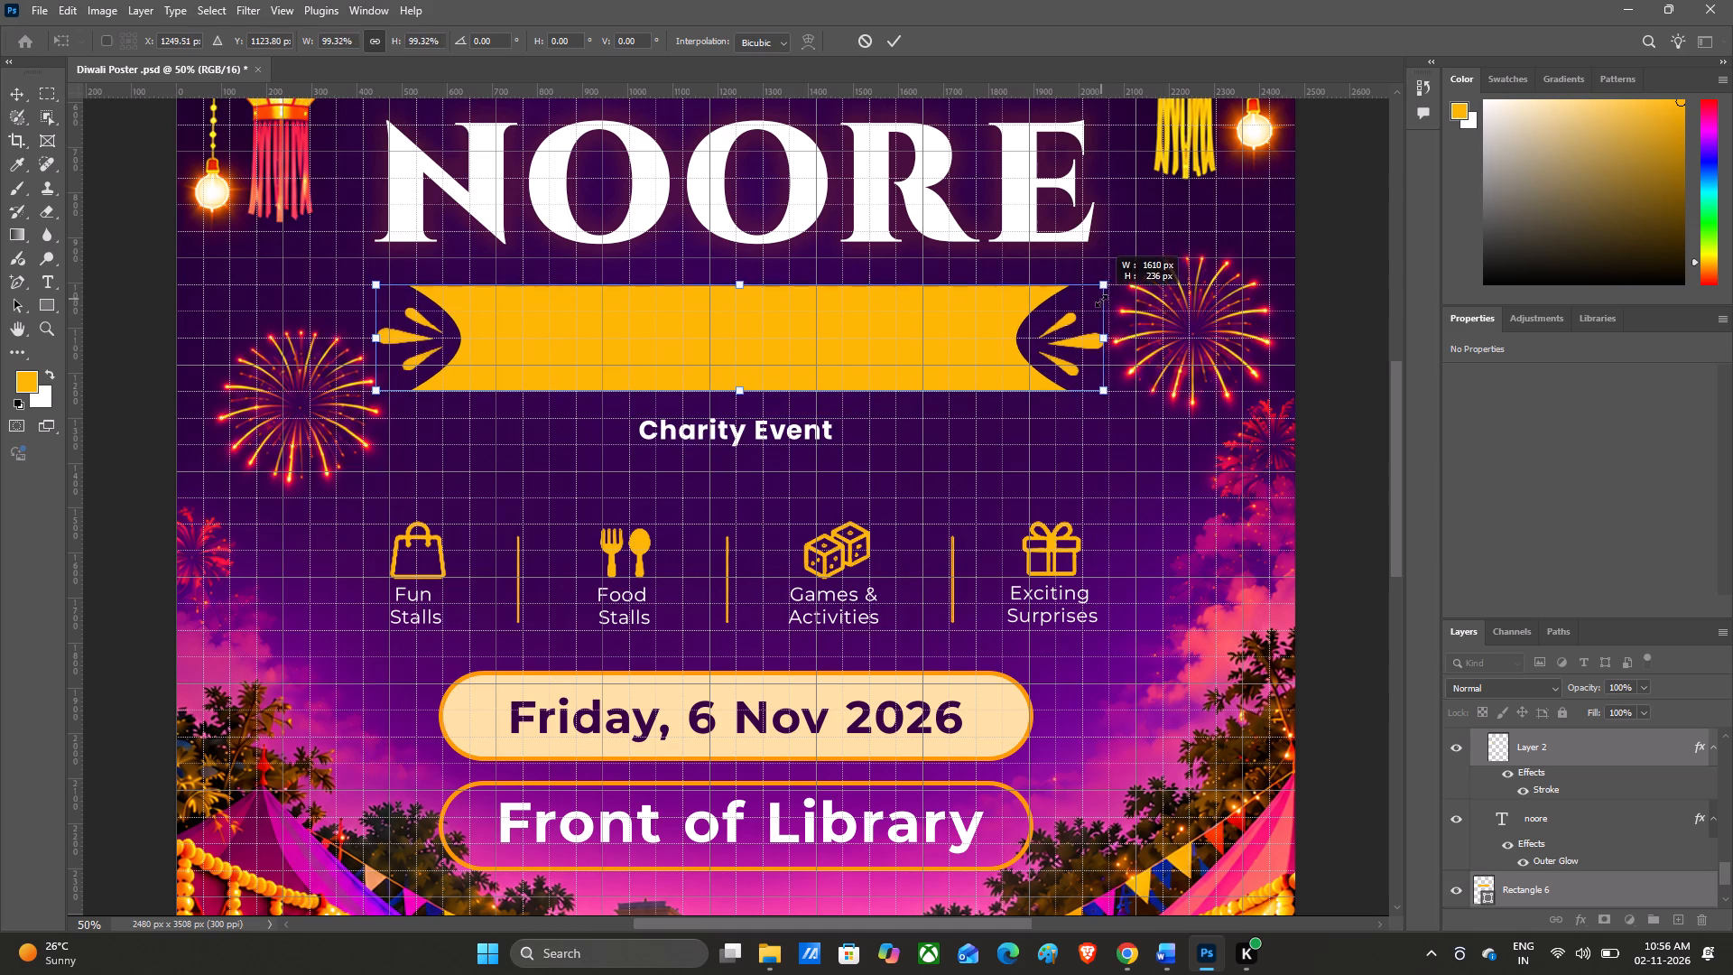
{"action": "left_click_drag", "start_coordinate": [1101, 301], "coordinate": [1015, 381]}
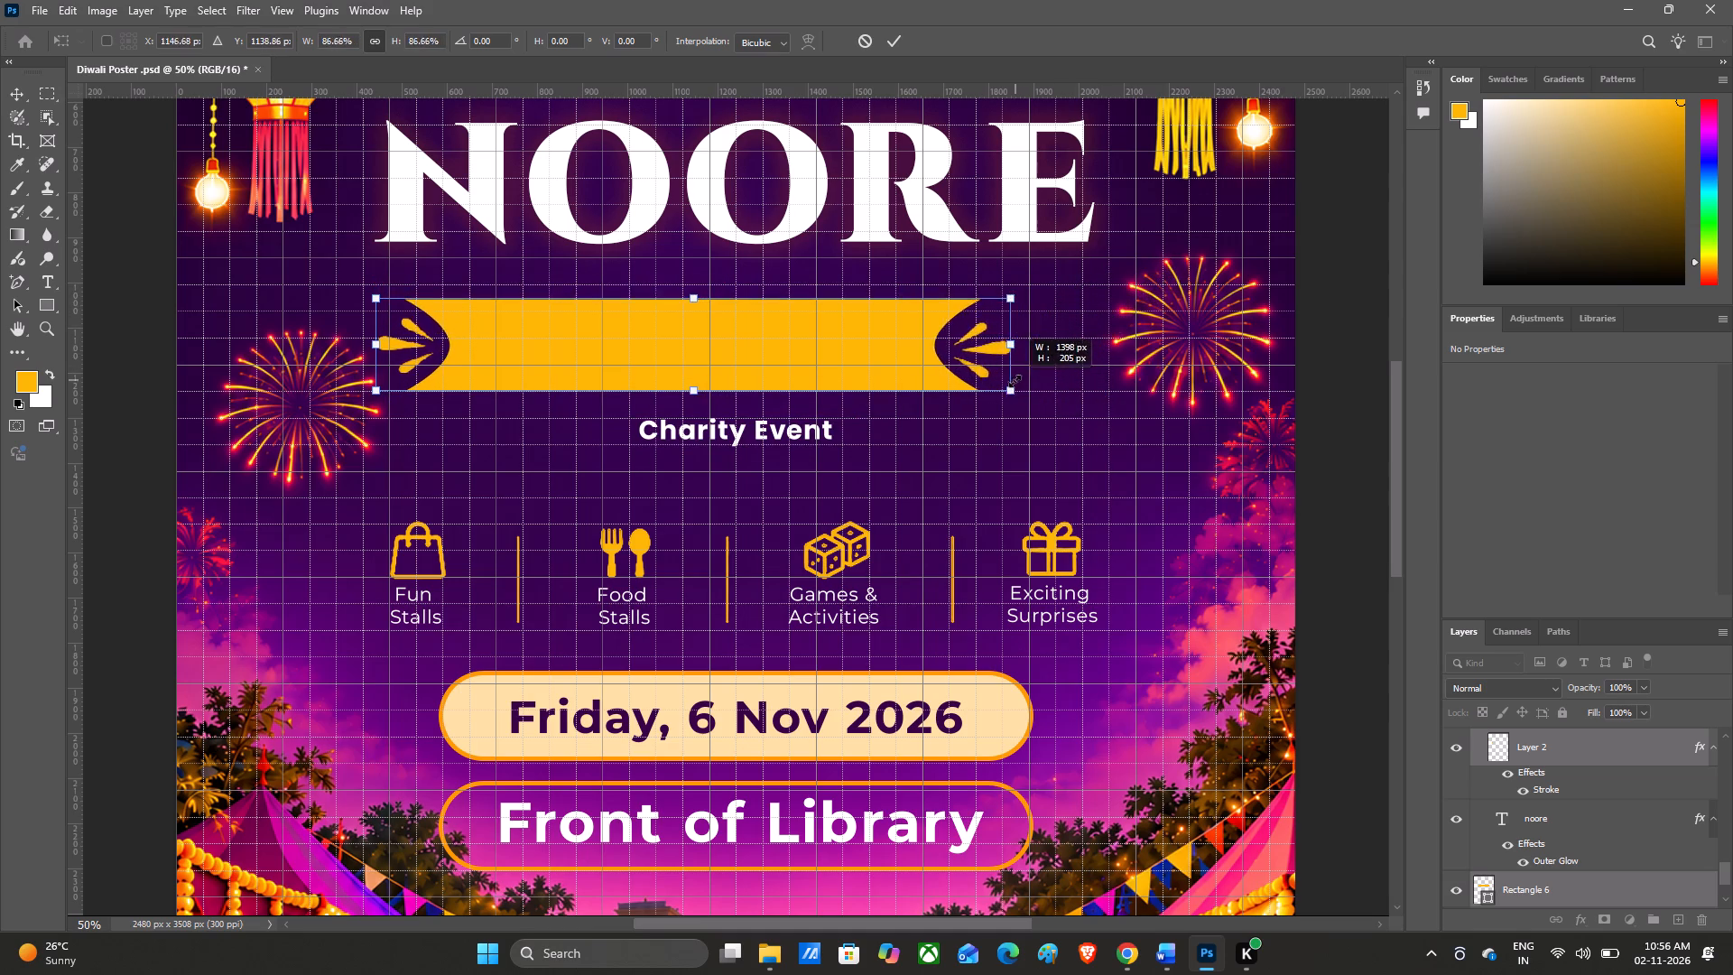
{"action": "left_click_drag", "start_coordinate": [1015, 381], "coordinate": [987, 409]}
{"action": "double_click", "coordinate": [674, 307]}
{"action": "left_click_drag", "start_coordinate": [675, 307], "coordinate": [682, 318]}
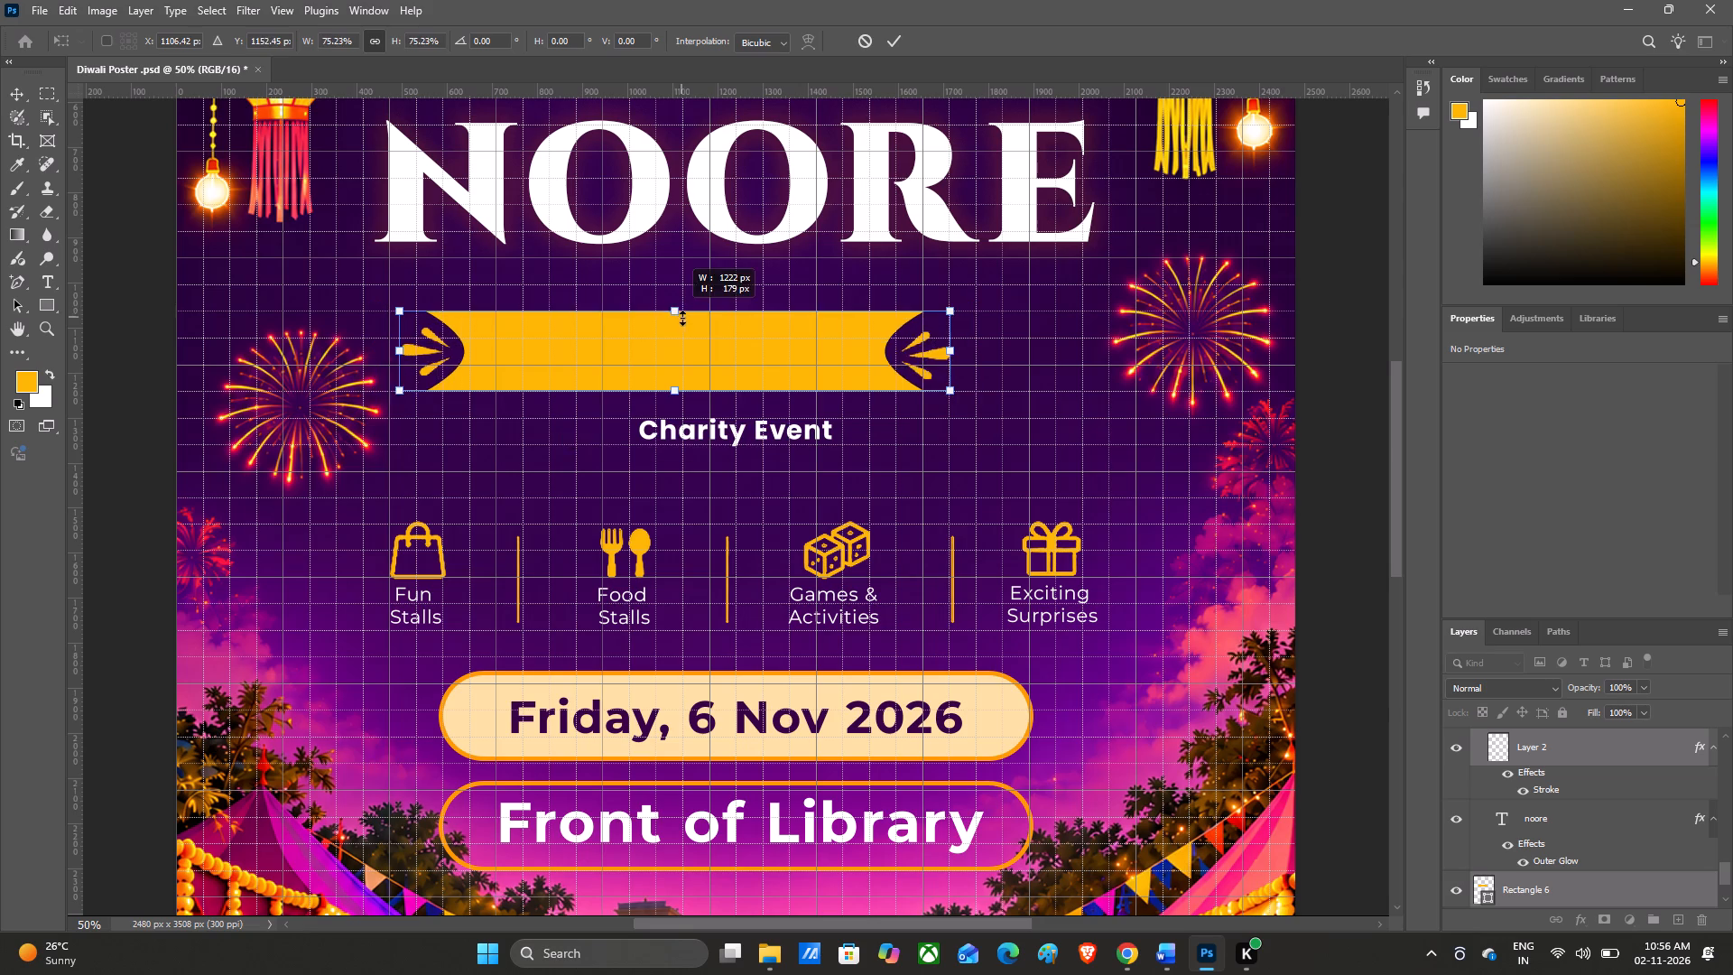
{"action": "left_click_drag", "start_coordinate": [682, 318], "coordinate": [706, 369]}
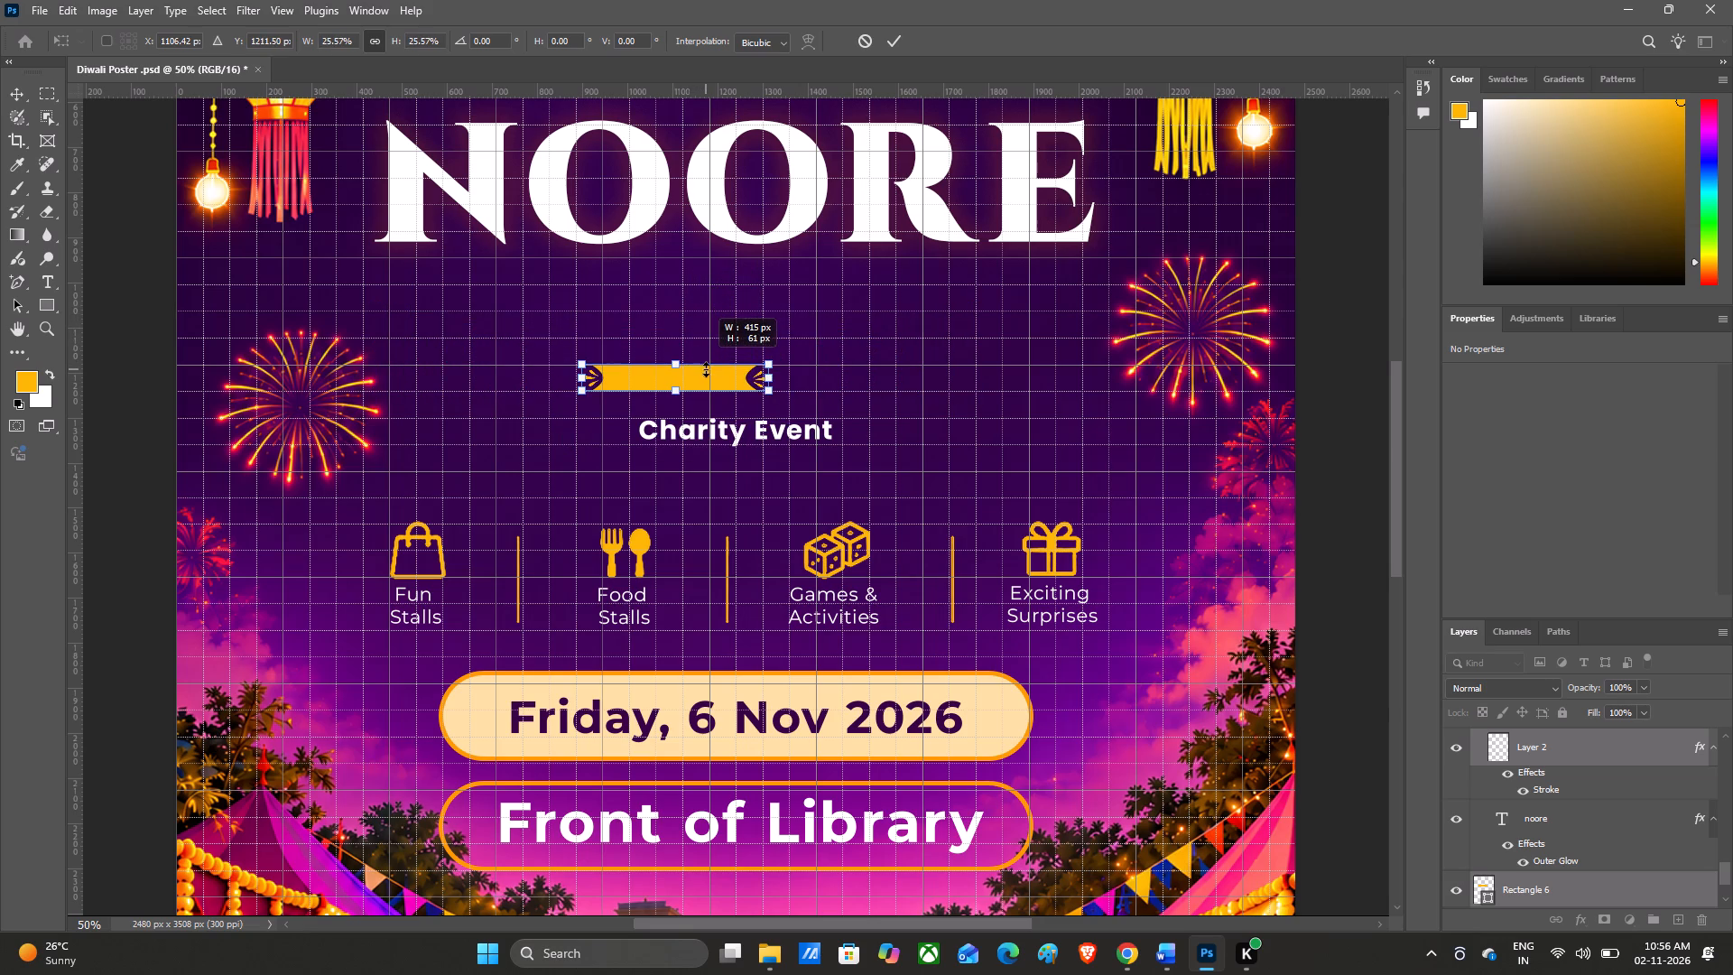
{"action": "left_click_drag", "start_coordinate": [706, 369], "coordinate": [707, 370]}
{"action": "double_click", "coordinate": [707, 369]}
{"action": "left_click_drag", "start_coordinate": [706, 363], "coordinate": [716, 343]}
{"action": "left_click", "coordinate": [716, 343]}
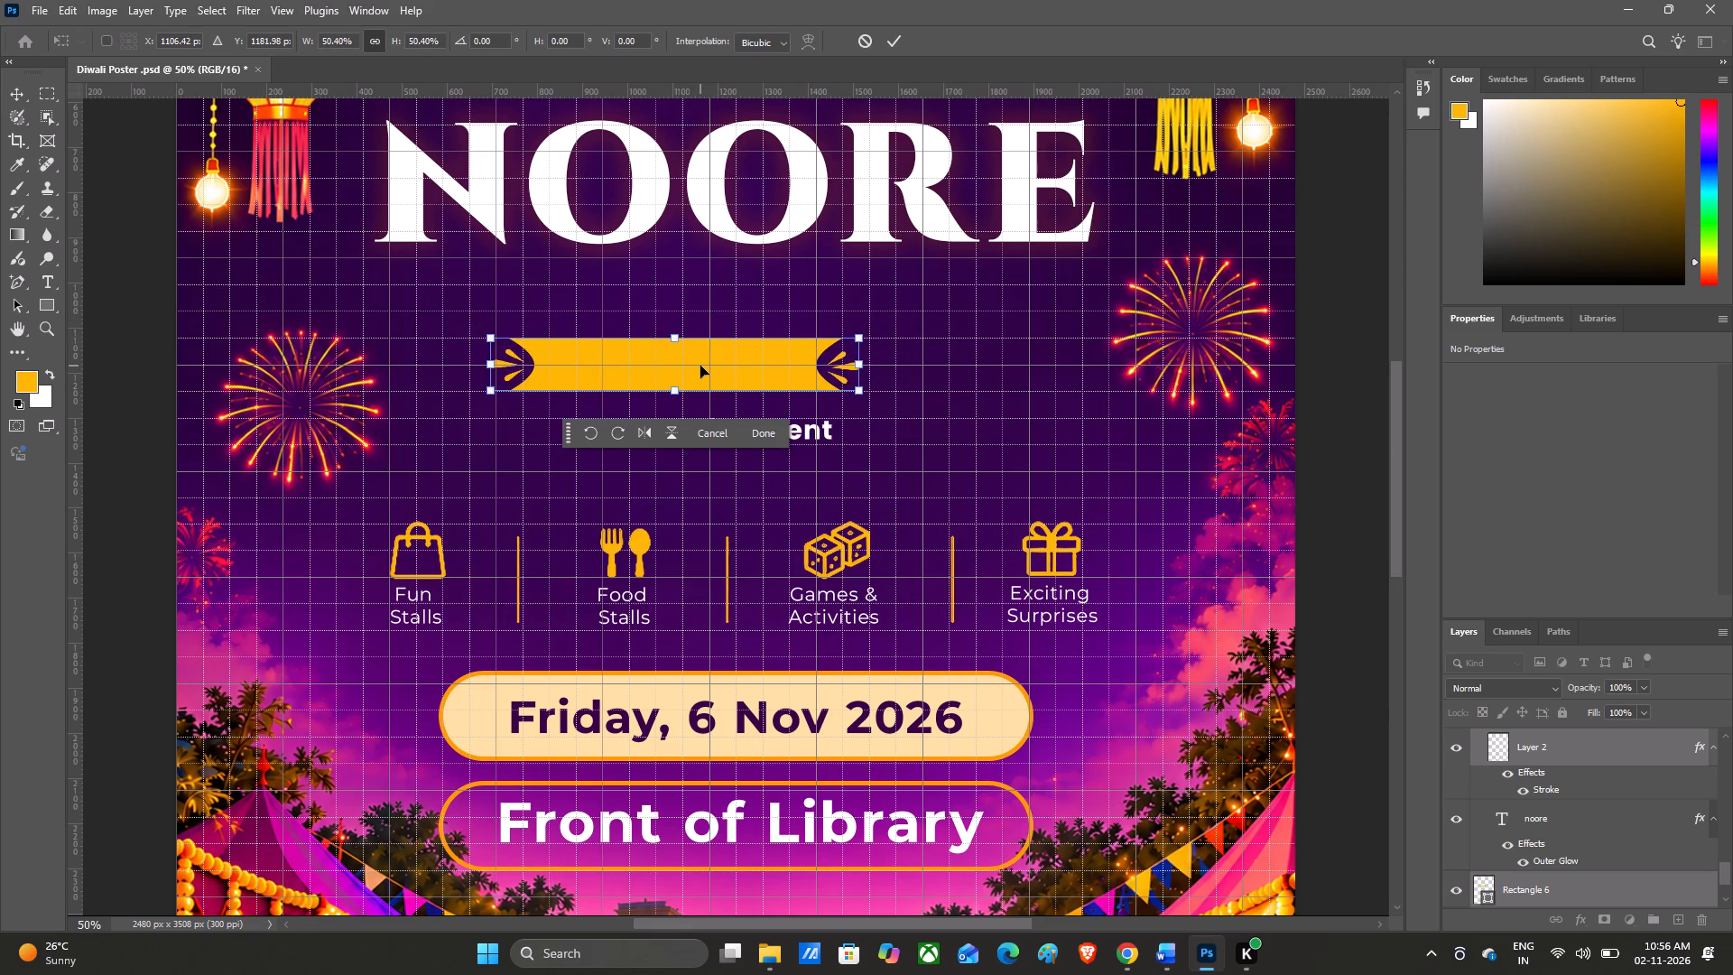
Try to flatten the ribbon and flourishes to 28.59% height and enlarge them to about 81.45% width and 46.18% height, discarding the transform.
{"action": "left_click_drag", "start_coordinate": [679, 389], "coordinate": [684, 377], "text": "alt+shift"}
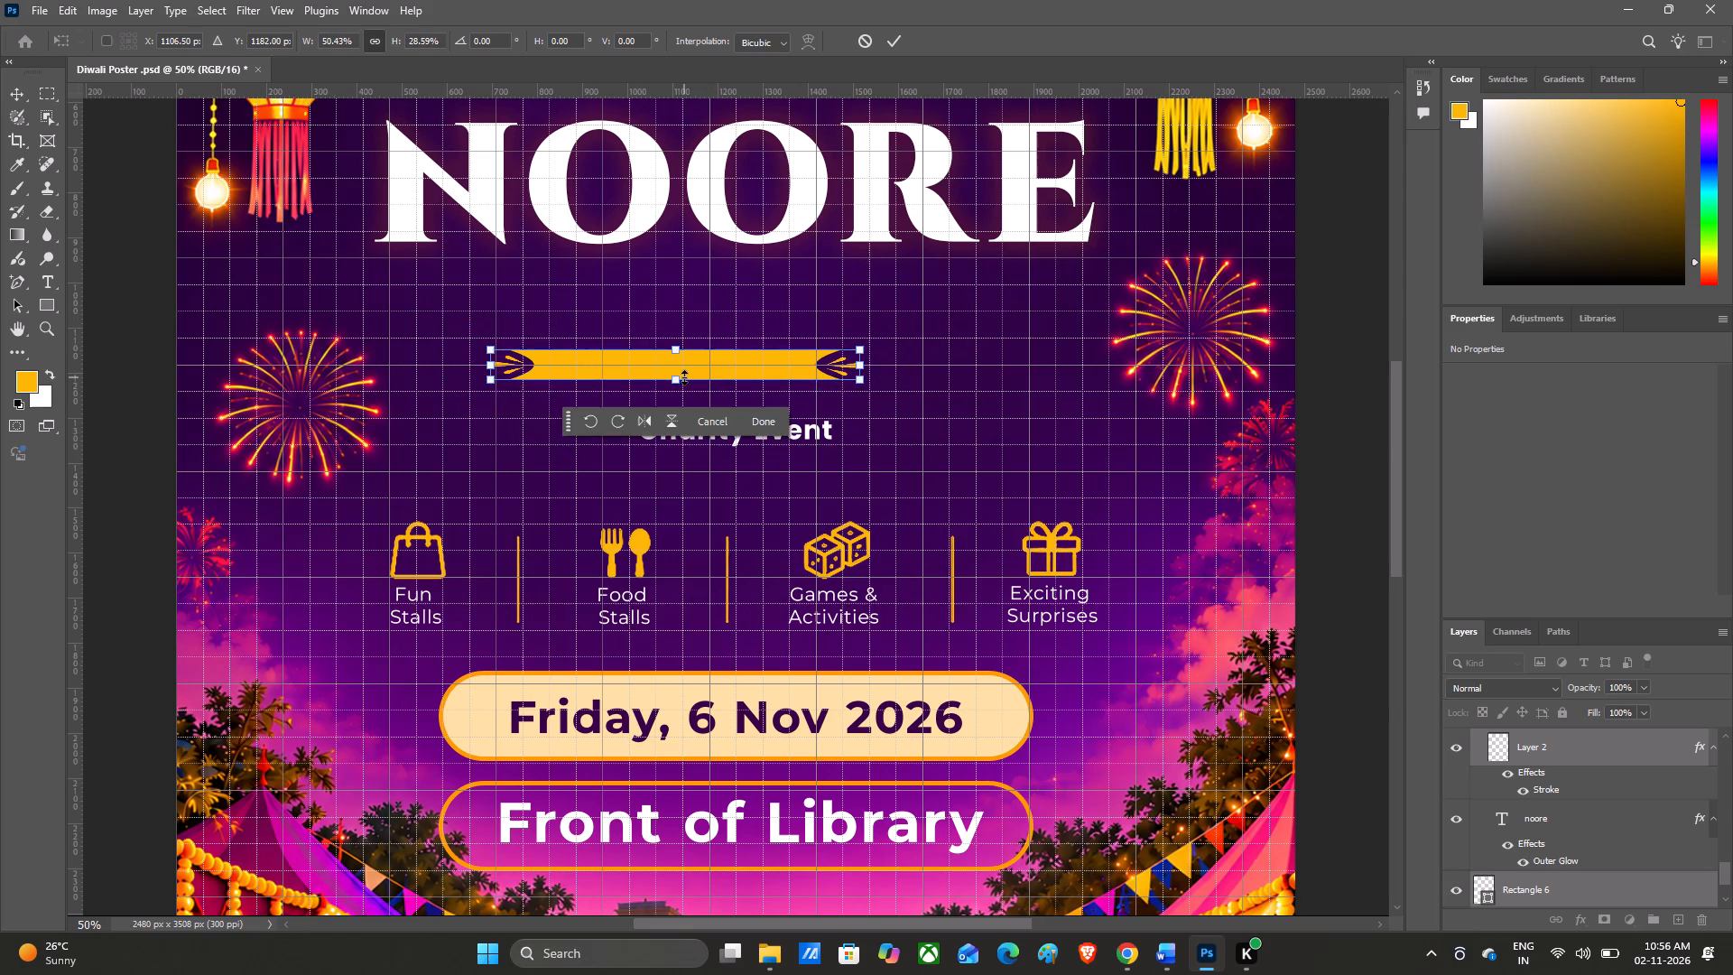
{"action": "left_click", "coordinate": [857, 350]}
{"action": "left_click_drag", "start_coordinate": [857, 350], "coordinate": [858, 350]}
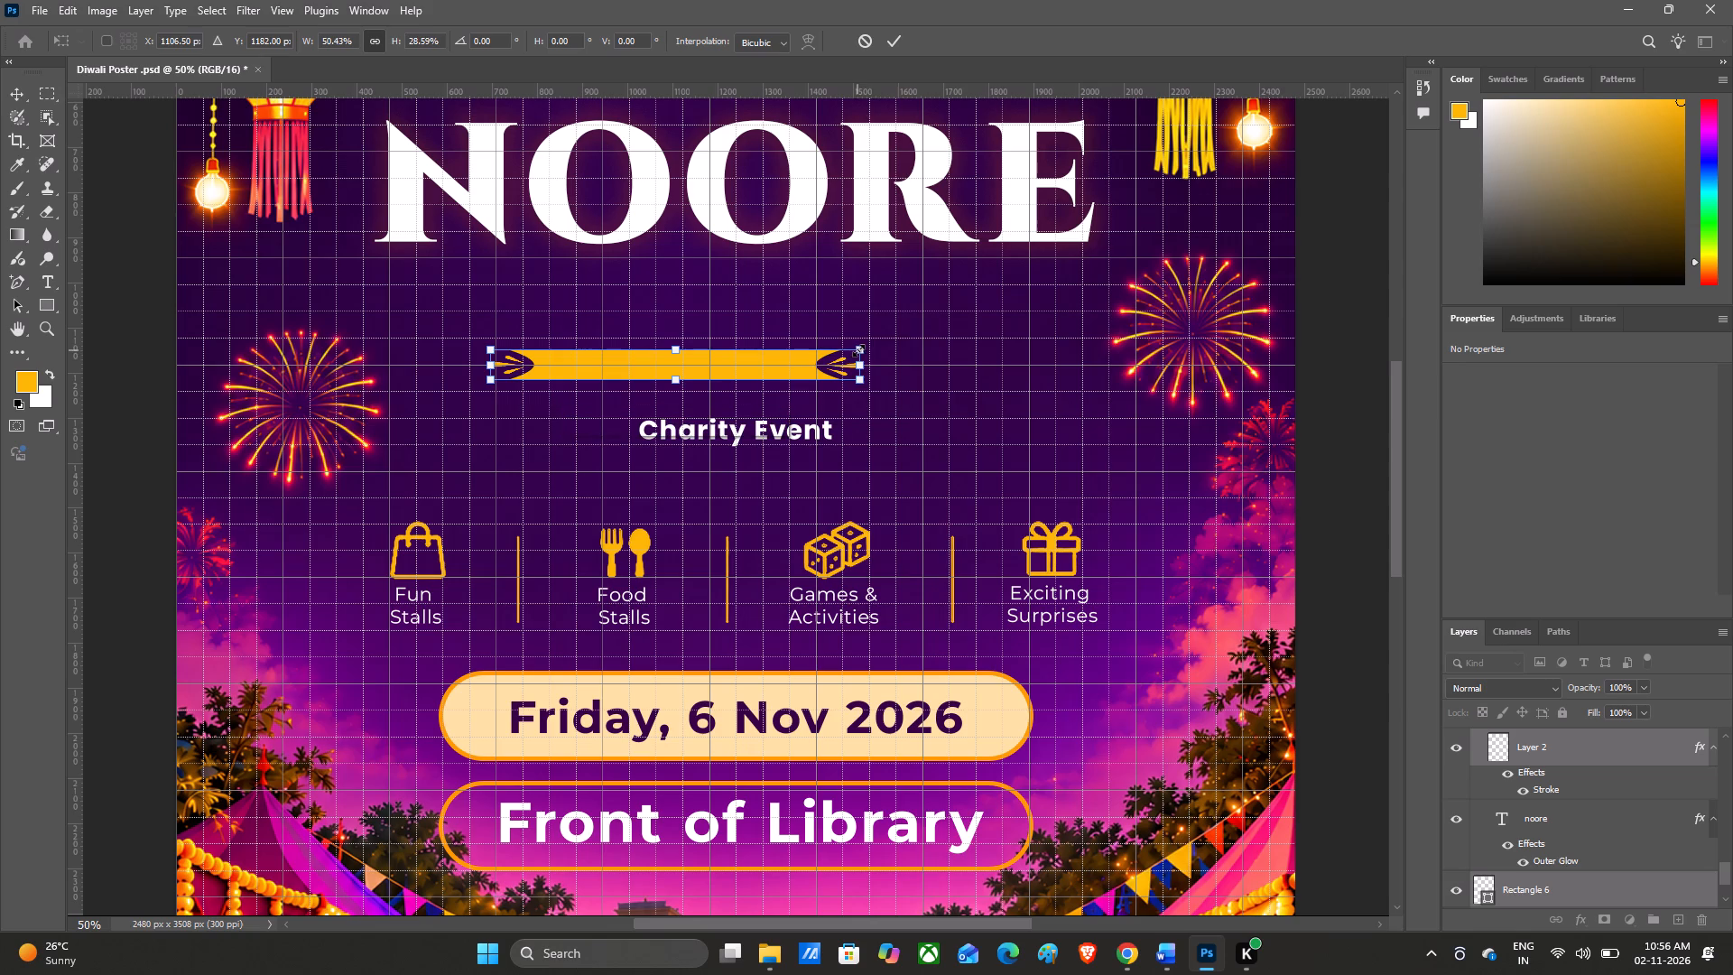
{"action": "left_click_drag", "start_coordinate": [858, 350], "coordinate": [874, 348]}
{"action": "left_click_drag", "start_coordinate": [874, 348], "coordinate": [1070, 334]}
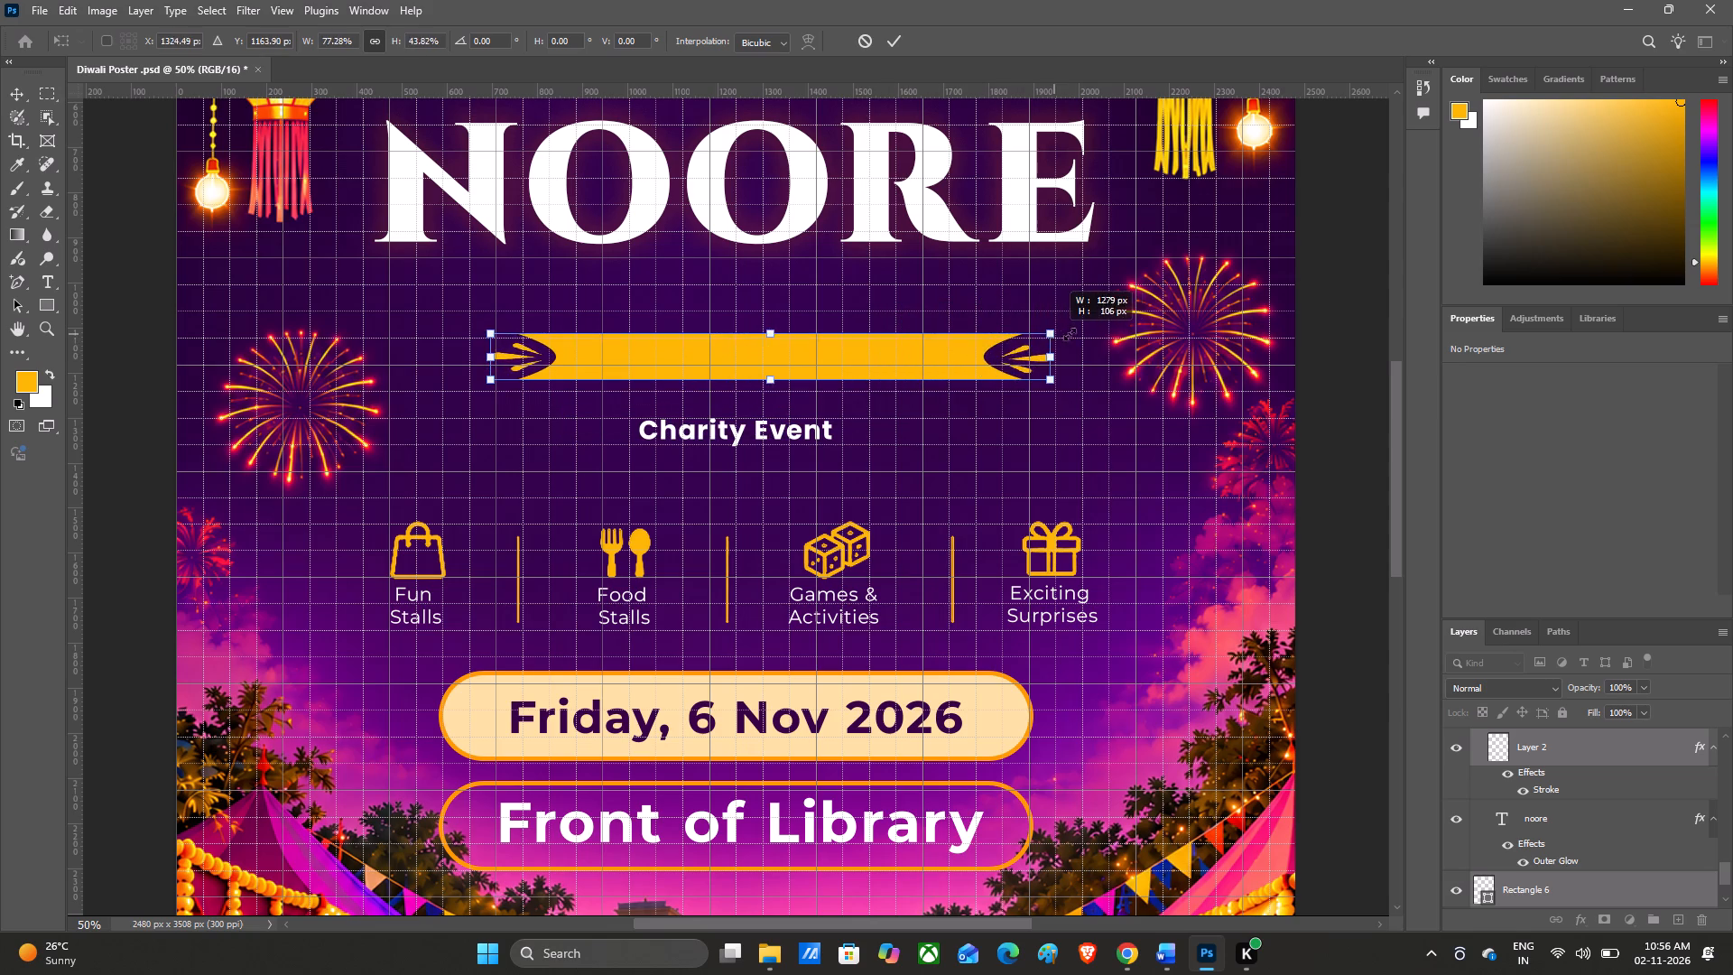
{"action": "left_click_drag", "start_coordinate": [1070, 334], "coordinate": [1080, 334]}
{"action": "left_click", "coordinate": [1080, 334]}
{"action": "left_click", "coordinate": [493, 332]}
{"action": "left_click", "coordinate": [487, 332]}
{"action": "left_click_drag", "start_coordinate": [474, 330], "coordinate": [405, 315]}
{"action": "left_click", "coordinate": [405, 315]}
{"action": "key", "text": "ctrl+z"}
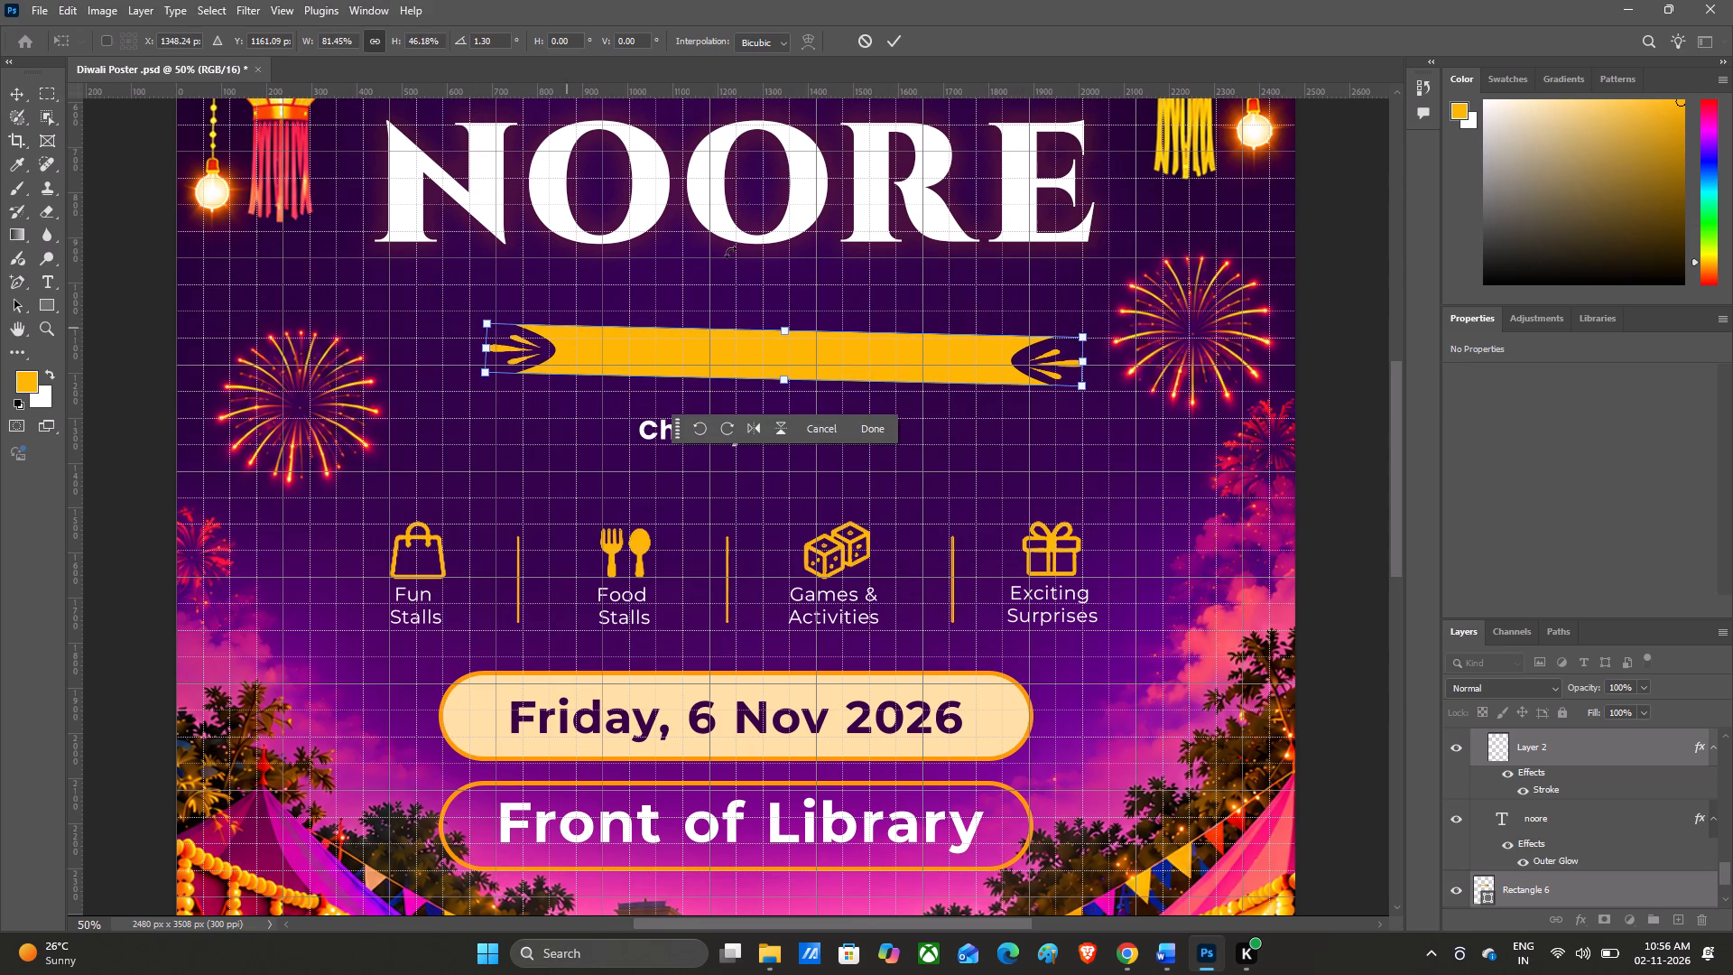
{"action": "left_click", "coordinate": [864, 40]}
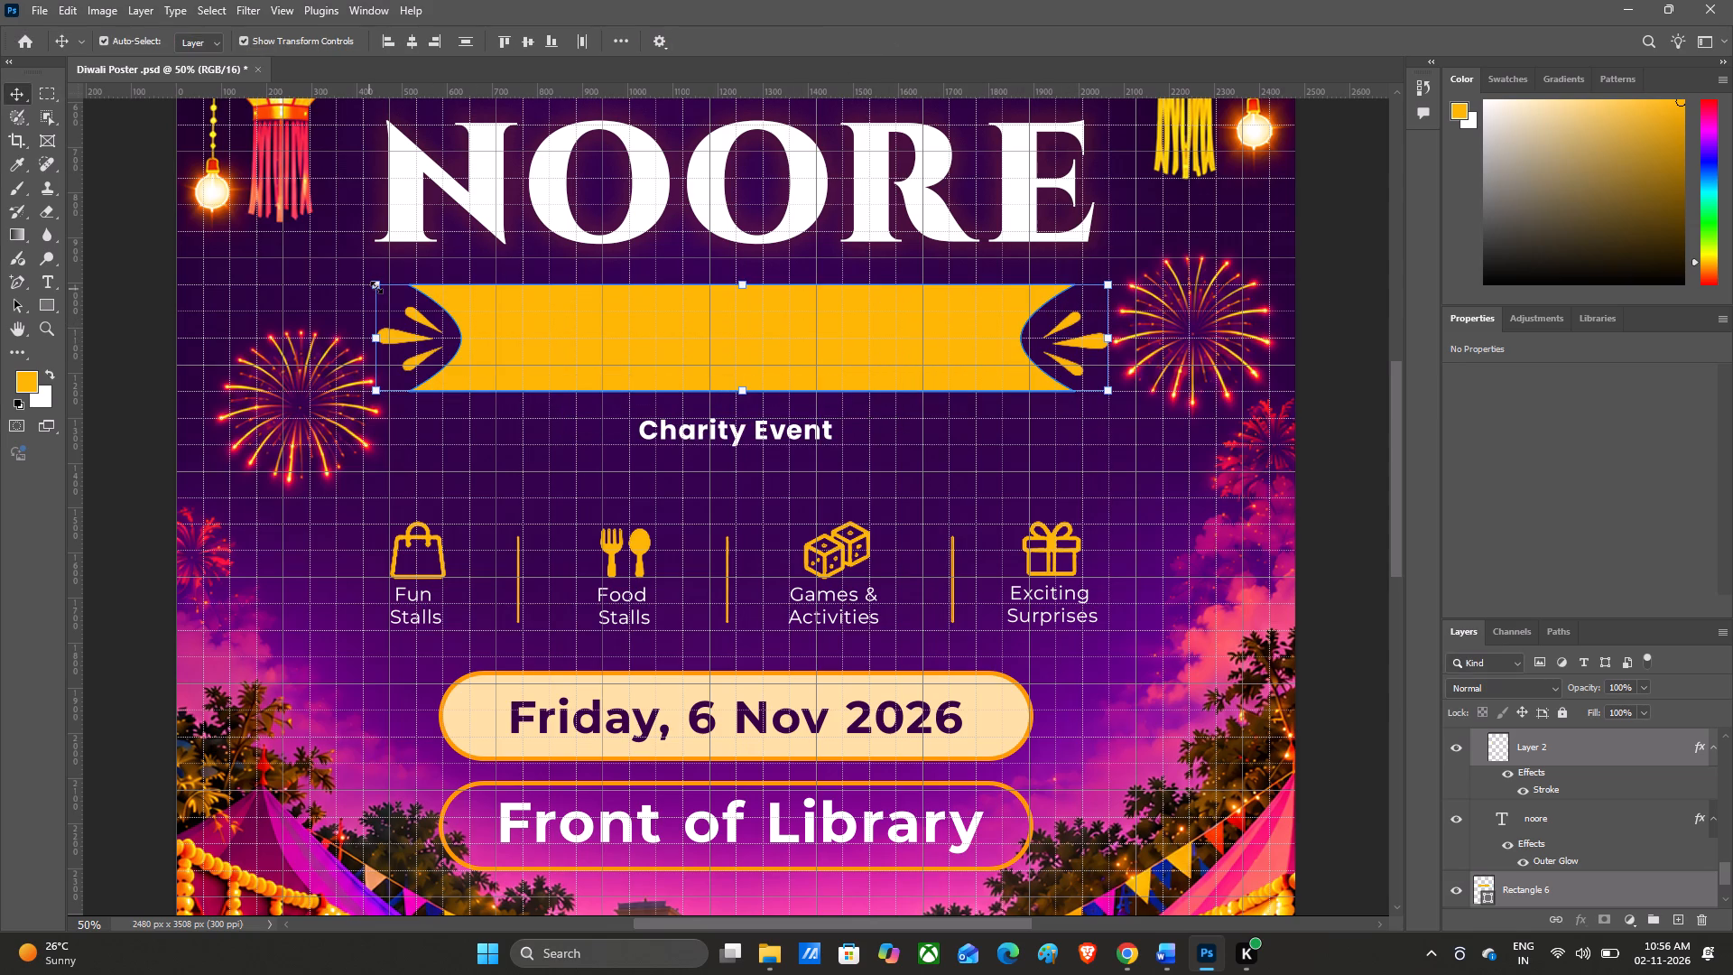
Scale the ribbon and both flourishes down to about 75.25% width and 50.46% height.
{"action": "left_click", "coordinate": [744, 287]}
{"action": "left_click_drag", "start_coordinate": [744, 287], "coordinate": [746, 301]}
{"action": "left_click", "coordinate": [746, 301]}
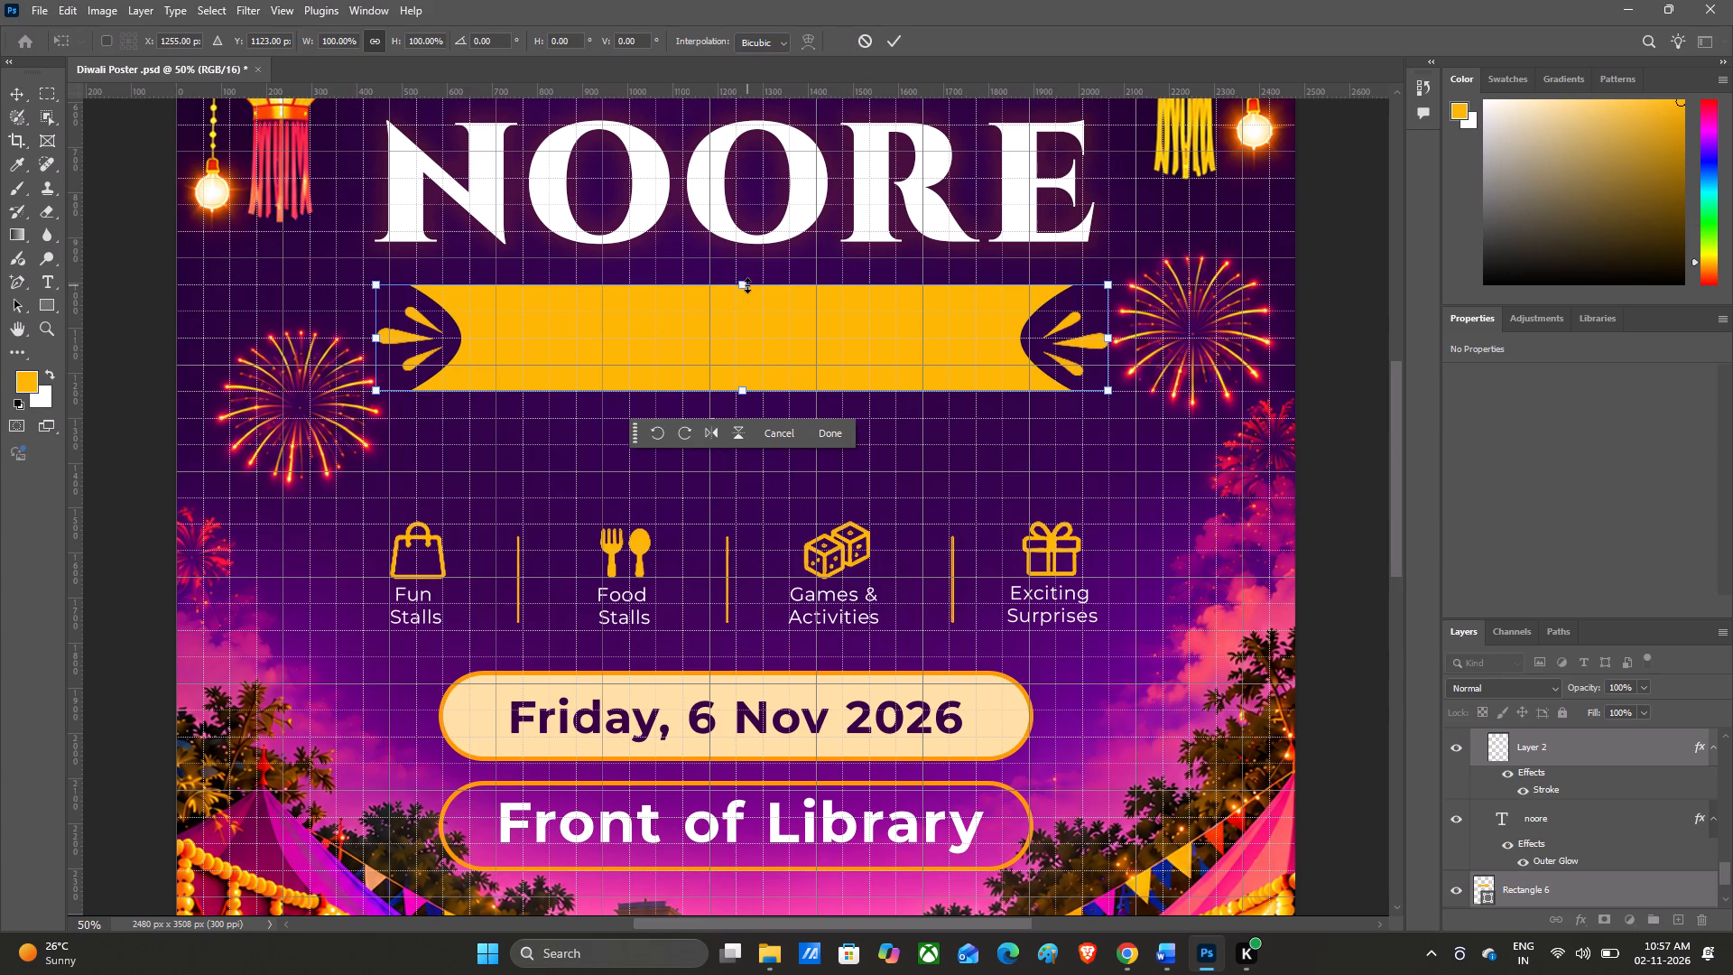
{"action": "left_click_drag", "start_coordinate": [747, 285], "coordinate": [750, 306]}
{"action": "left_click_drag", "start_coordinate": [750, 306], "coordinate": [754, 326]}
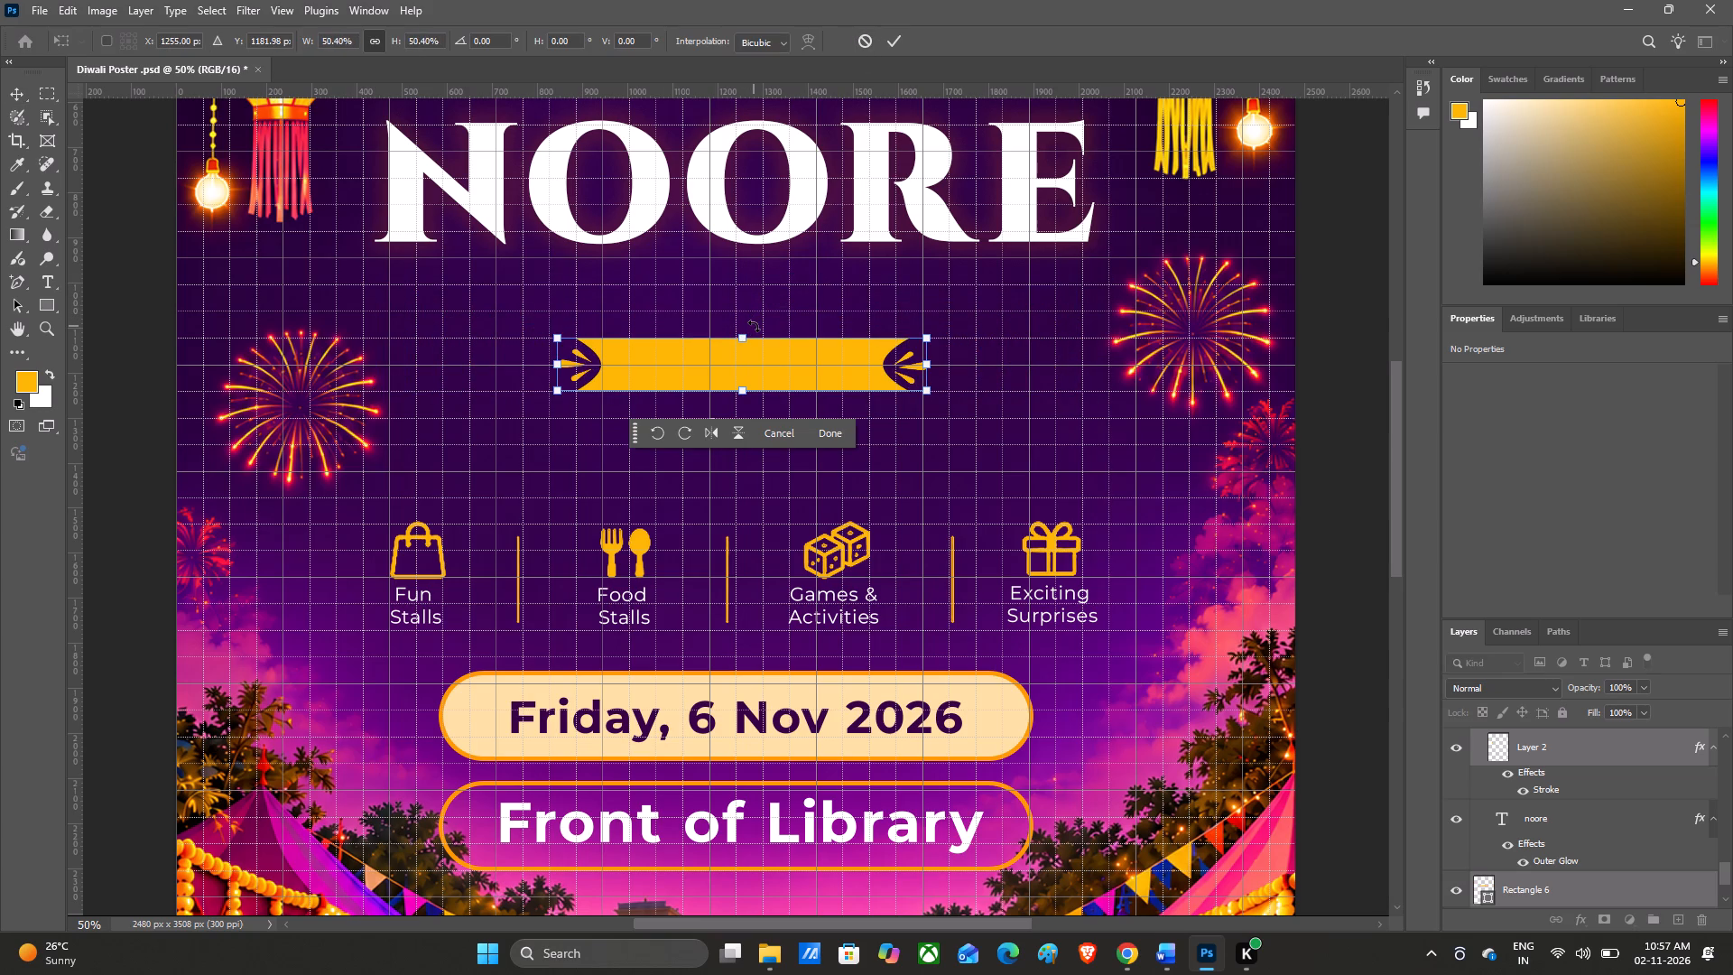
{"action": "key", "text": "ctrl+z"}
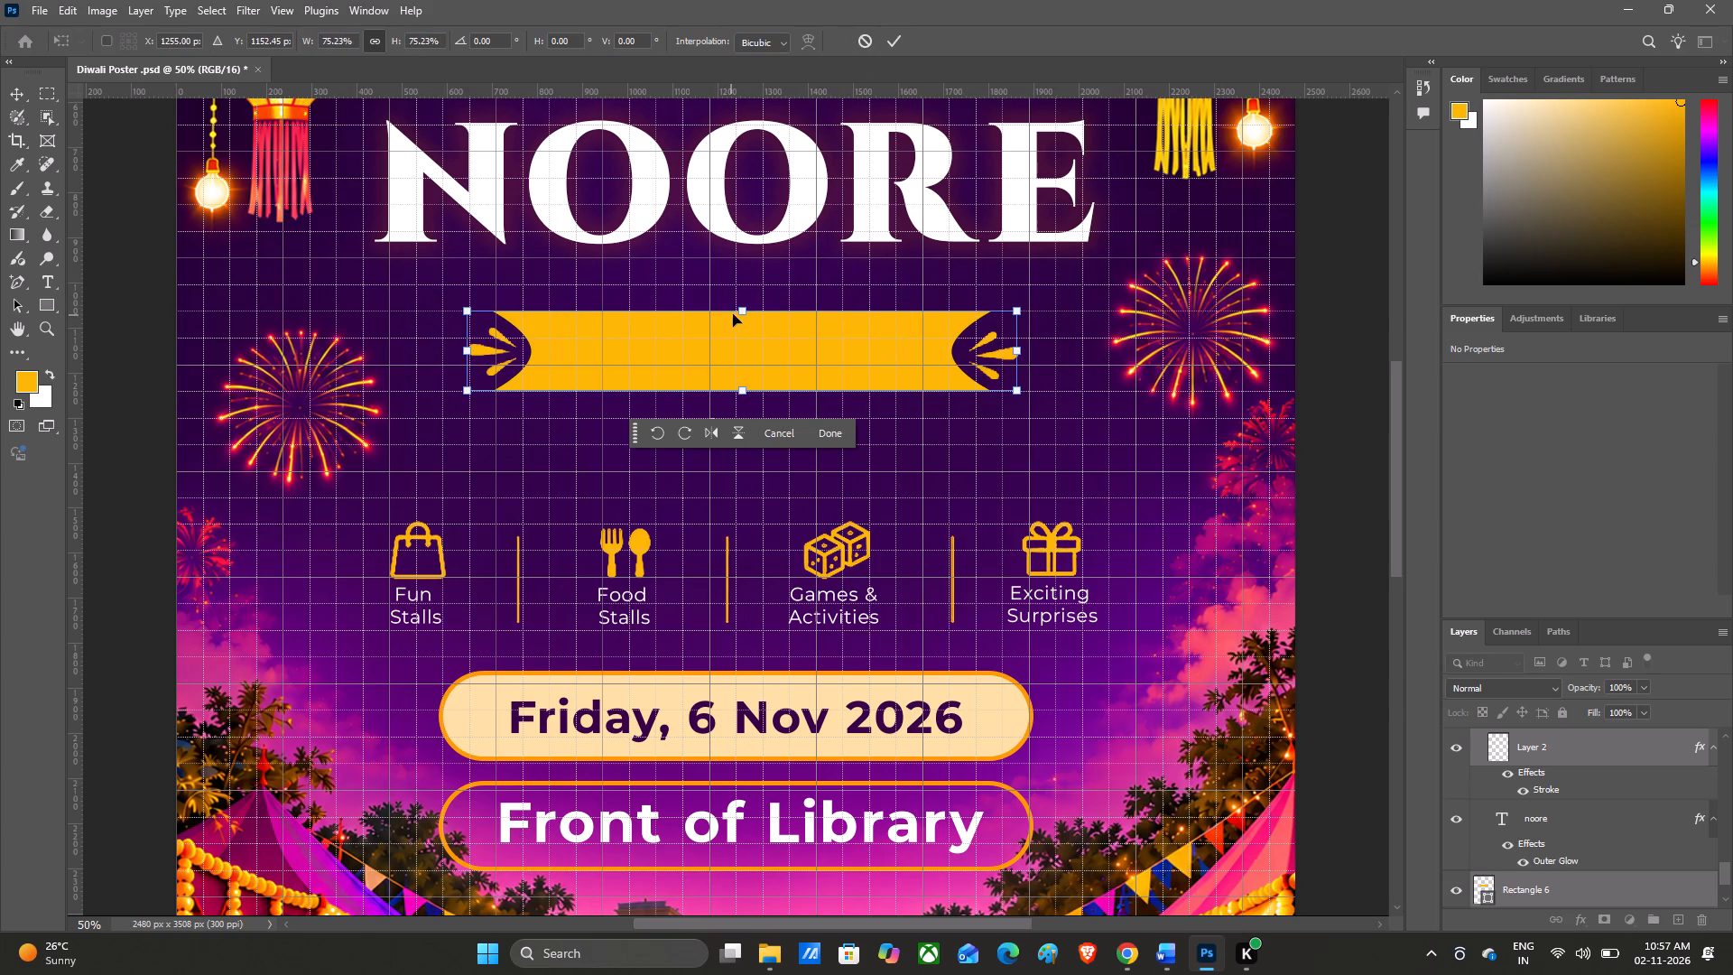
{"action": "left_click_drag", "start_coordinate": [744, 308], "coordinate": [742, 334], "text": "shift"}
{"action": "left_click", "coordinate": [742, 334], "text": "shift"}
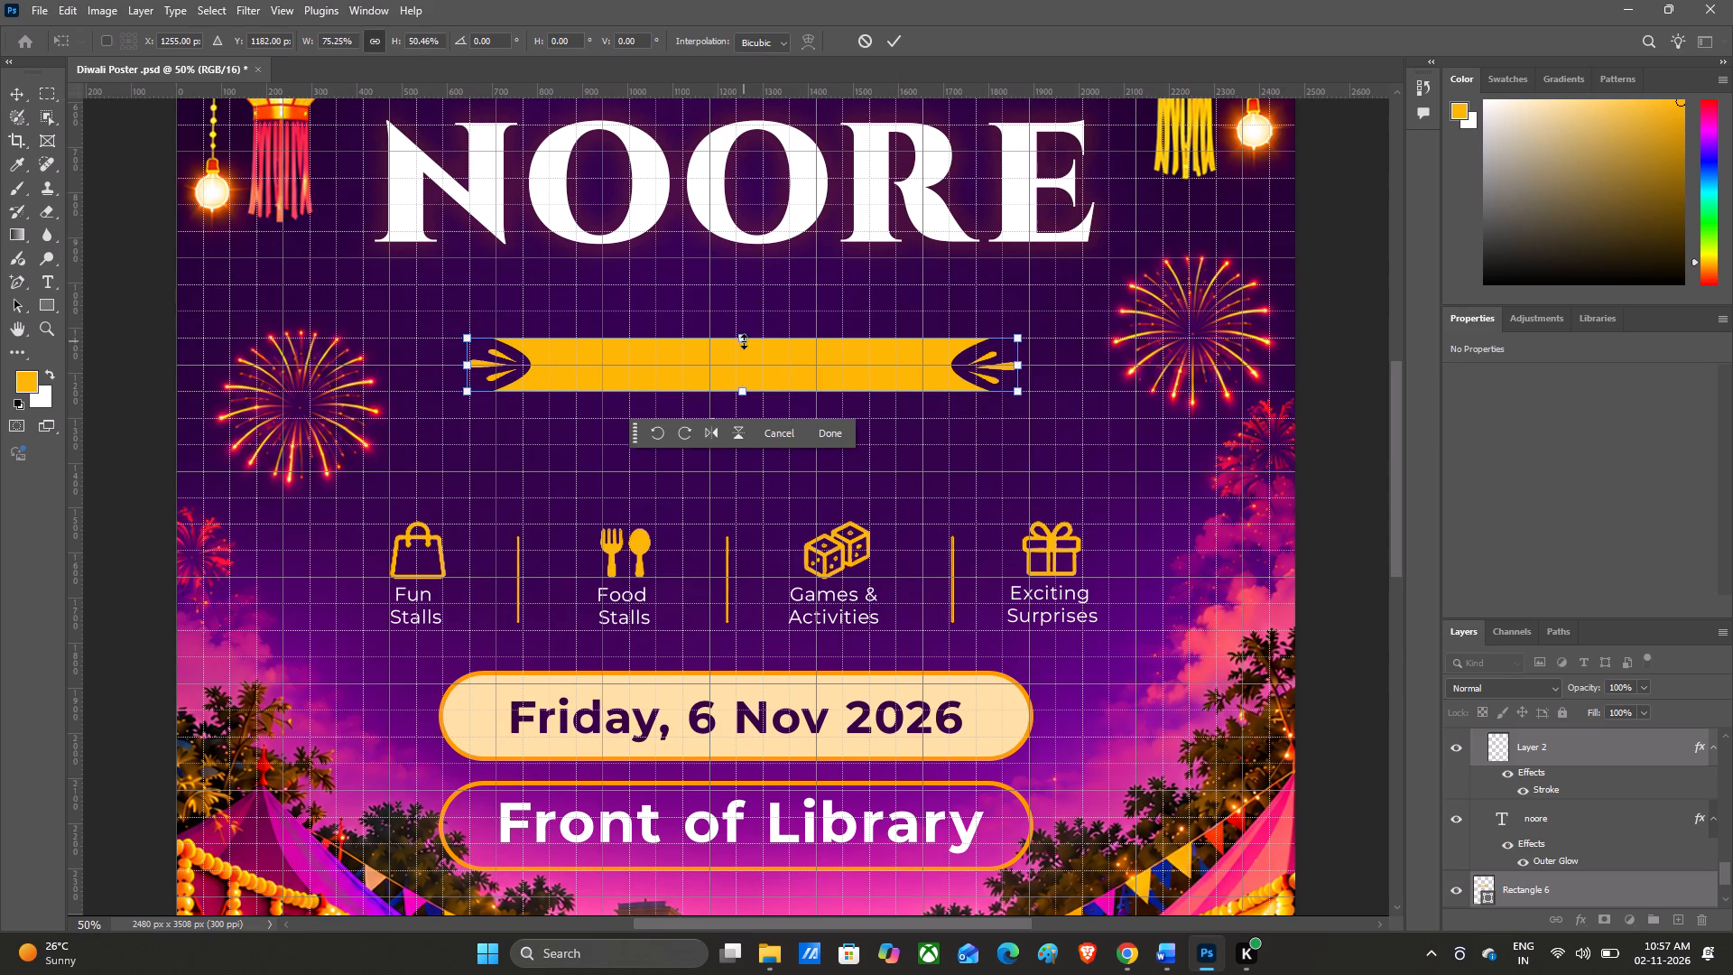
{"action": "left_click", "coordinate": [745, 344], "text": "shift"}
Stretch the ribbon and flourishes outward at both ends to about 96.43% width, keeping their height.
{"action": "left_click_drag", "start_coordinate": [1019, 367], "coordinate": [1079, 369], "text": "shift"}
{"action": "left_click", "coordinate": [469, 364], "text": "shift"}
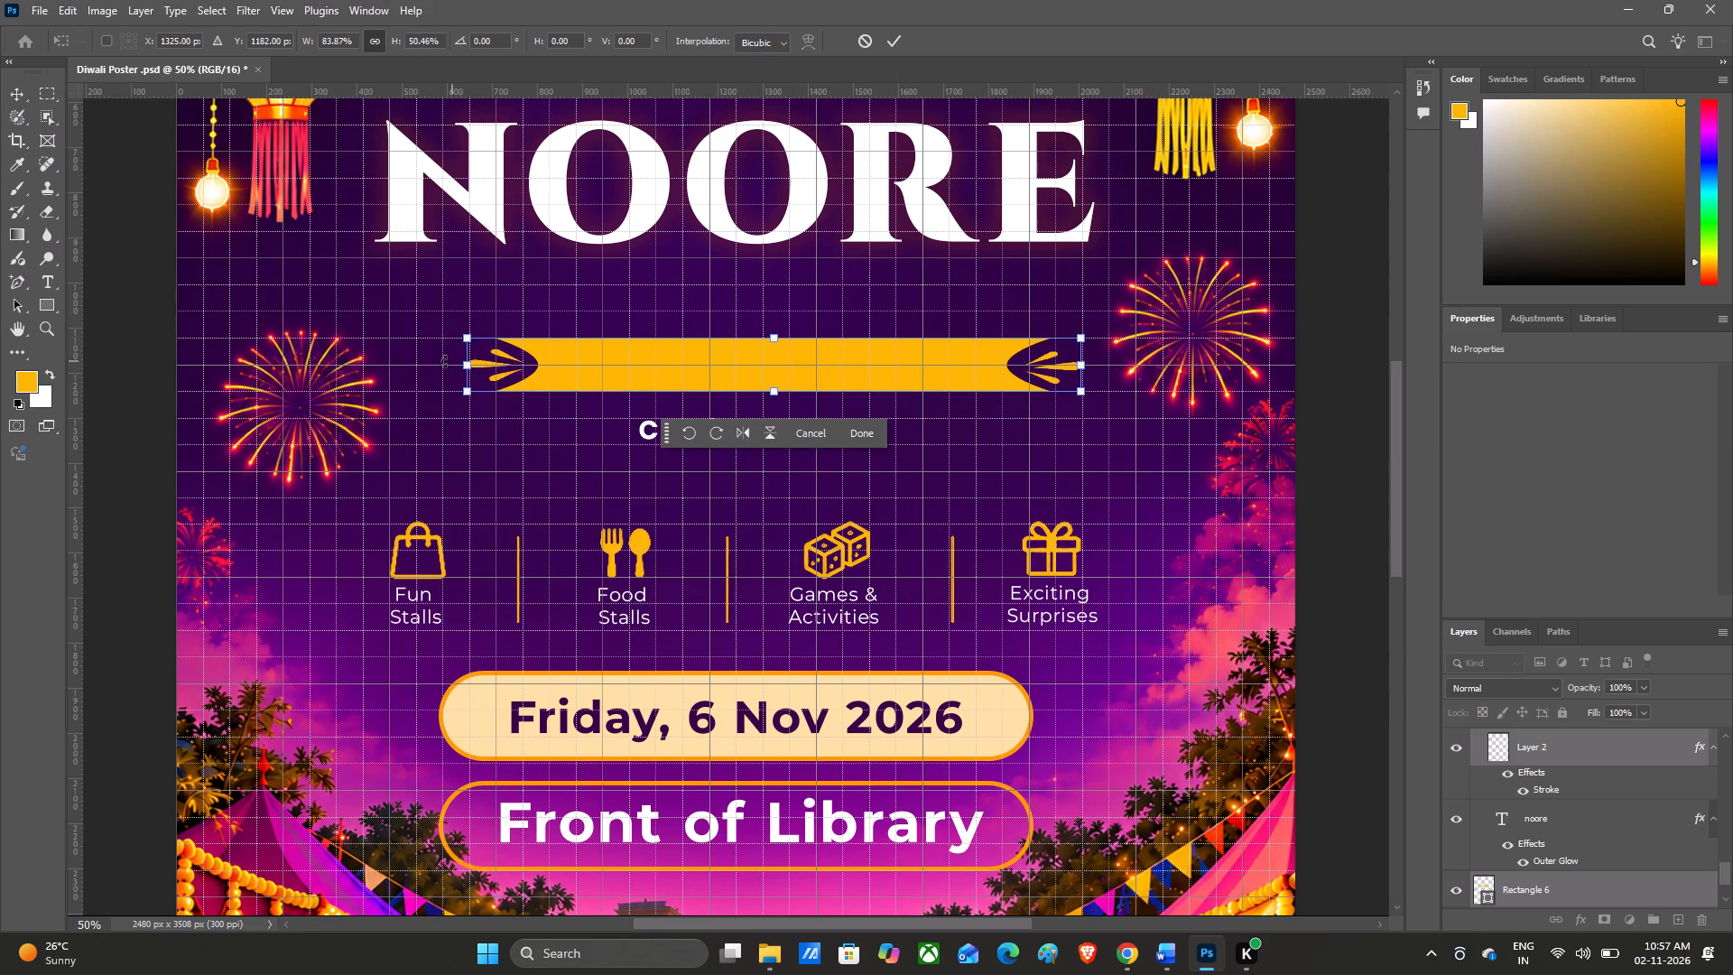
{"action": "double_click", "coordinate": [435, 360], "text": "shift"}
{"action": "triple_click", "coordinate": [430, 358], "text": "shift"}
{"action": "left_click_drag", "start_coordinate": [466, 367], "coordinate": [429, 367], "text": "shift"}
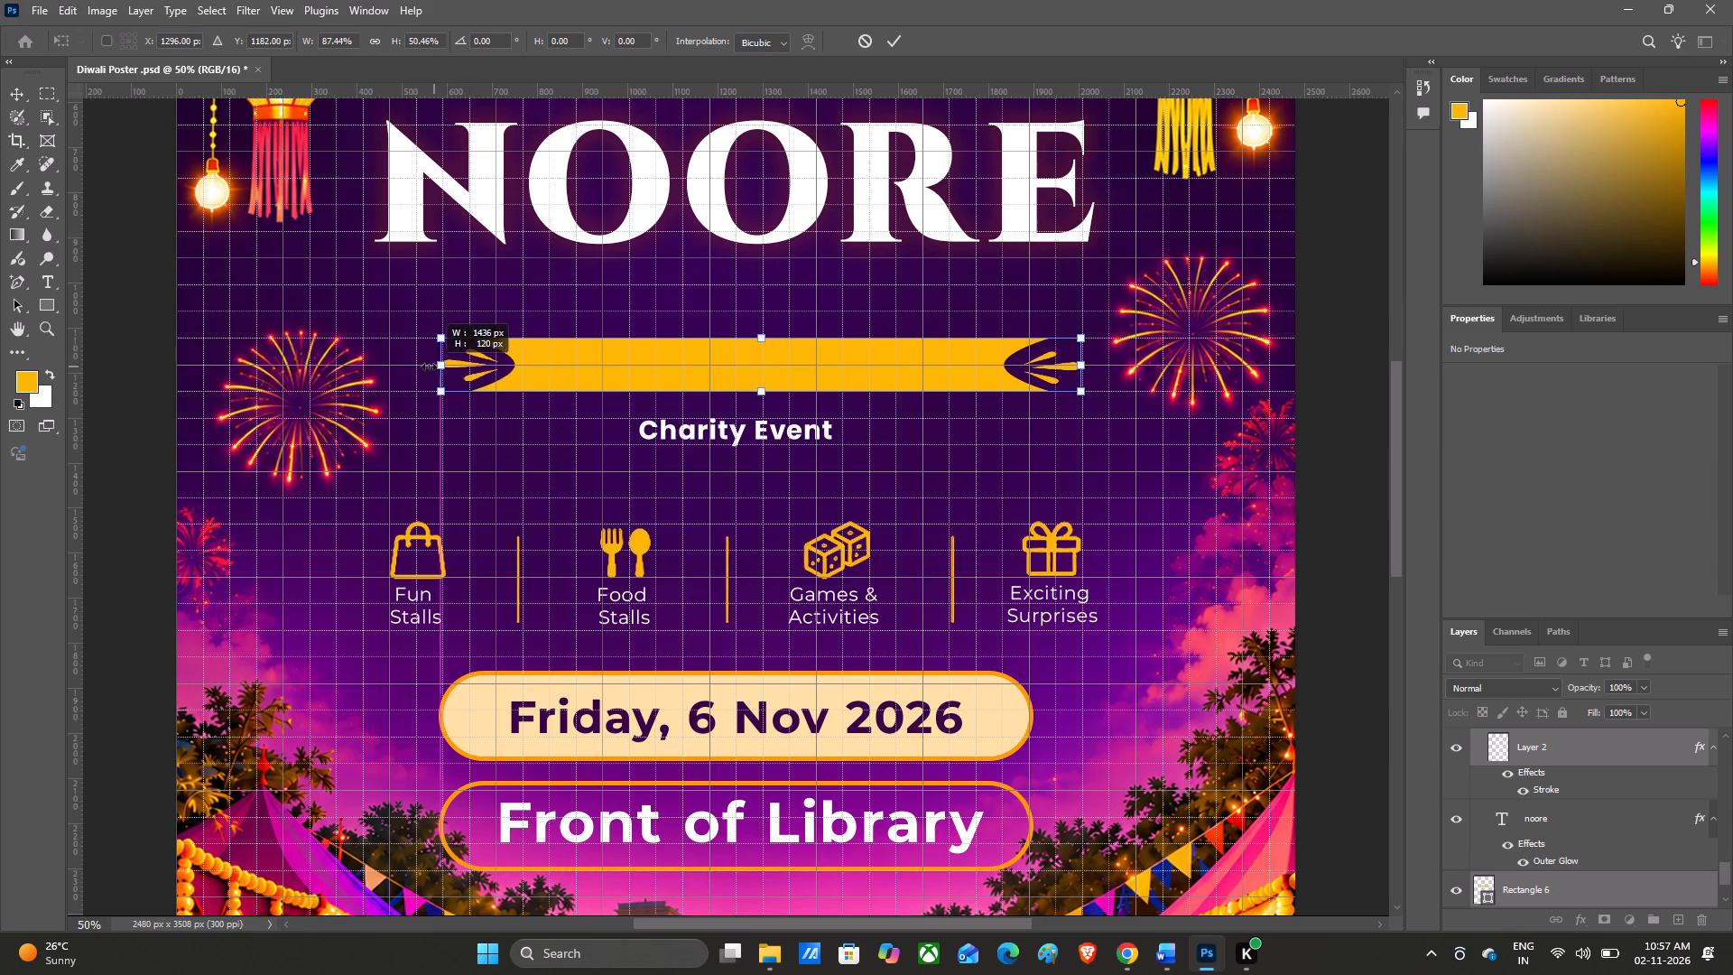
{"action": "left_click_drag", "start_coordinate": [429, 367], "coordinate": [374, 361], "text": "shift"}
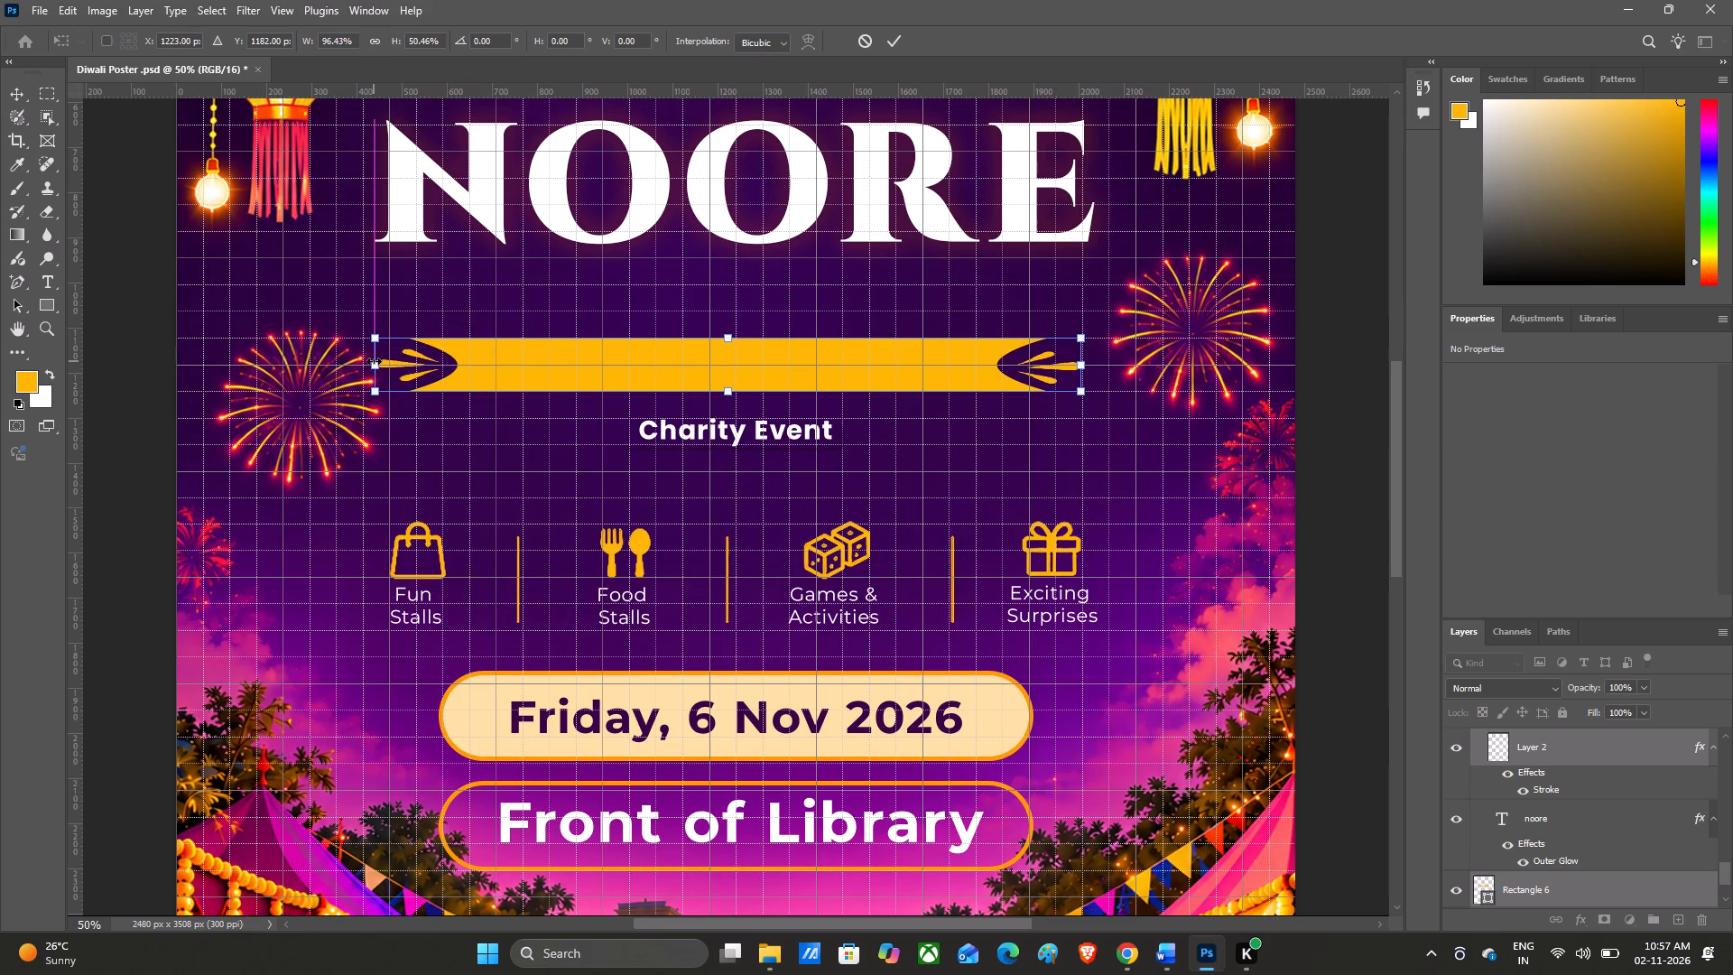
Apply the resized ribbon and flourishes, placing them just beneath the NOORE title and roughly centred under it.
{"action": "left_click_drag", "start_coordinate": [743, 371], "coordinate": [744, 330]}
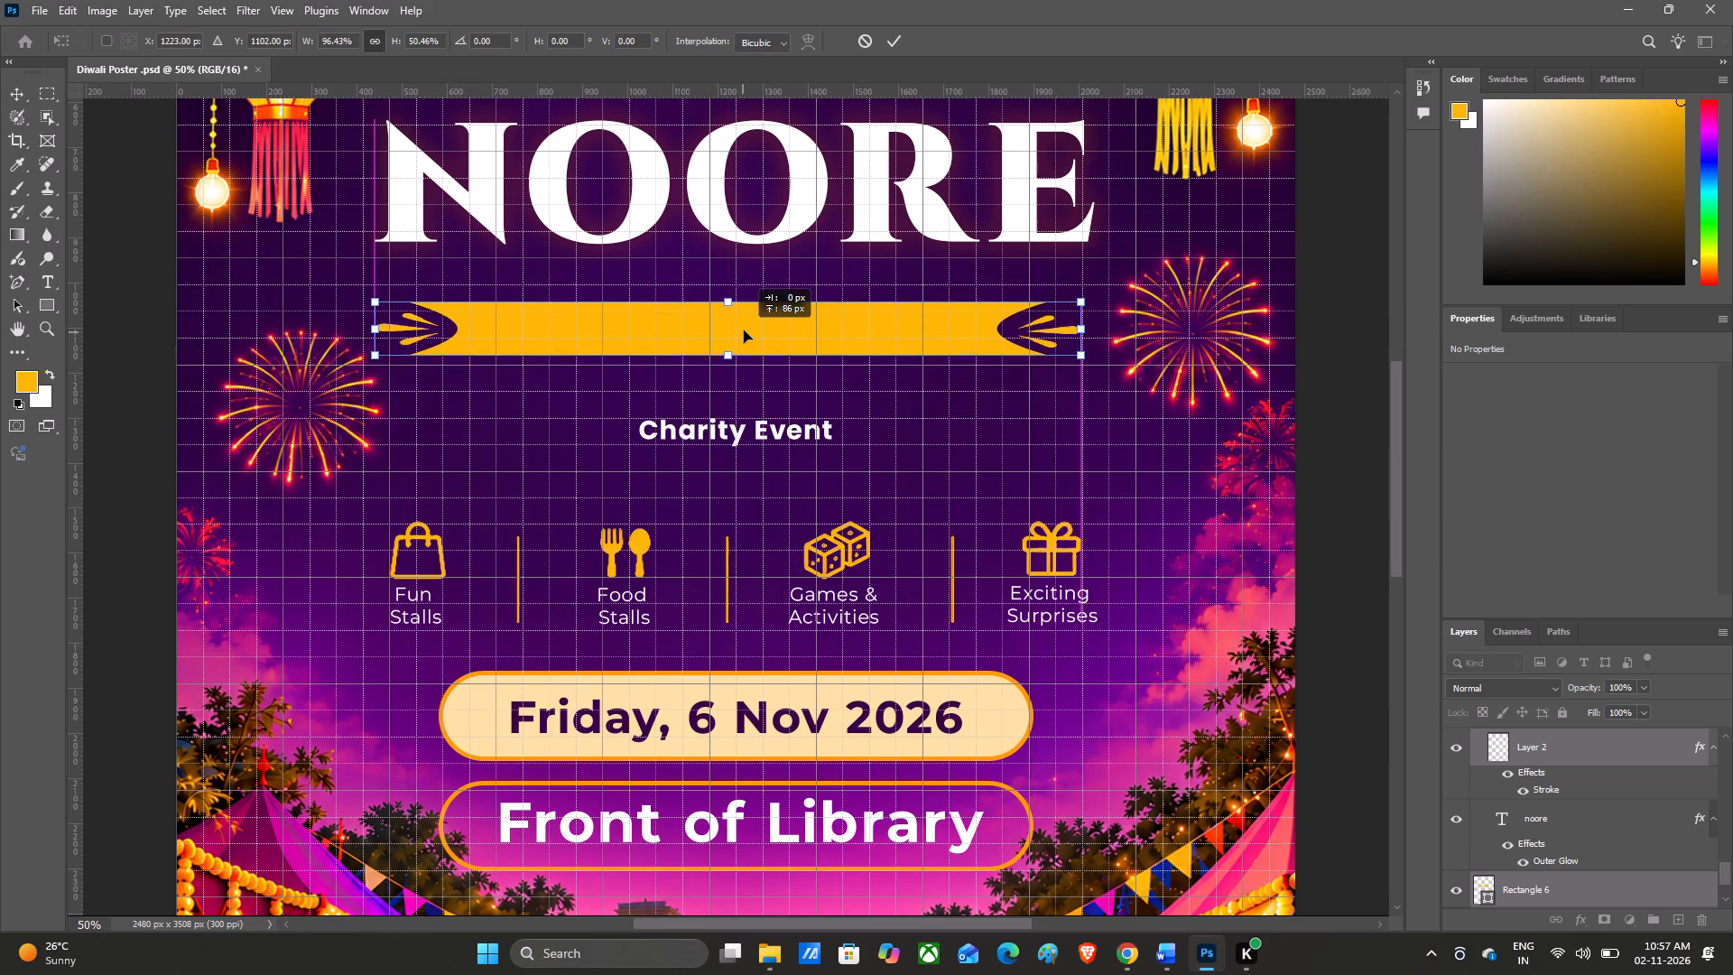
{"action": "left_click_drag", "start_coordinate": [744, 330], "coordinate": [738, 331]}
{"action": "double_click", "coordinate": [738, 331]}
{"action": "left_click_drag", "start_coordinate": [738, 331], "coordinate": [754, 332]}
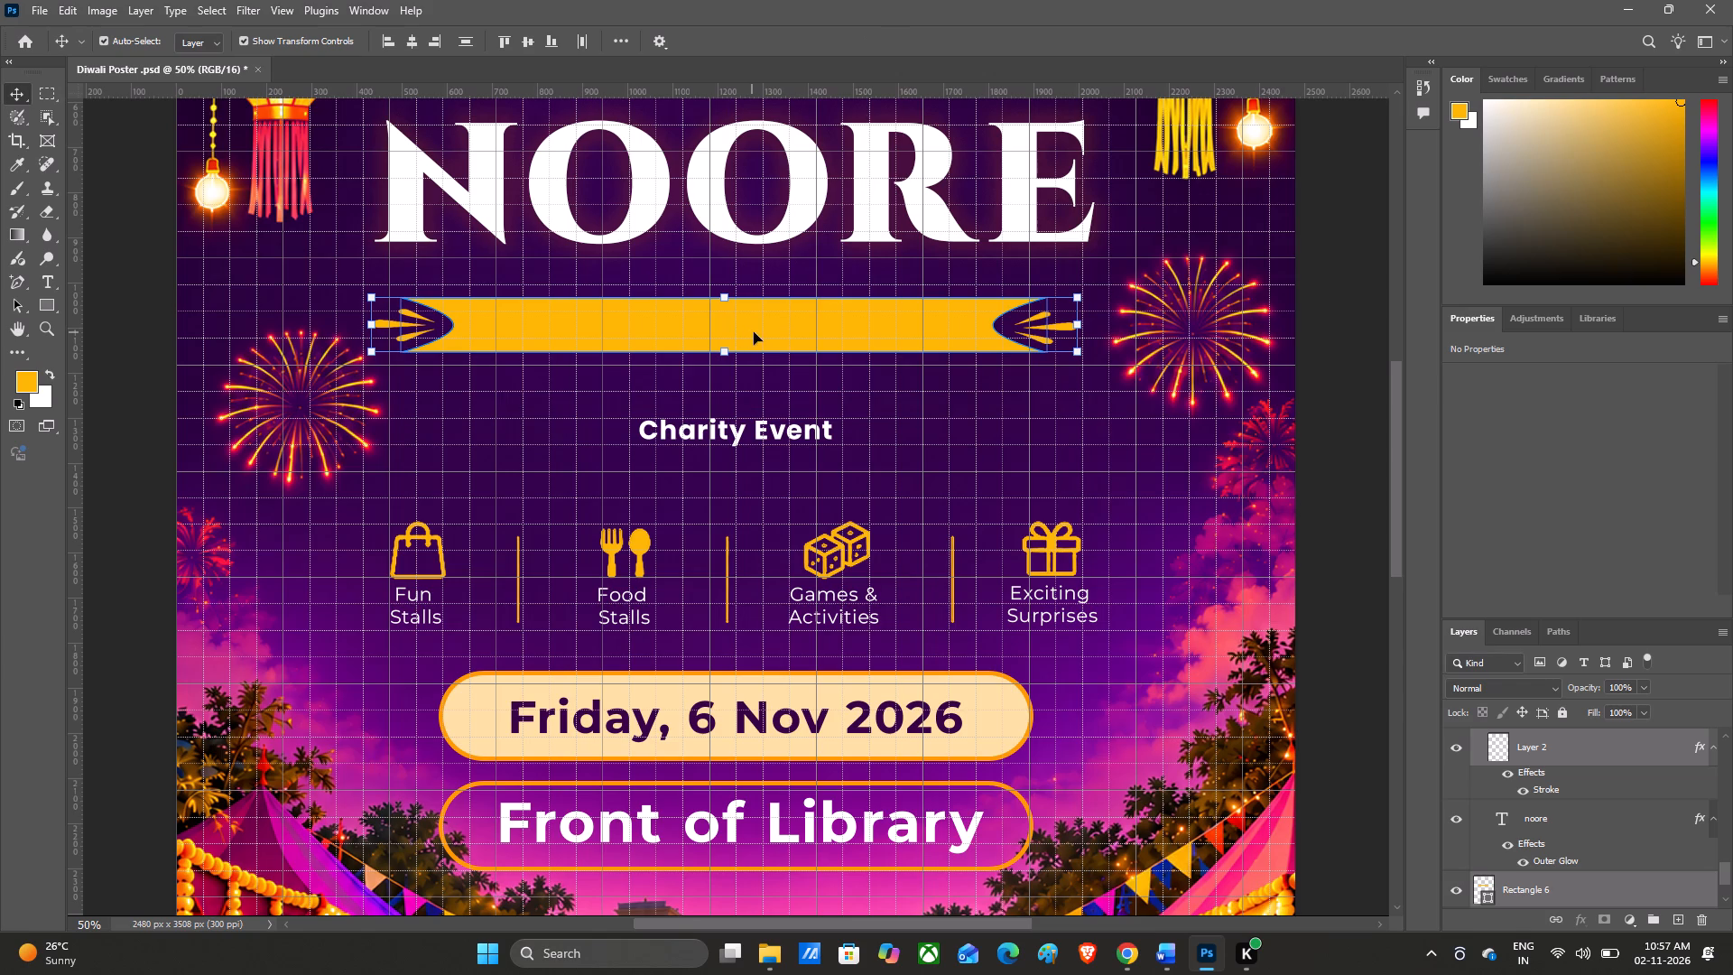
{"action": "left_click_drag", "start_coordinate": [754, 332], "coordinate": [758, 332]}
{"action": "left_click", "coordinate": [758, 332]}
{"action": "left_click_drag", "start_coordinate": [790, 325], "coordinate": [810, 326]}
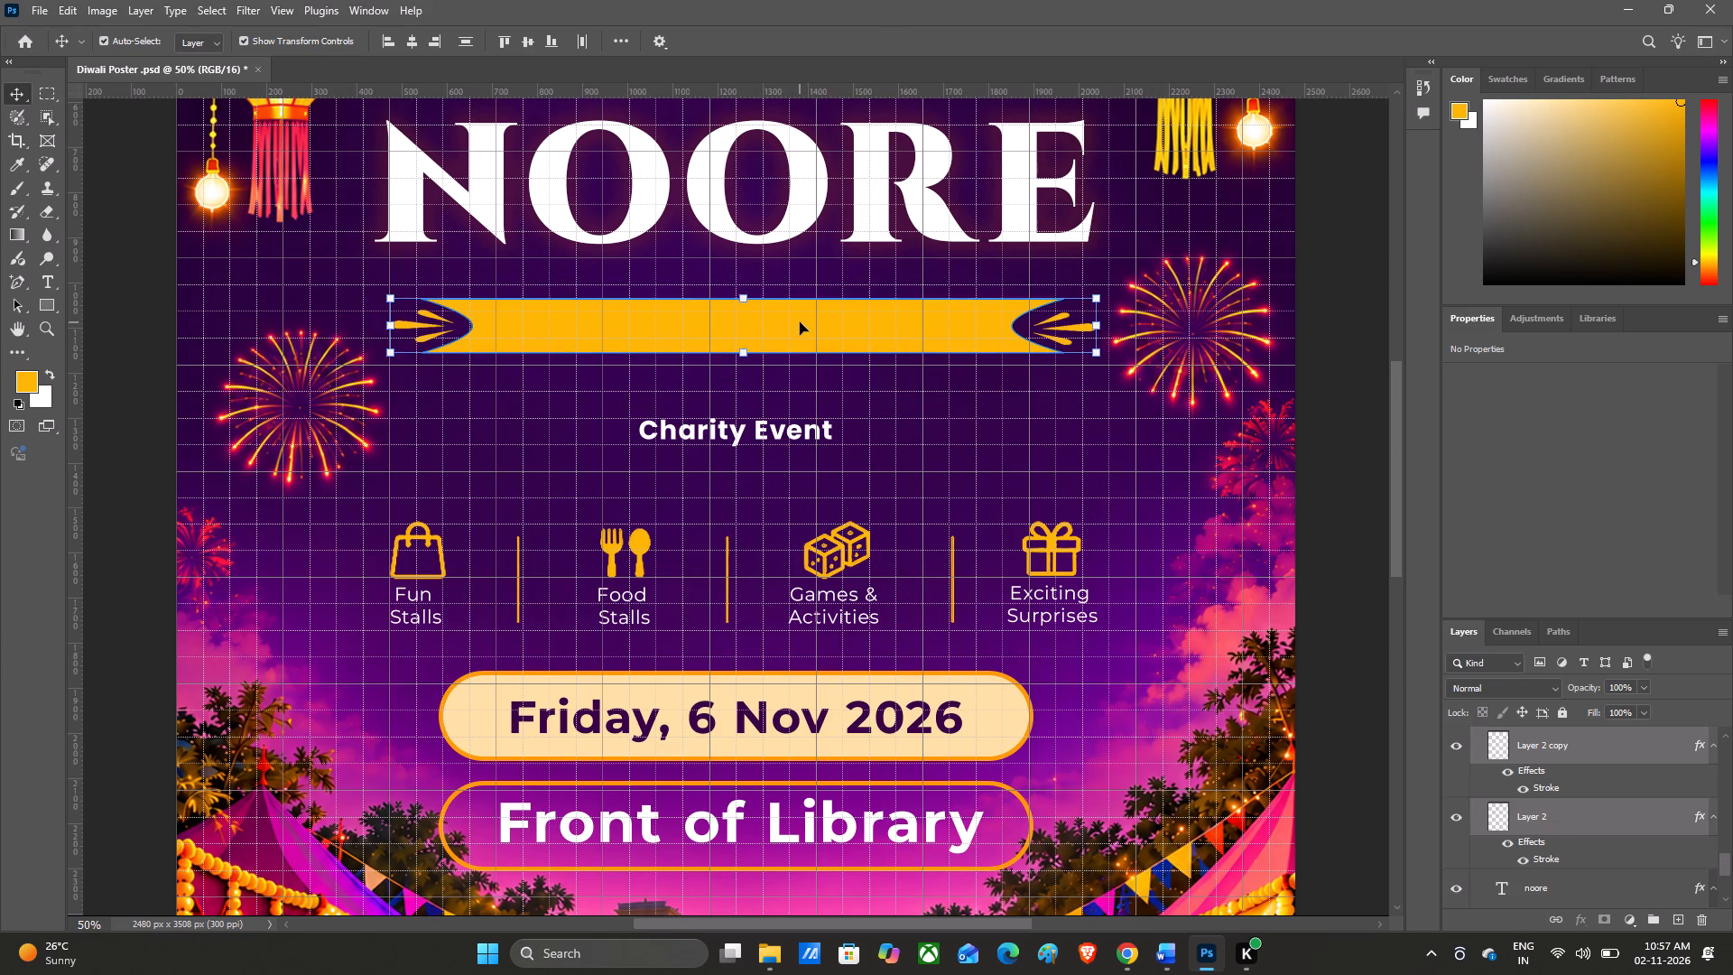
{"action": "left_click", "coordinate": [800, 322]}
{"action": "left_click", "coordinate": [768, 318]}
{"action": "left_click", "coordinate": [762, 317]}
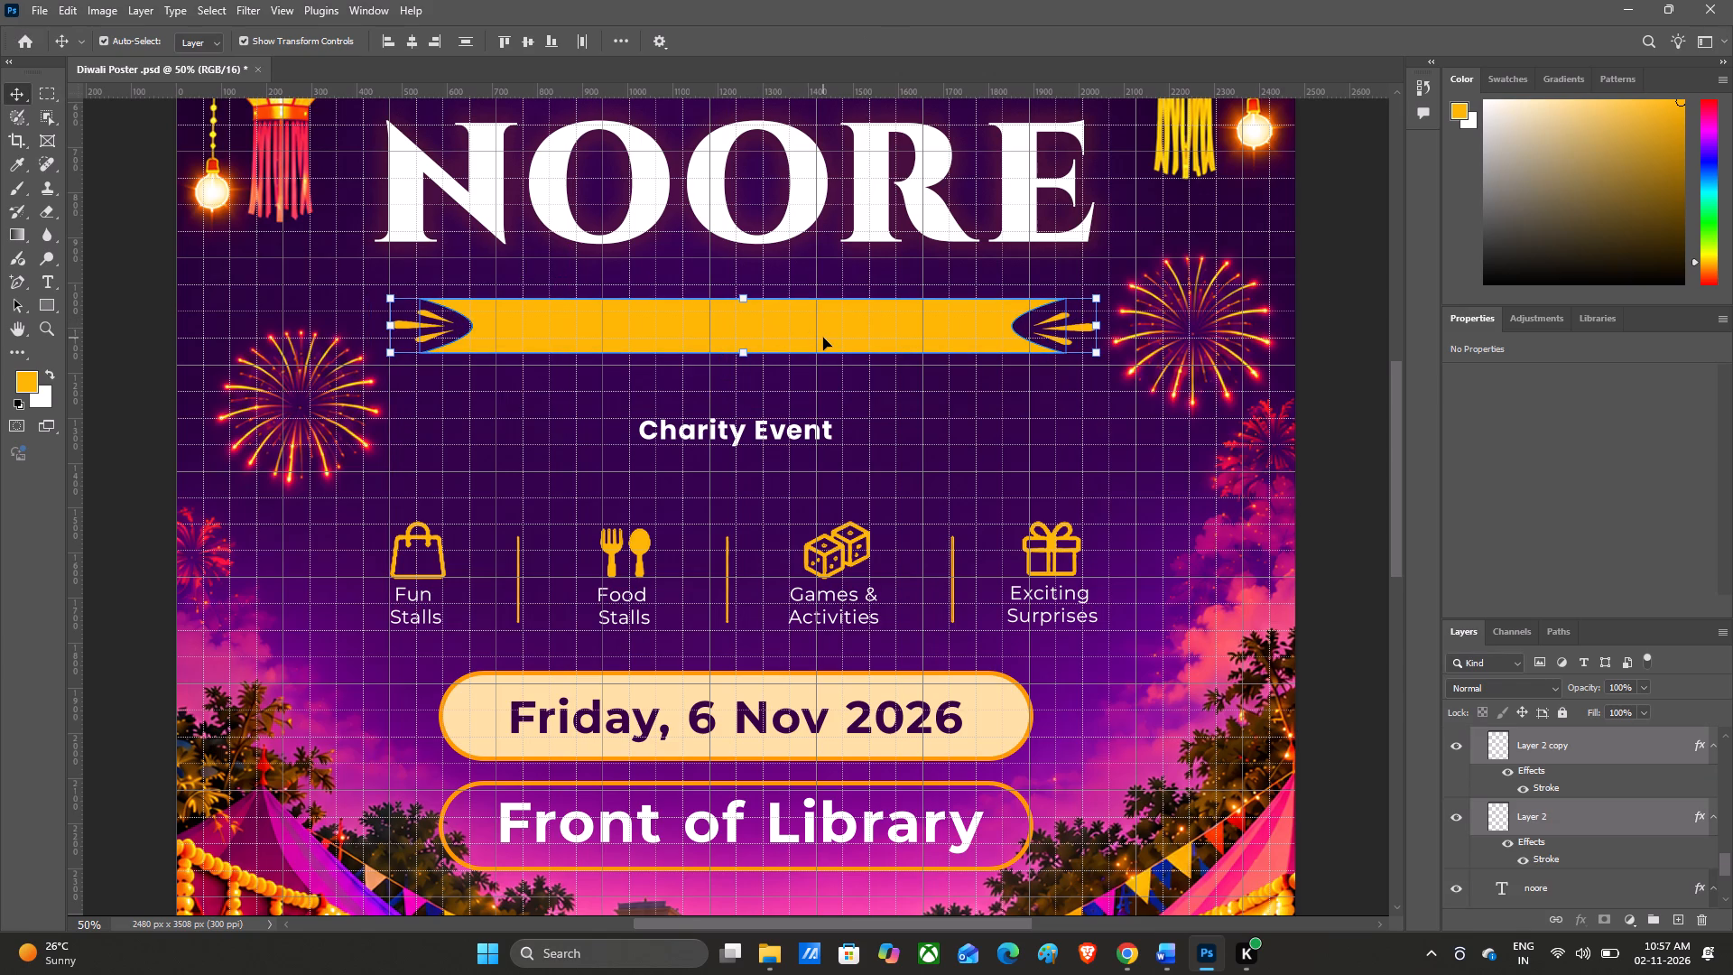
Unlock Layer 1, the poster's background artwork layer.
{"action": "scroll", "coordinate": [1372, 430], "scroll_direction": "up", "scroll_amount": 3}
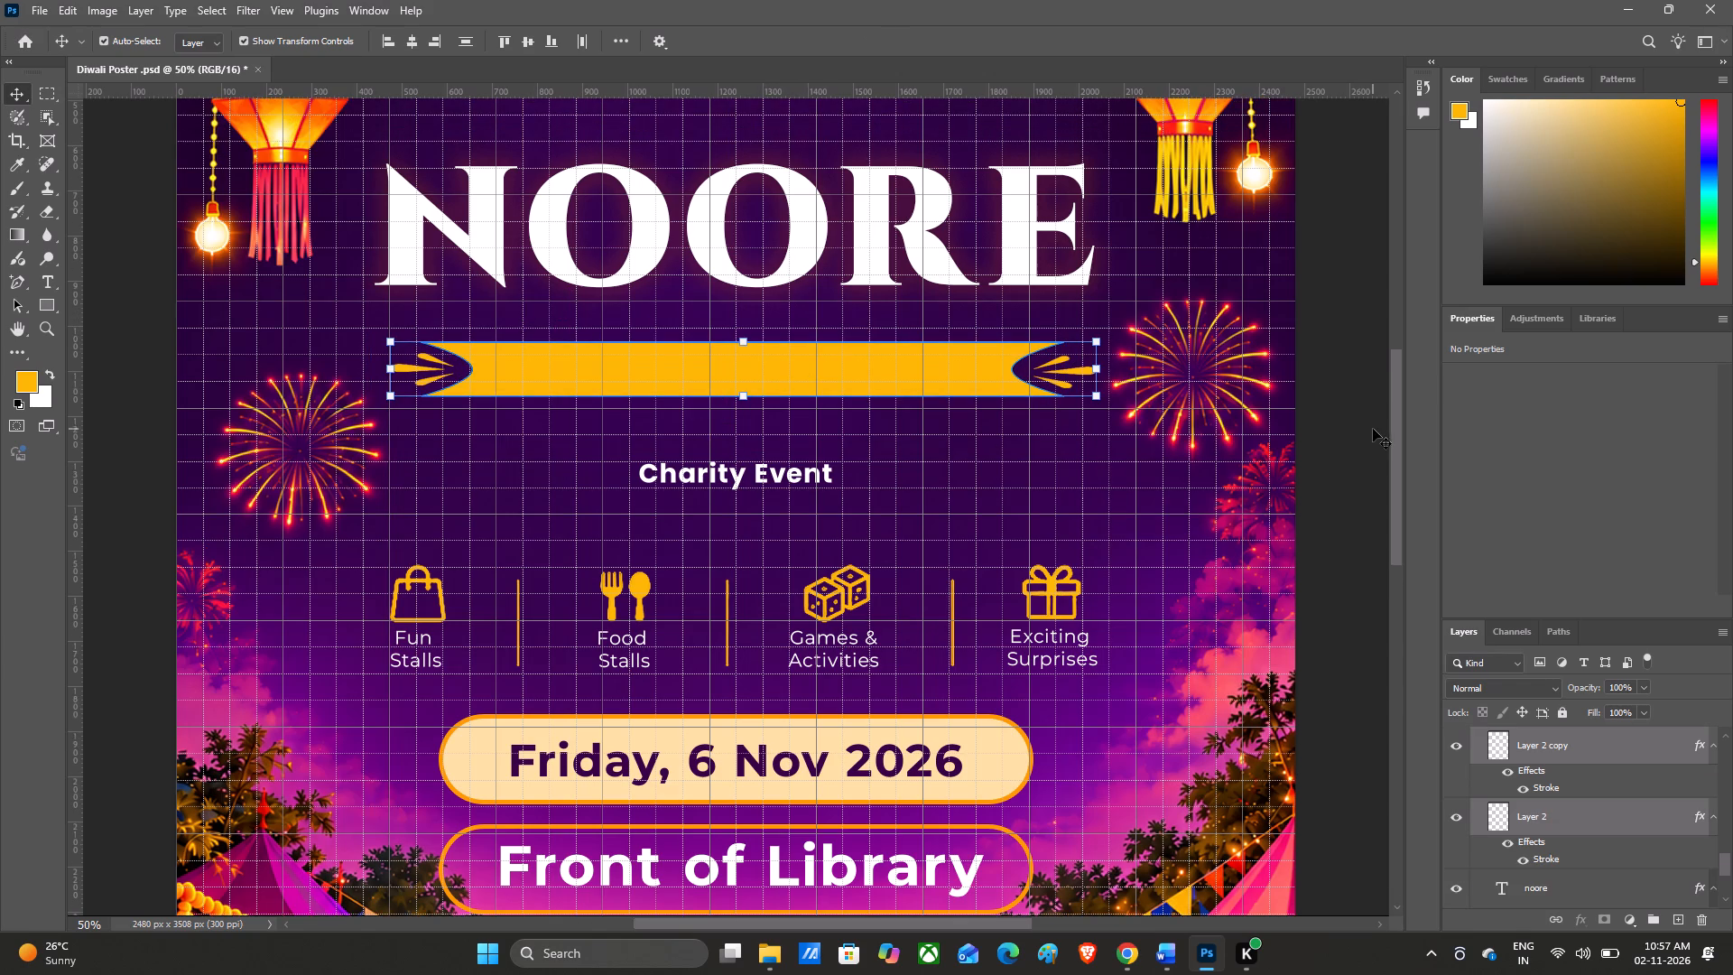
{"action": "scroll", "coordinate": [1338, 417], "scroll_direction": "up", "scroll_amount": 4}
{"action": "left_click_drag", "start_coordinate": [1725, 862], "coordinate": [1731, 883]}
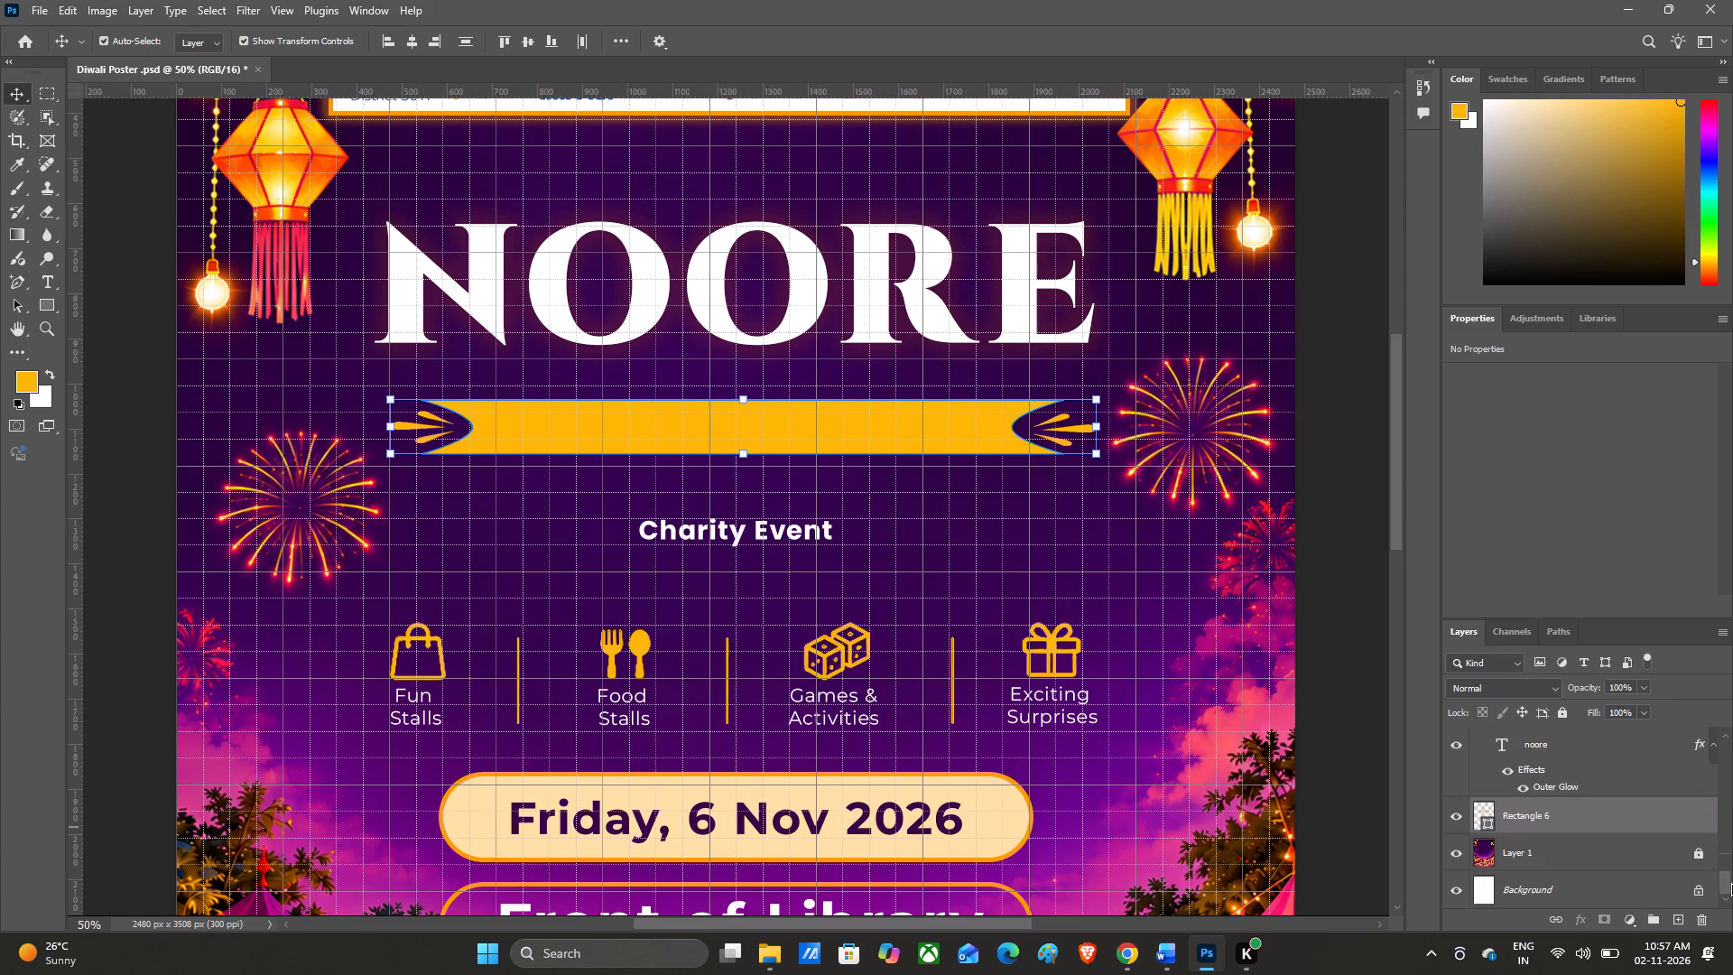
{"action": "left_click_drag", "start_coordinate": [1731, 883], "coordinate": [1732, 894]}
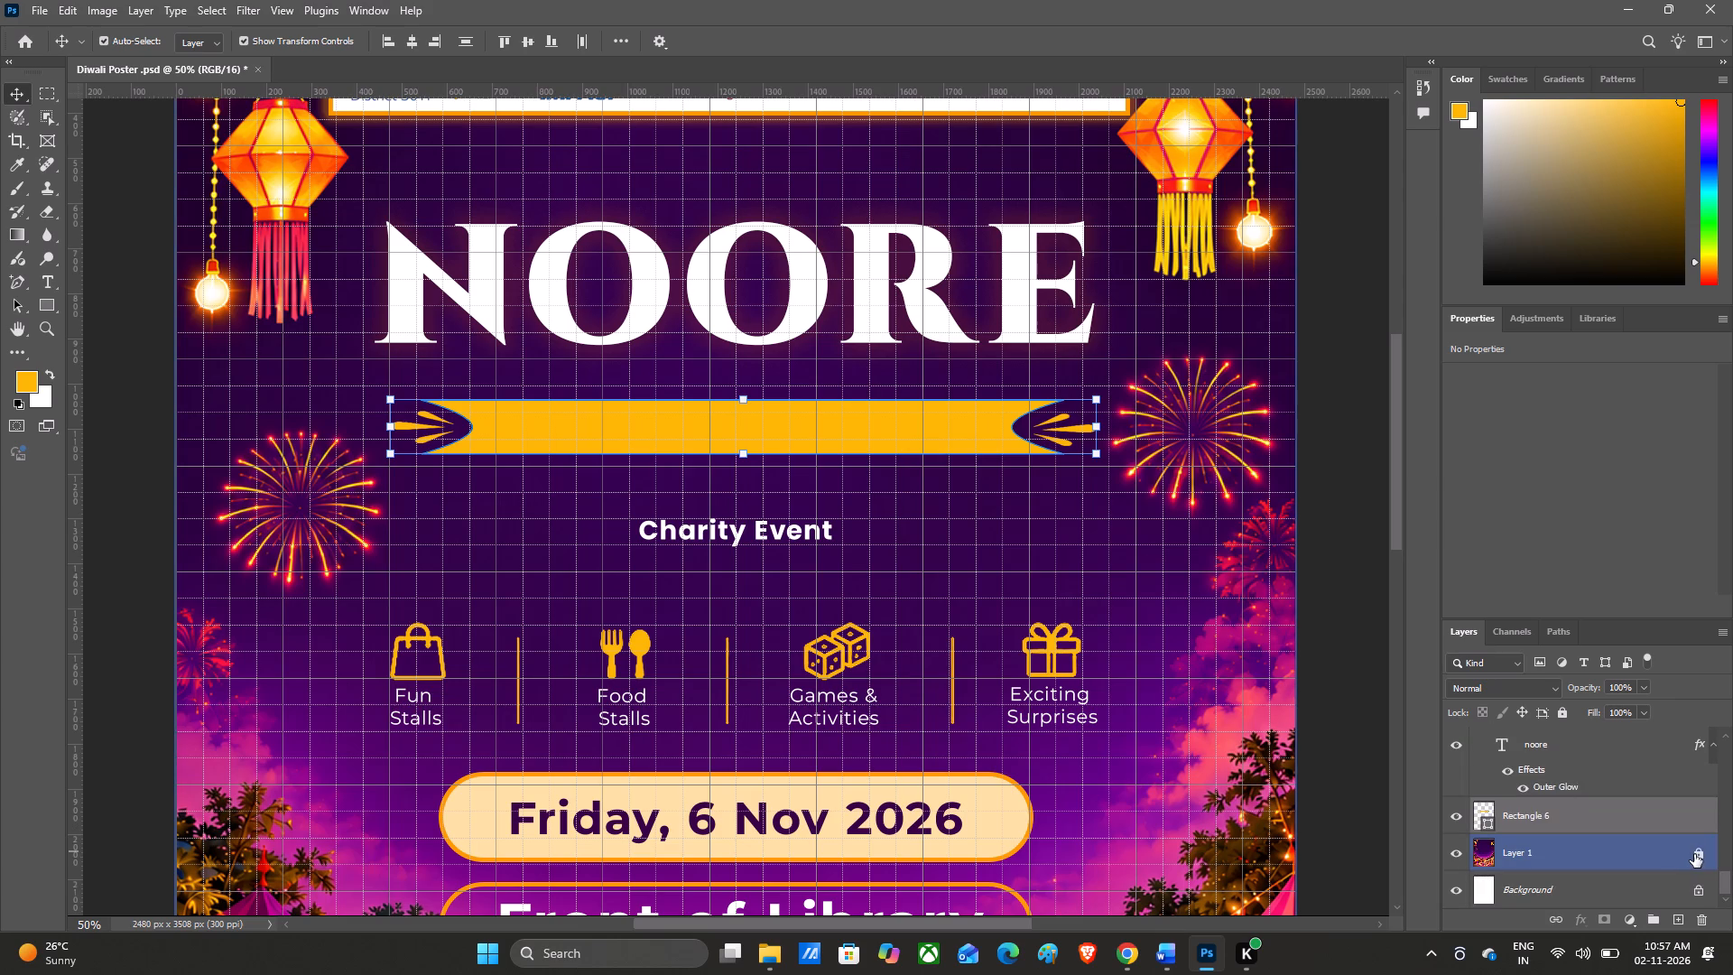
{"action": "left_click", "coordinate": [1697, 854]}
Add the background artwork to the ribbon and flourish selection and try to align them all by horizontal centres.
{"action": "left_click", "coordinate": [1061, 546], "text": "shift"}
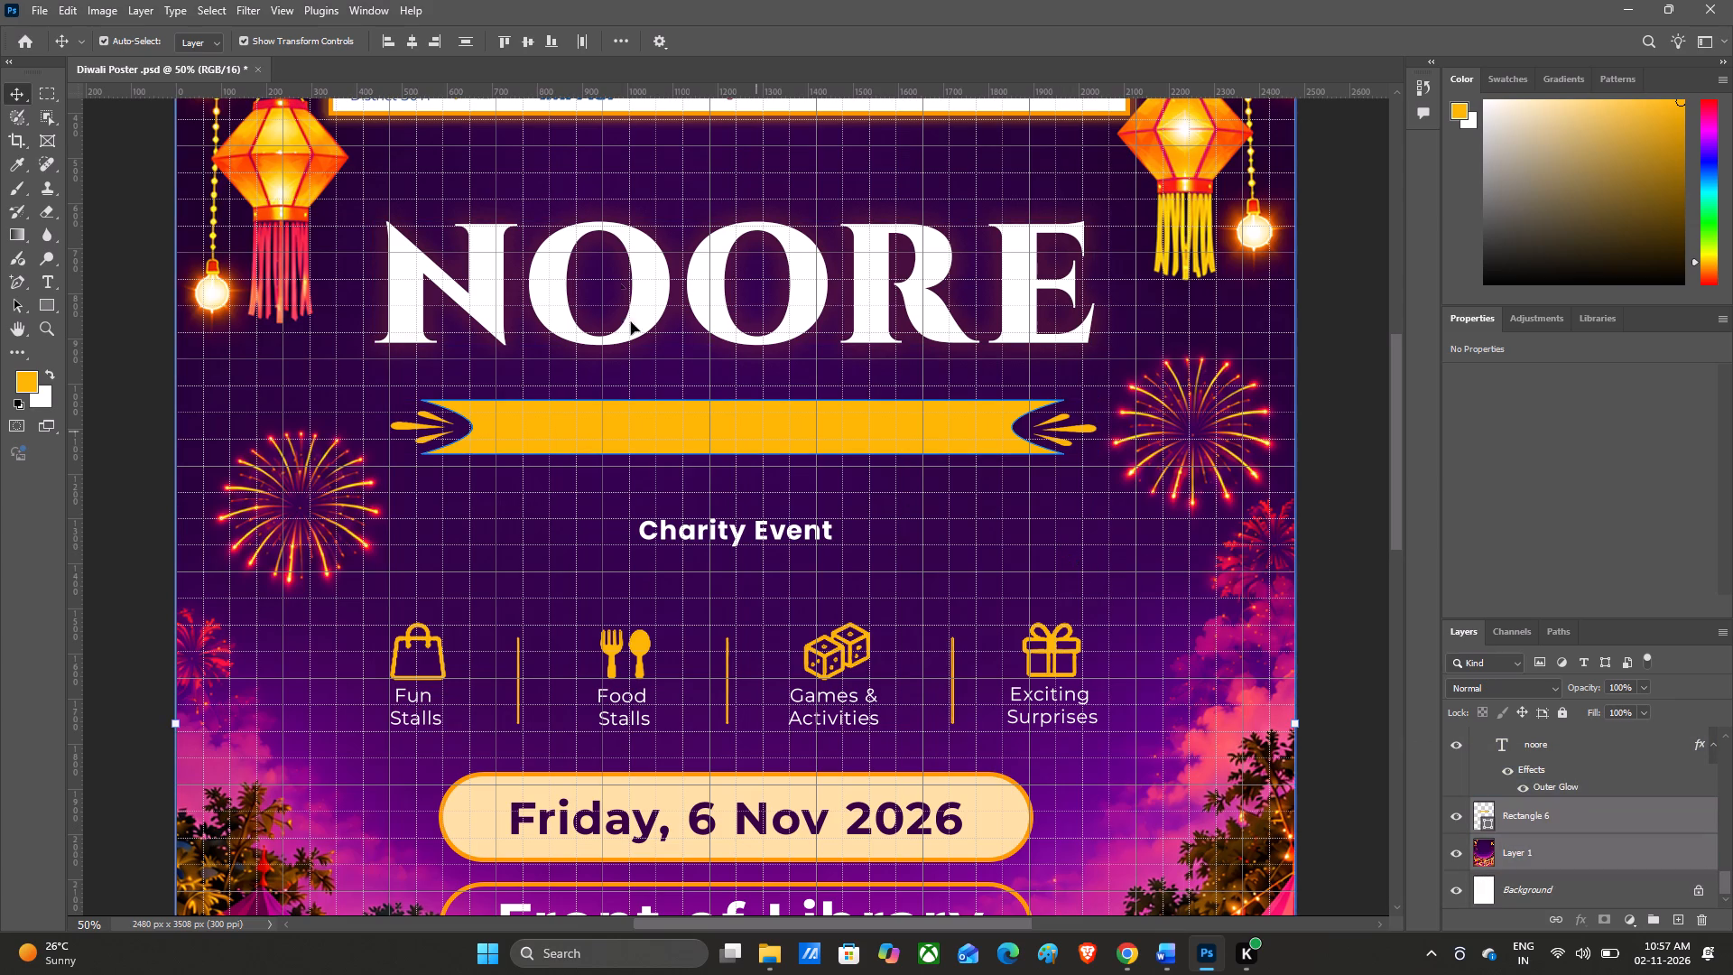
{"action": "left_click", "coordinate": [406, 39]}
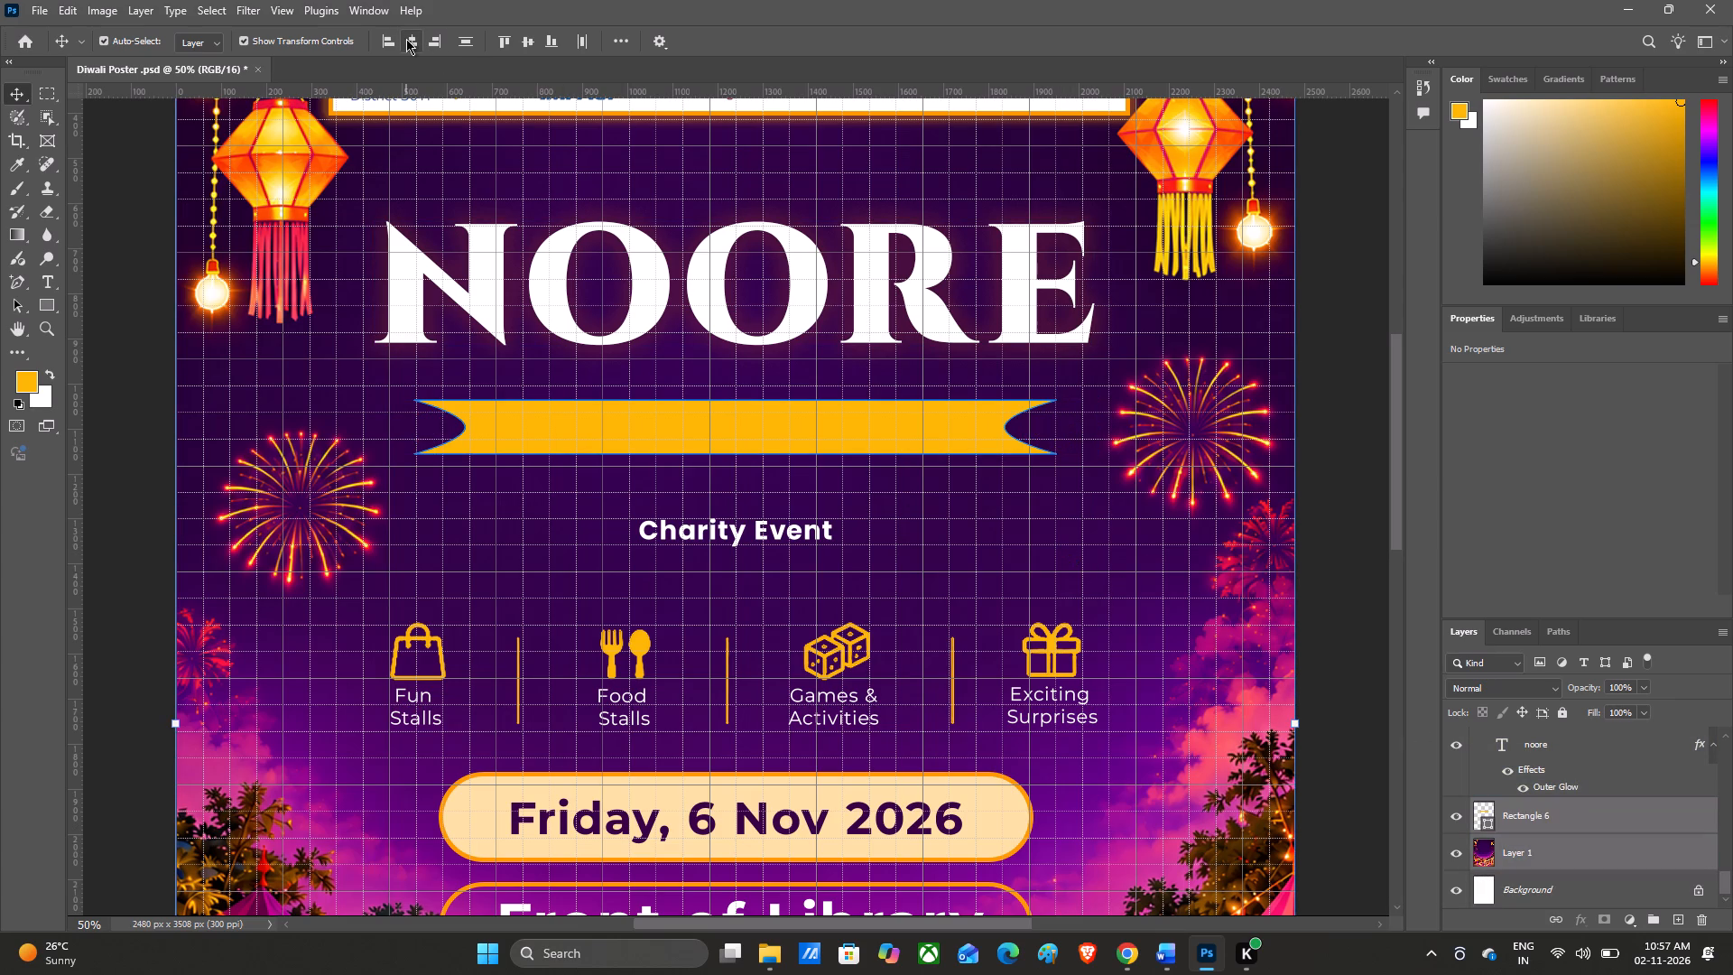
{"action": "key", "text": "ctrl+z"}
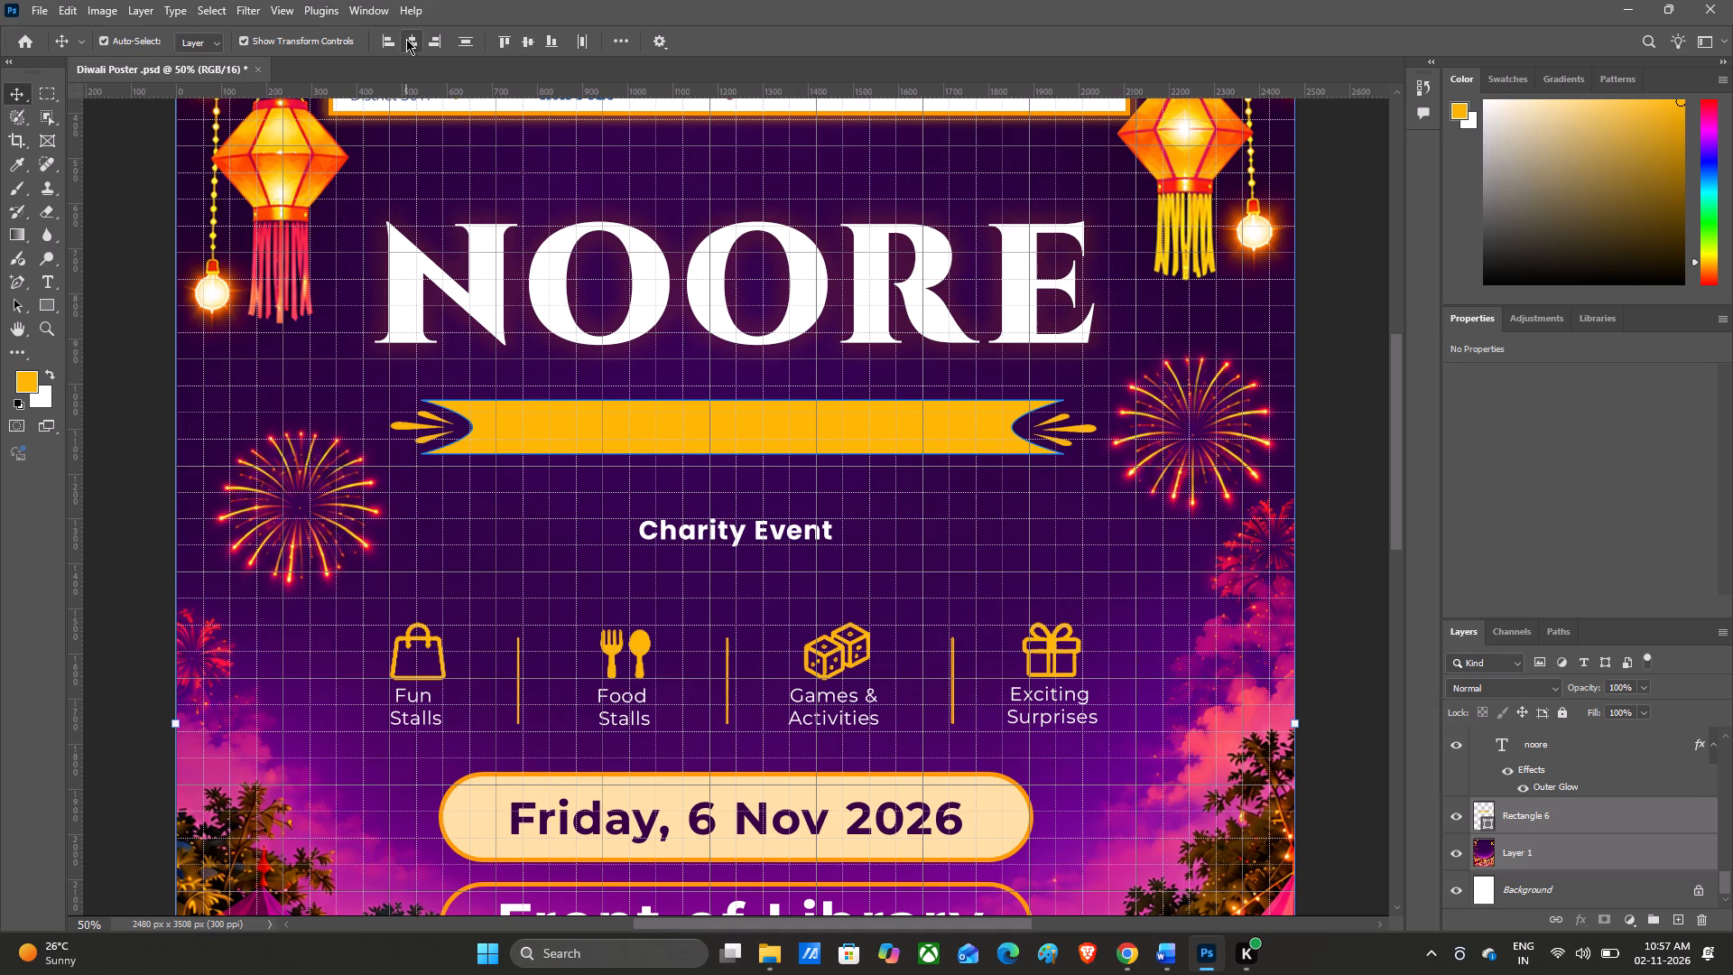
Select the amber ribbon on its own and move it slightly higher, centring it horizontally beneath the NOORE title.
{"action": "left_click", "coordinate": [1330, 348]}
{"action": "left_click", "coordinate": [795, 409]}
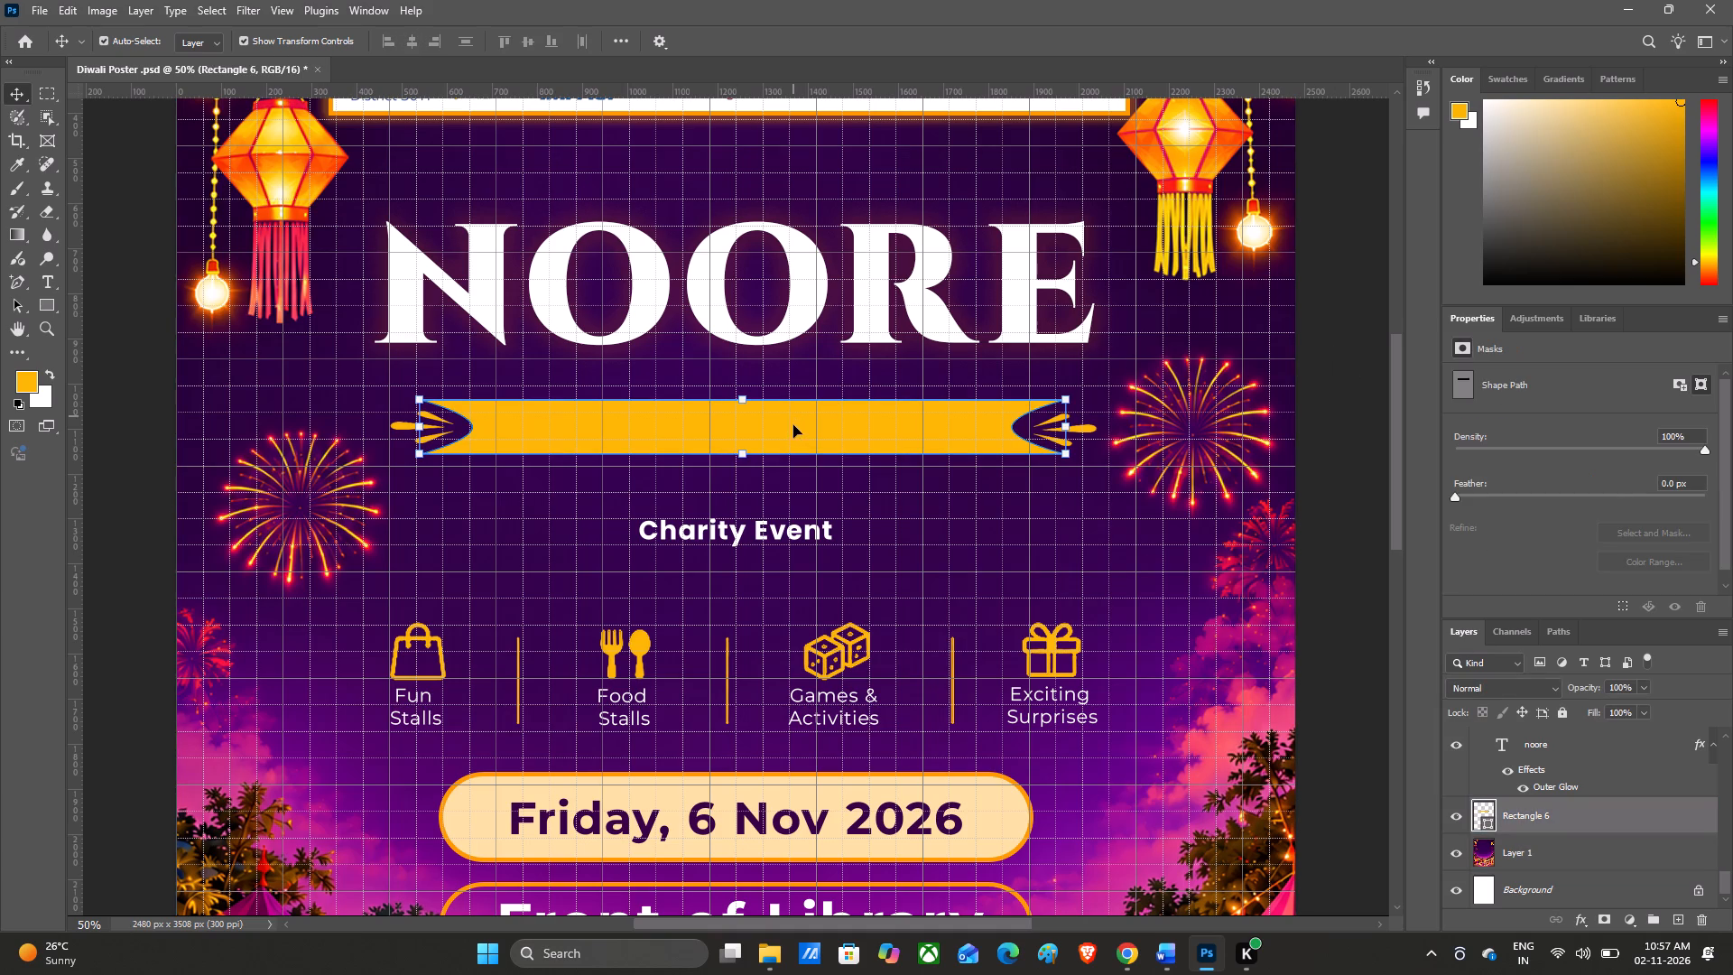
{"action": "left_click", "coordinate": [771, 438]}
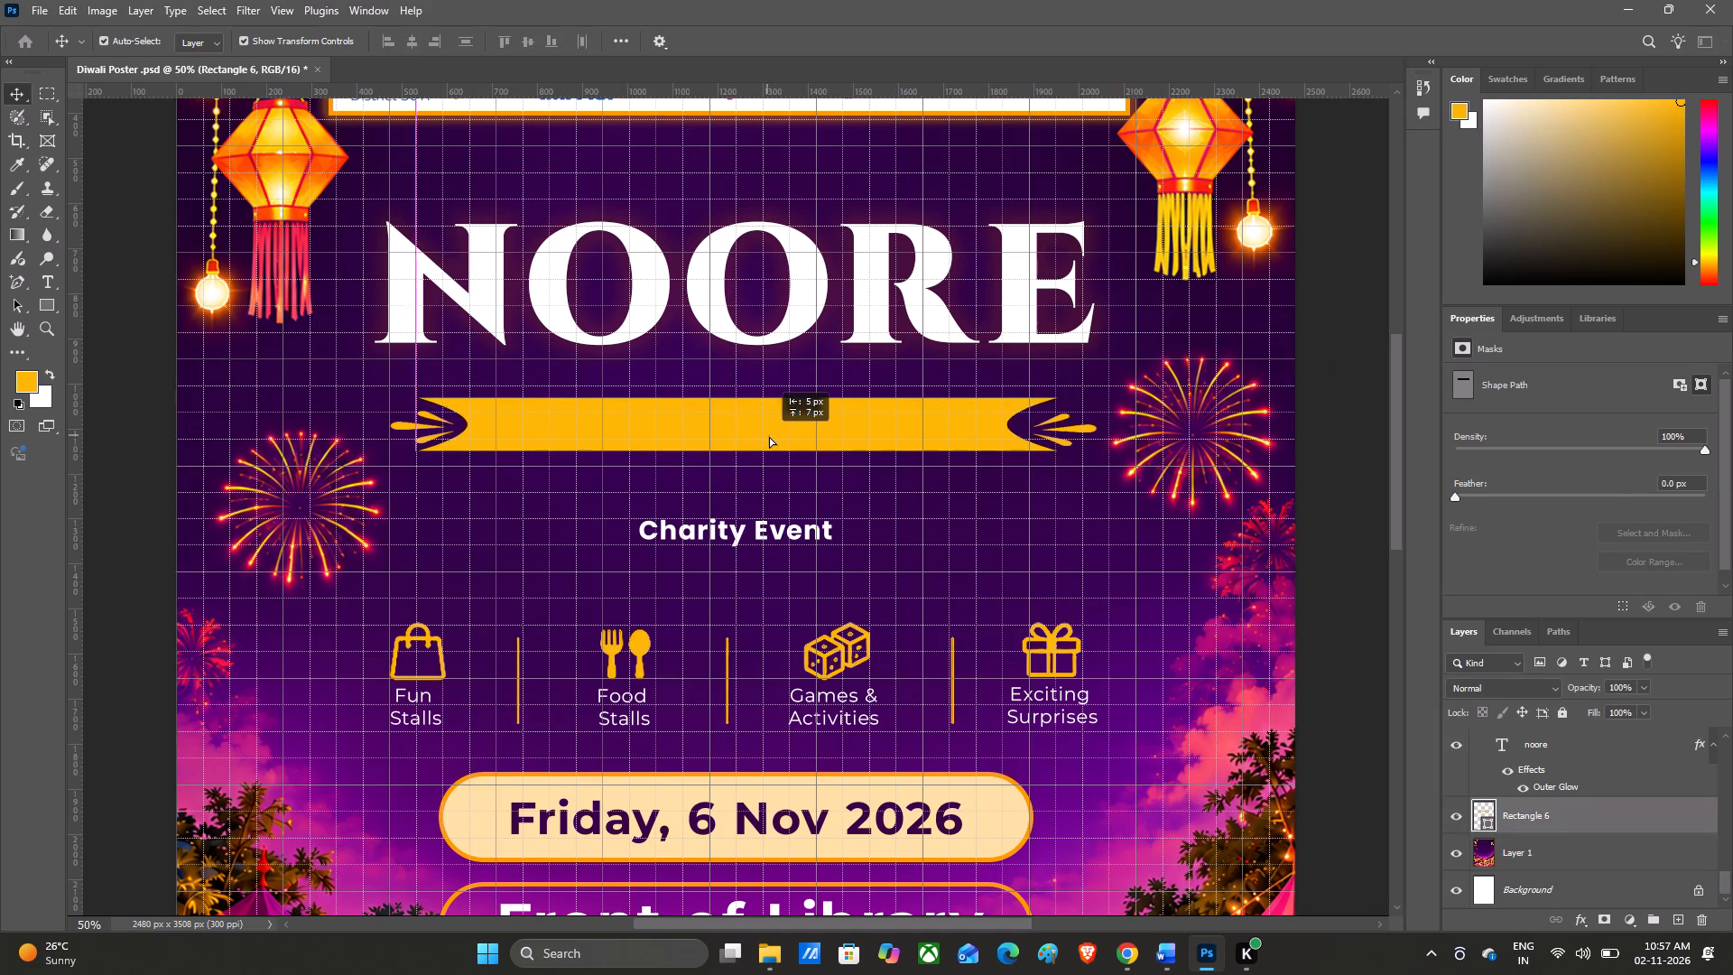
{"action": "left_click", "coordinate": [766, 436]}
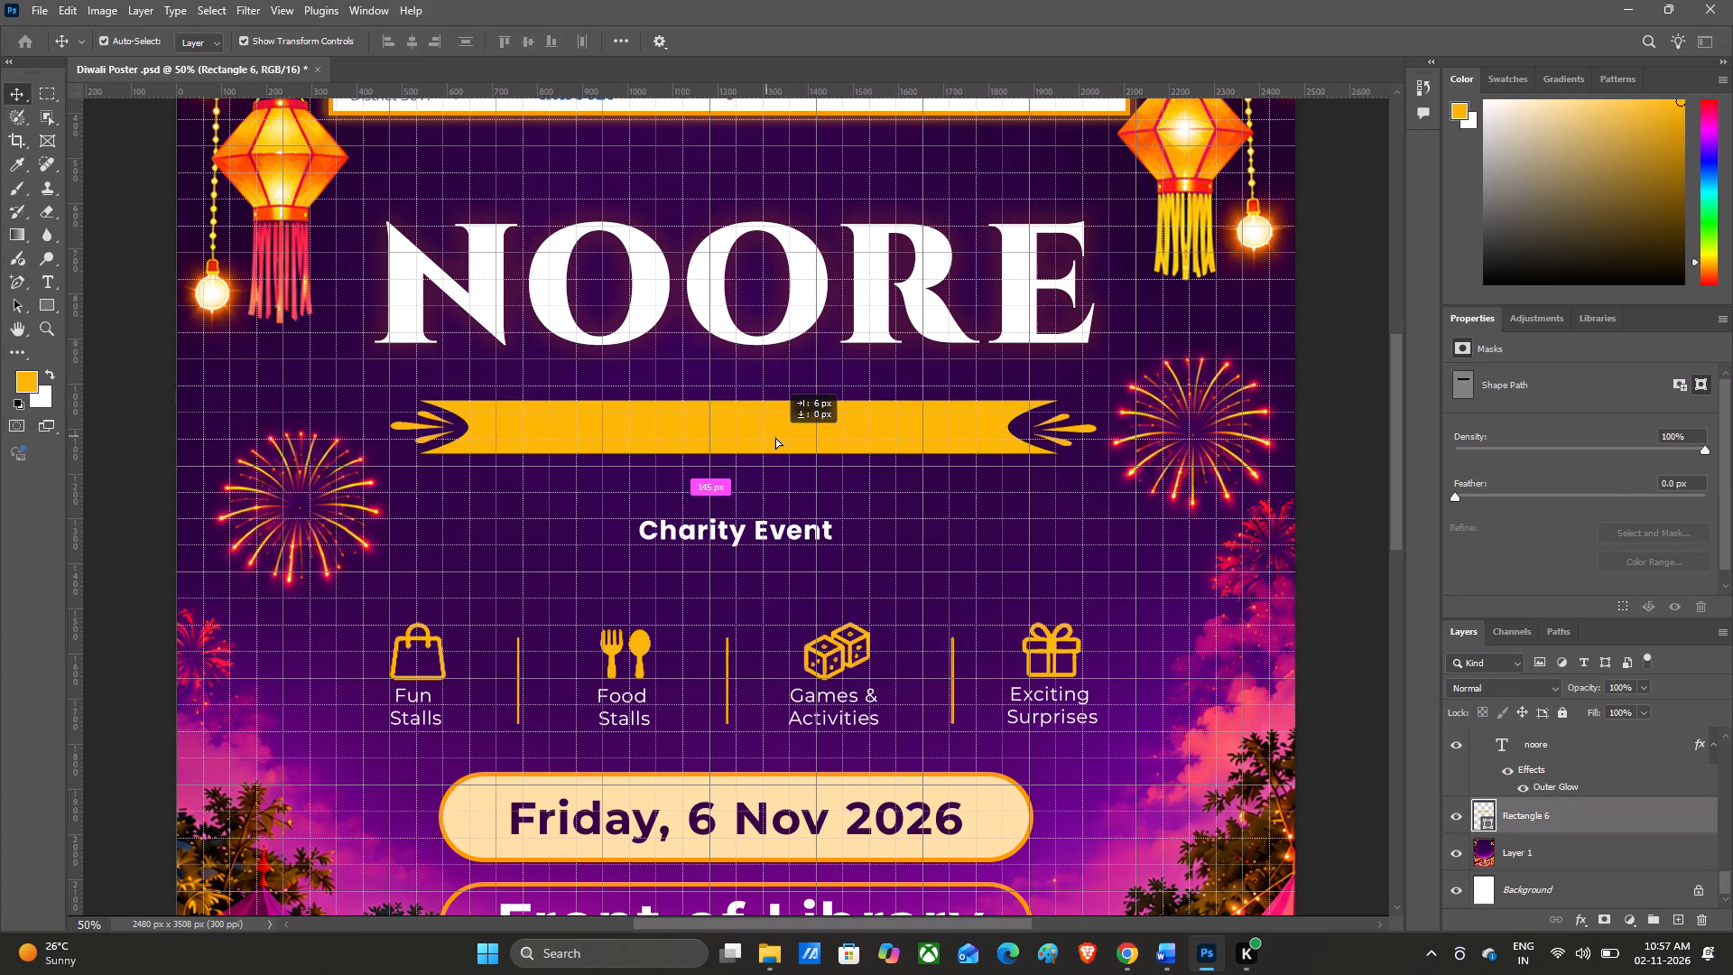
{"action": "left_click_drag", "start_coordinate": [773, 436], "coordinate": [760, 432]}
{"action": "triple_click", "coordinate": [760, 432]}
{"action": "triple_click", "coordinate": [763, 432]}
{"action": "triple_click", "coordinate": [769, 432]}
{"action": "triple_click", "coordinate": [776, 432]}
{"action": "triple_click", "coordinate": [779, 430]}
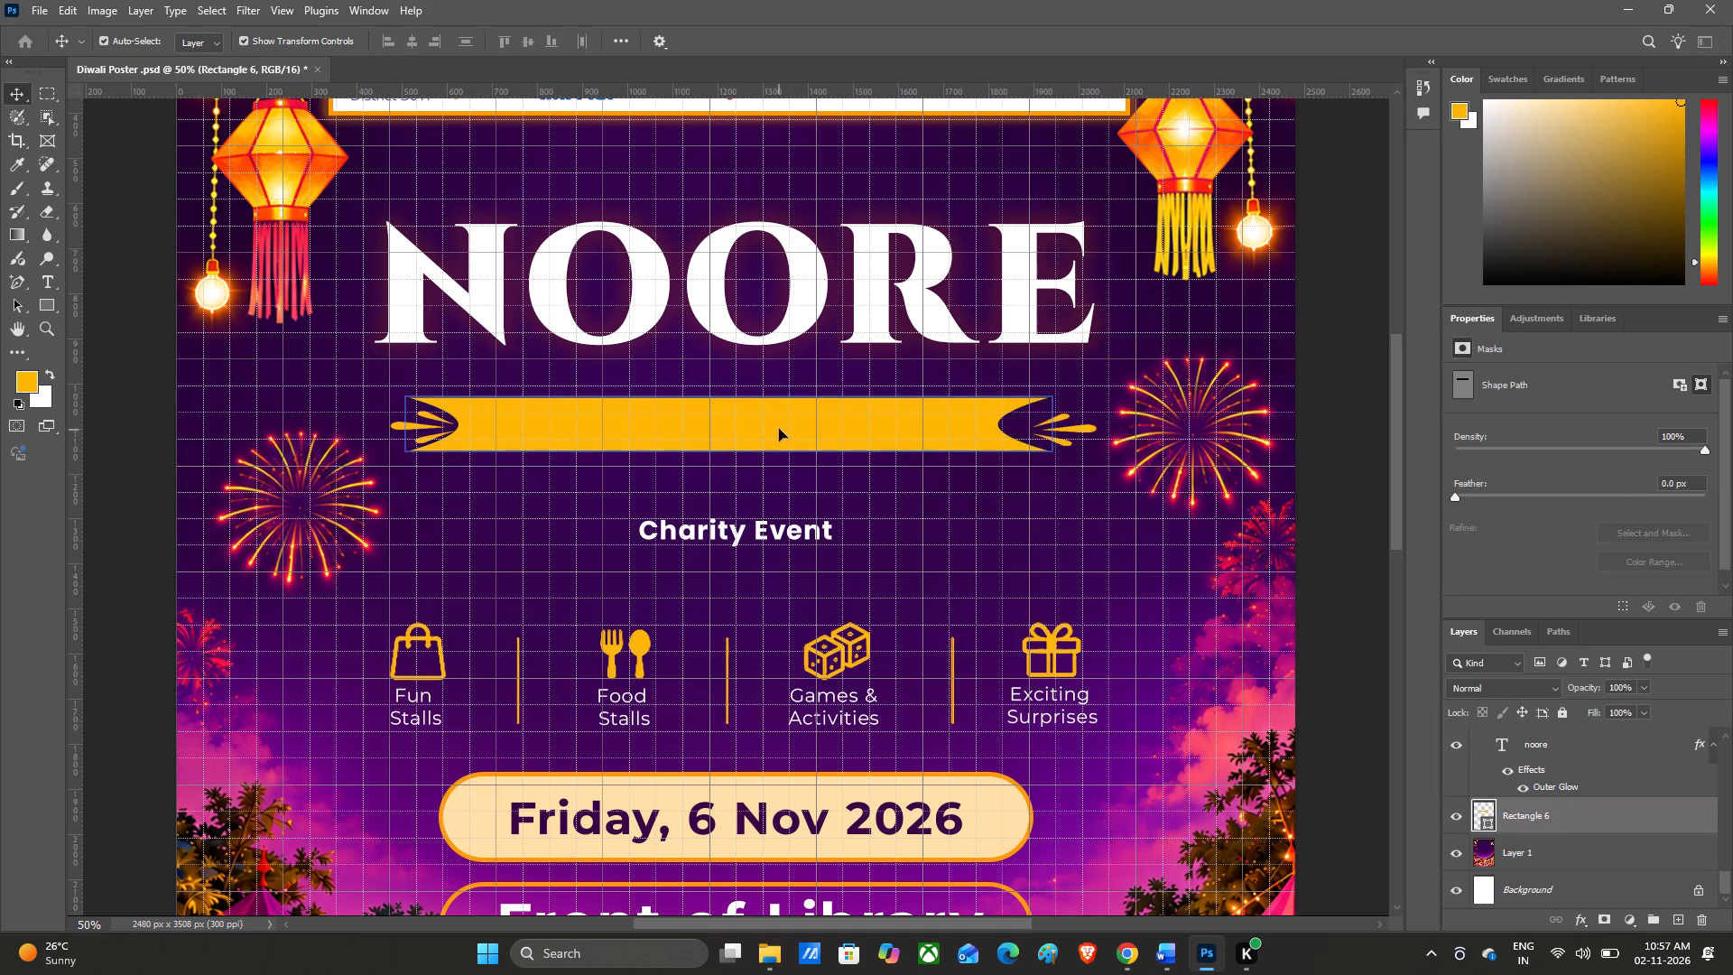
{"action": "triple_click", "coordinate": [782, 424]}
{"action": "left_click", "coordinate": [782, 421]}
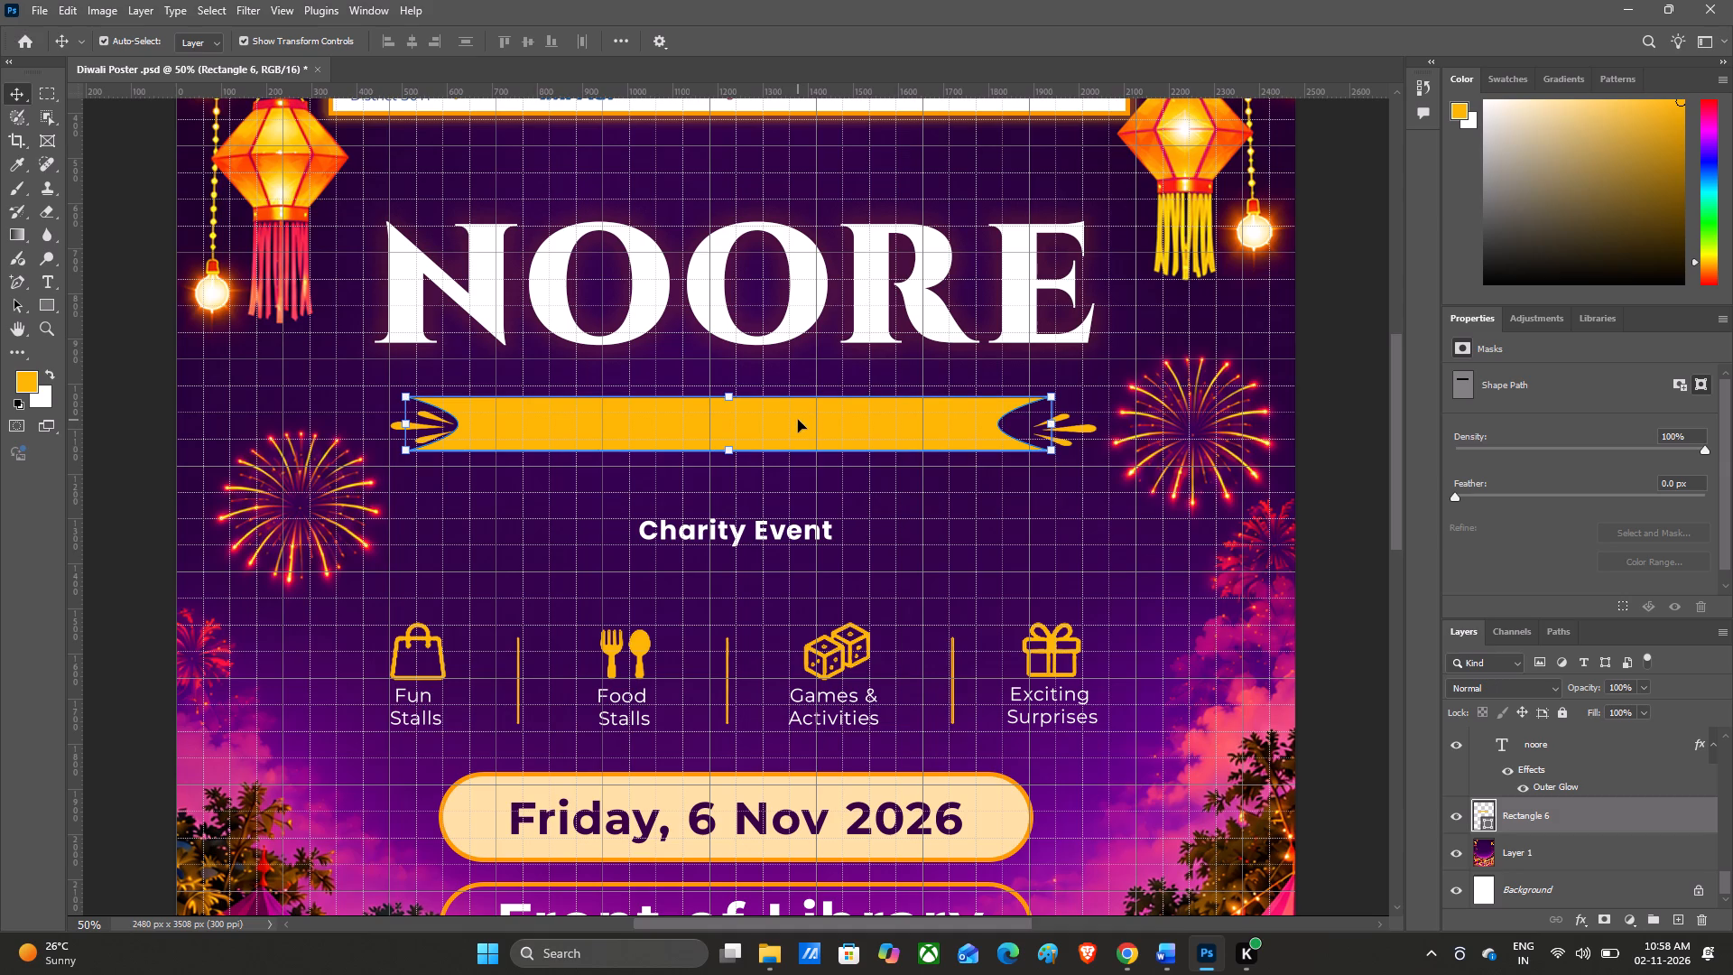
{"action": "left_click_drag", "start_coordinate": [822, 413], "coordinate": [831, 388]}
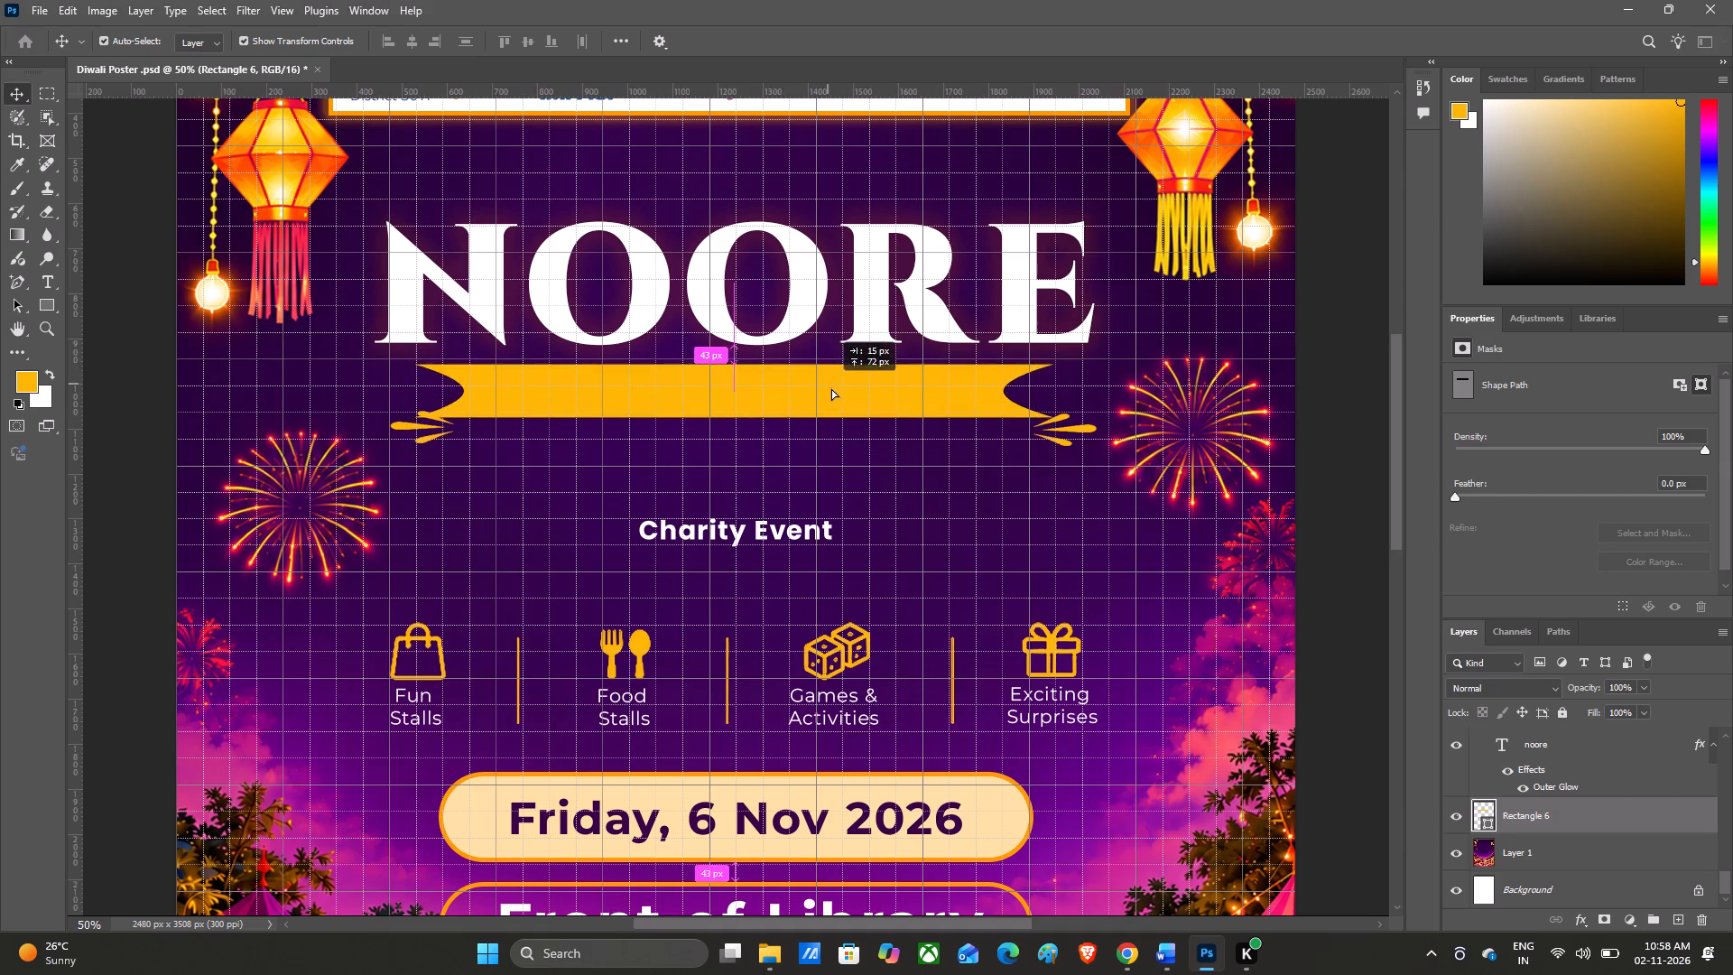
{"action": "left_click_drag", "start_coordinate": [831, 388], "coordinate": [835, 404]}
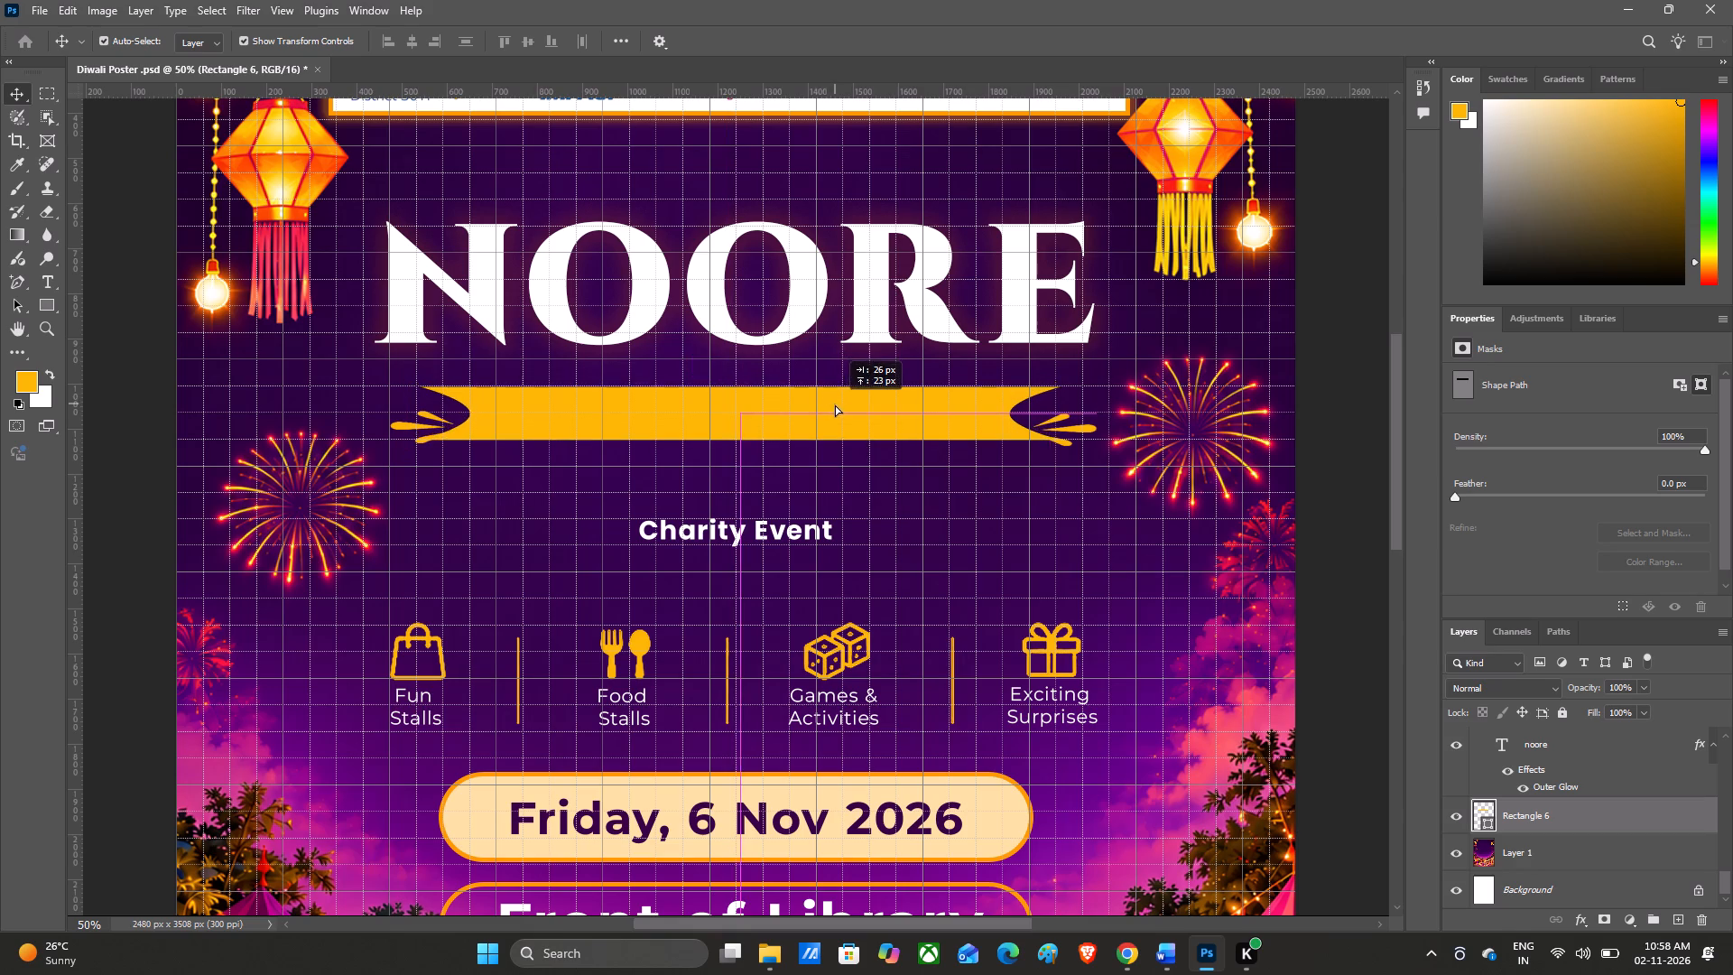
{"action": "left_click_drag", "start_coordinate": [835, 404], "coordinate": [829, 402]}
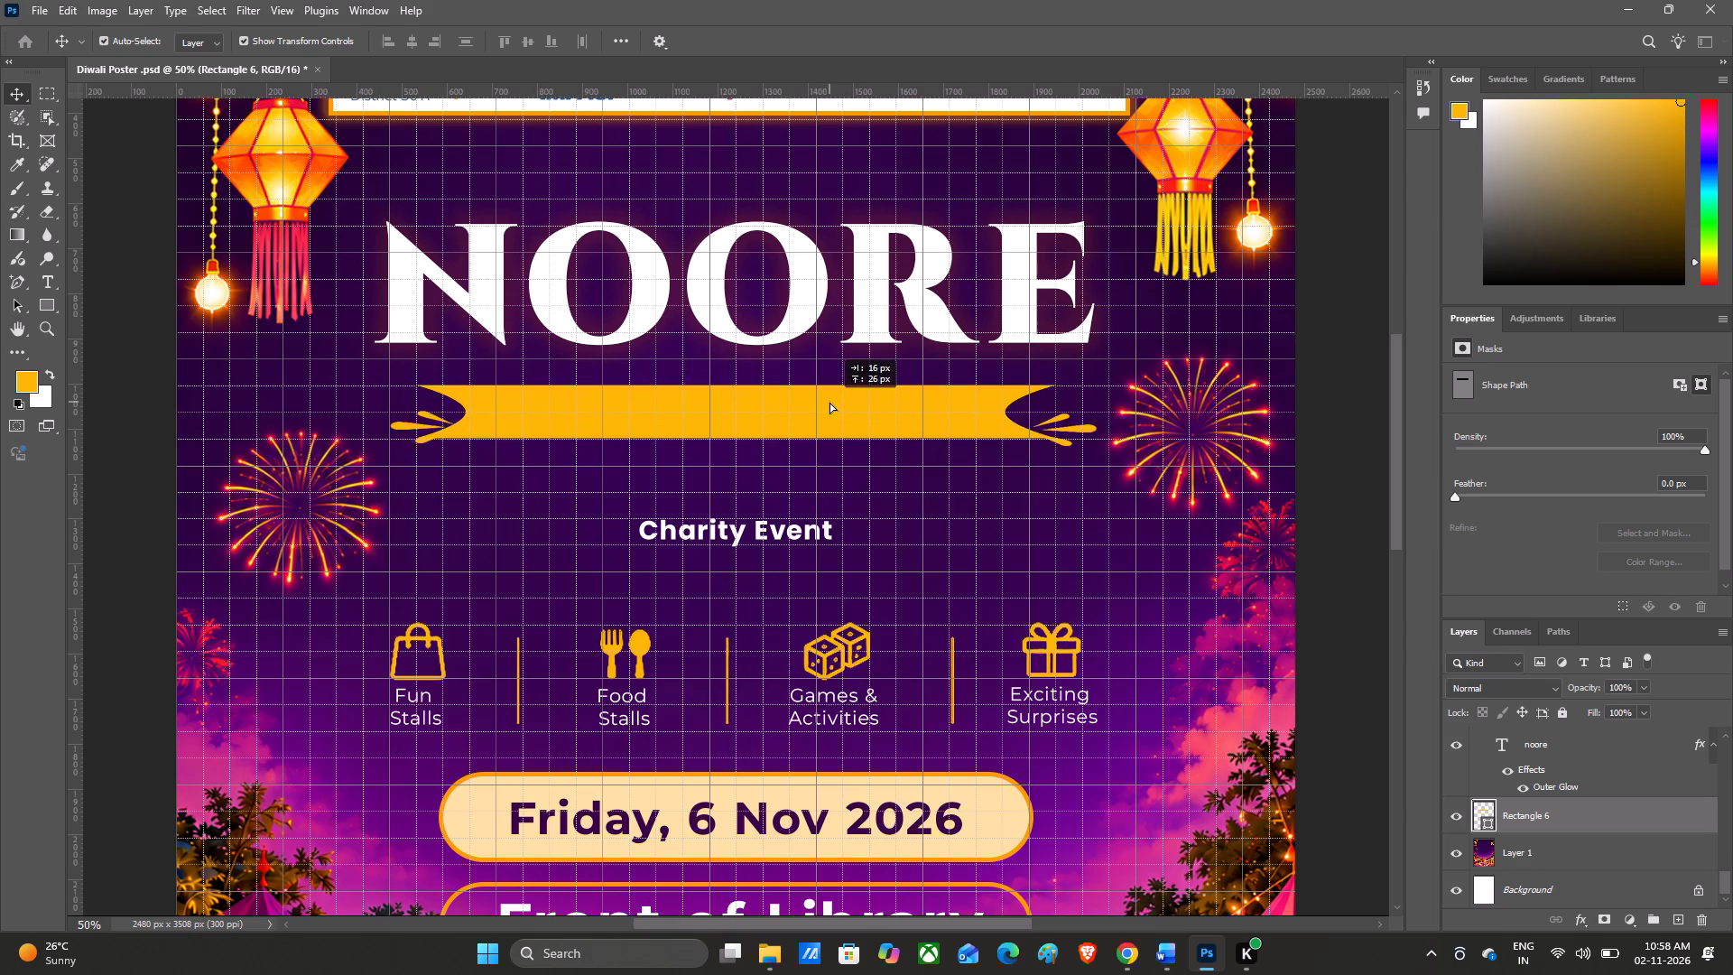
{"action": "left_click_drag", "start_coordinate": [829, 402], "coordinate": [829, 401]}
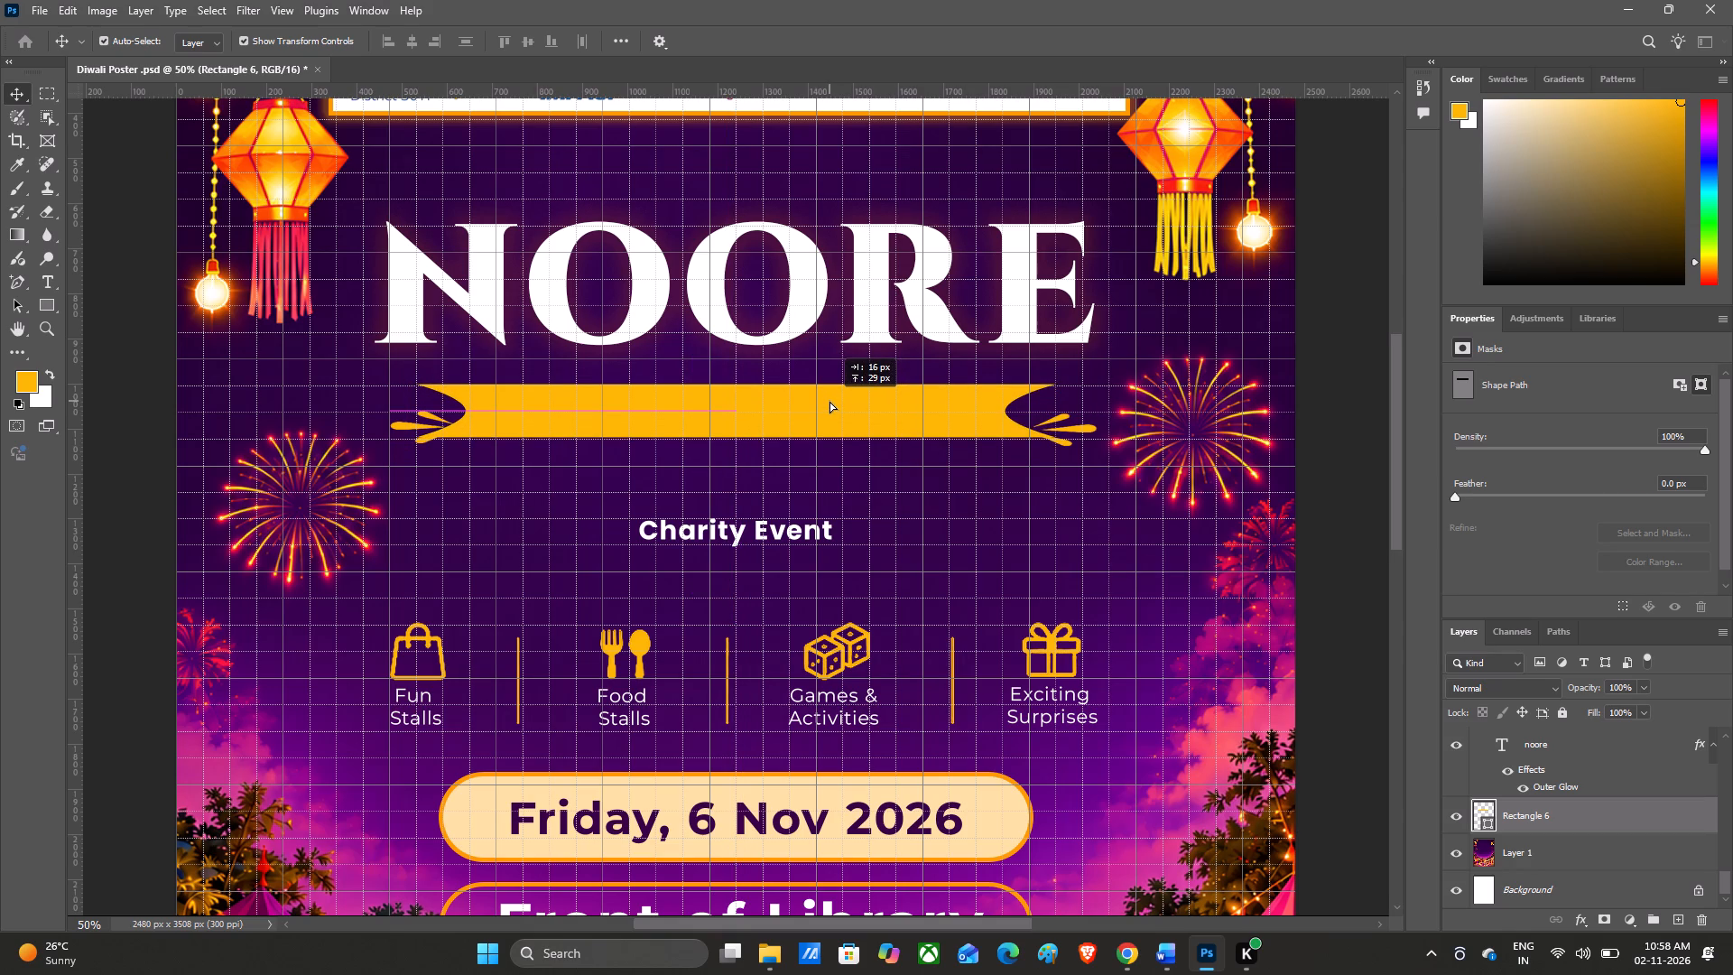
{"action": "left_click_drag", "start_coordinate": [829, 401], "coordinate": [828, 404]}
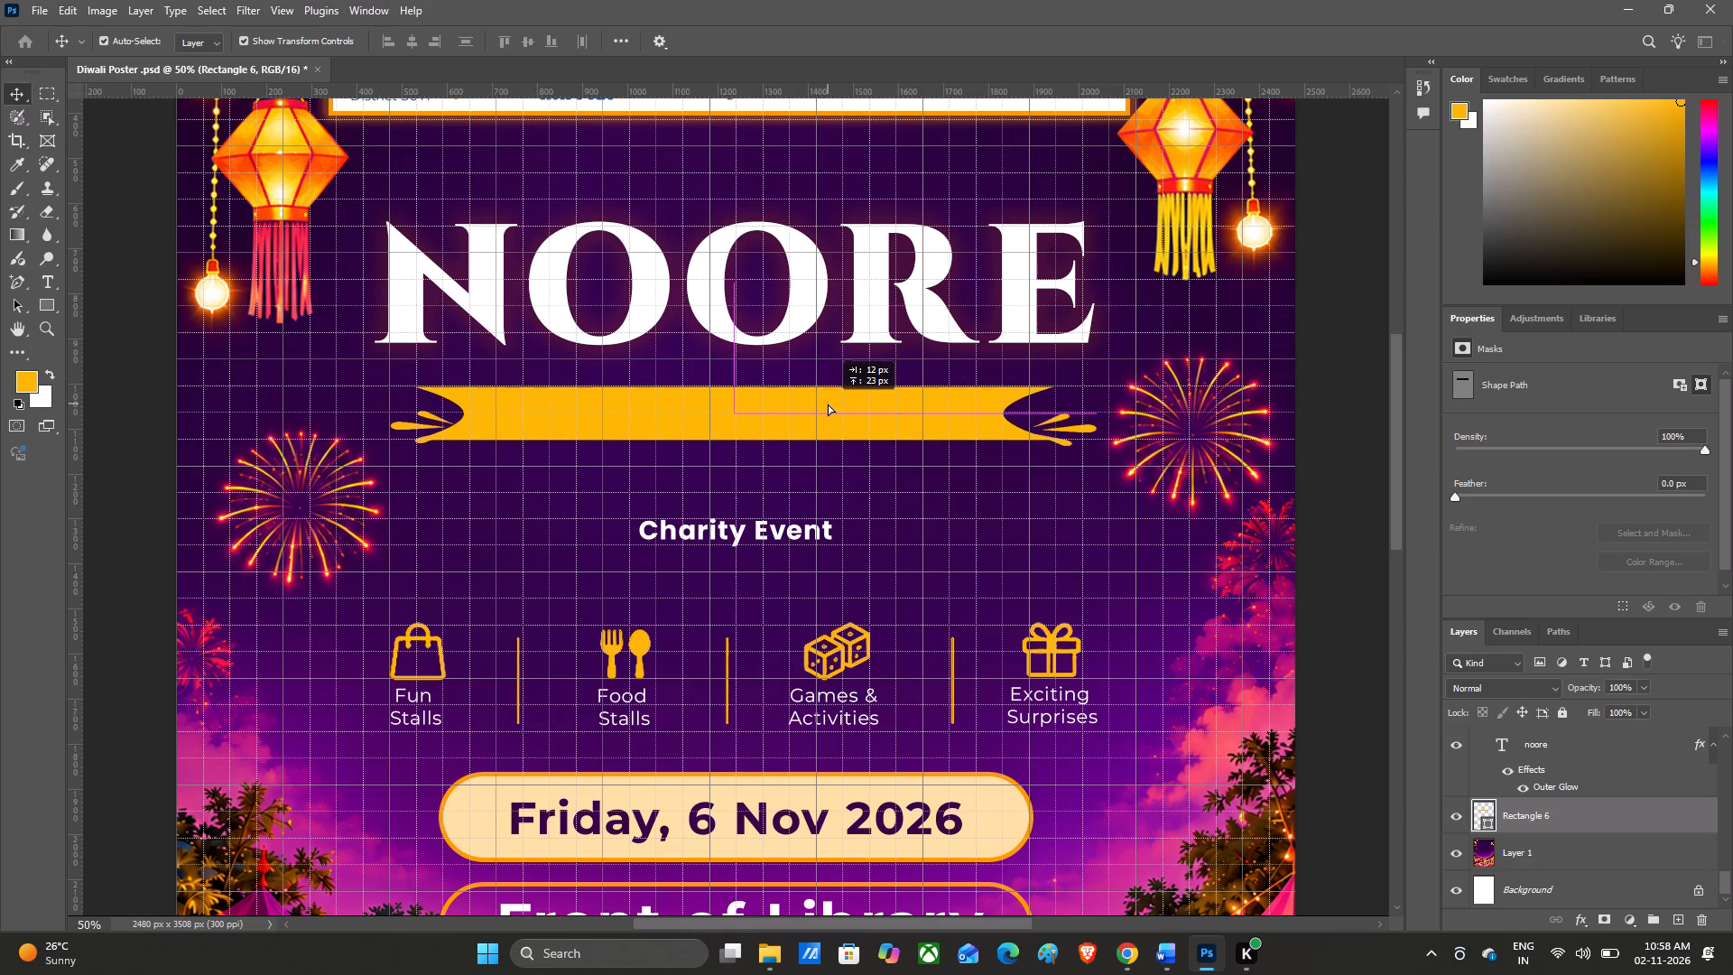
{"action": "left_click_drag", "start_coordinate": [828, 404], "coordinate": [830, 403]}
{"action": "left_click", "coordinate": [941, 492]}
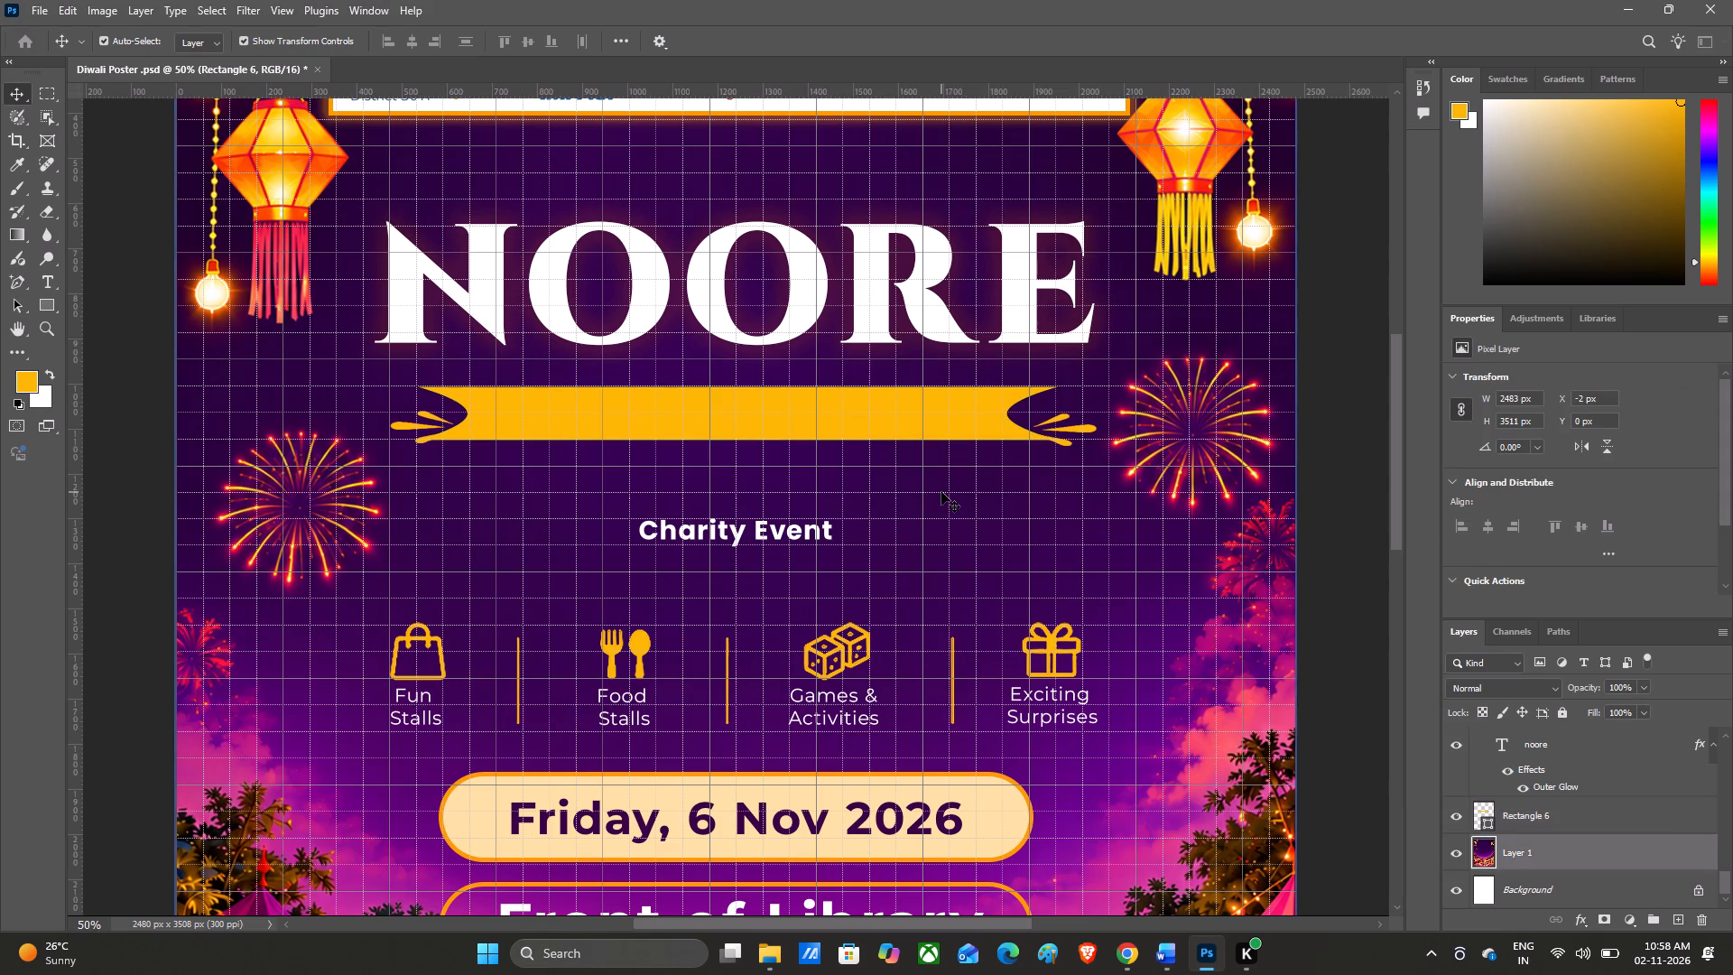
Move the right flourish up and slightly inward to about X 1885 px, Y 1030 px, level with the ribbon's middle.
{"action": "left_click", "coordinate": [1078, 427]}
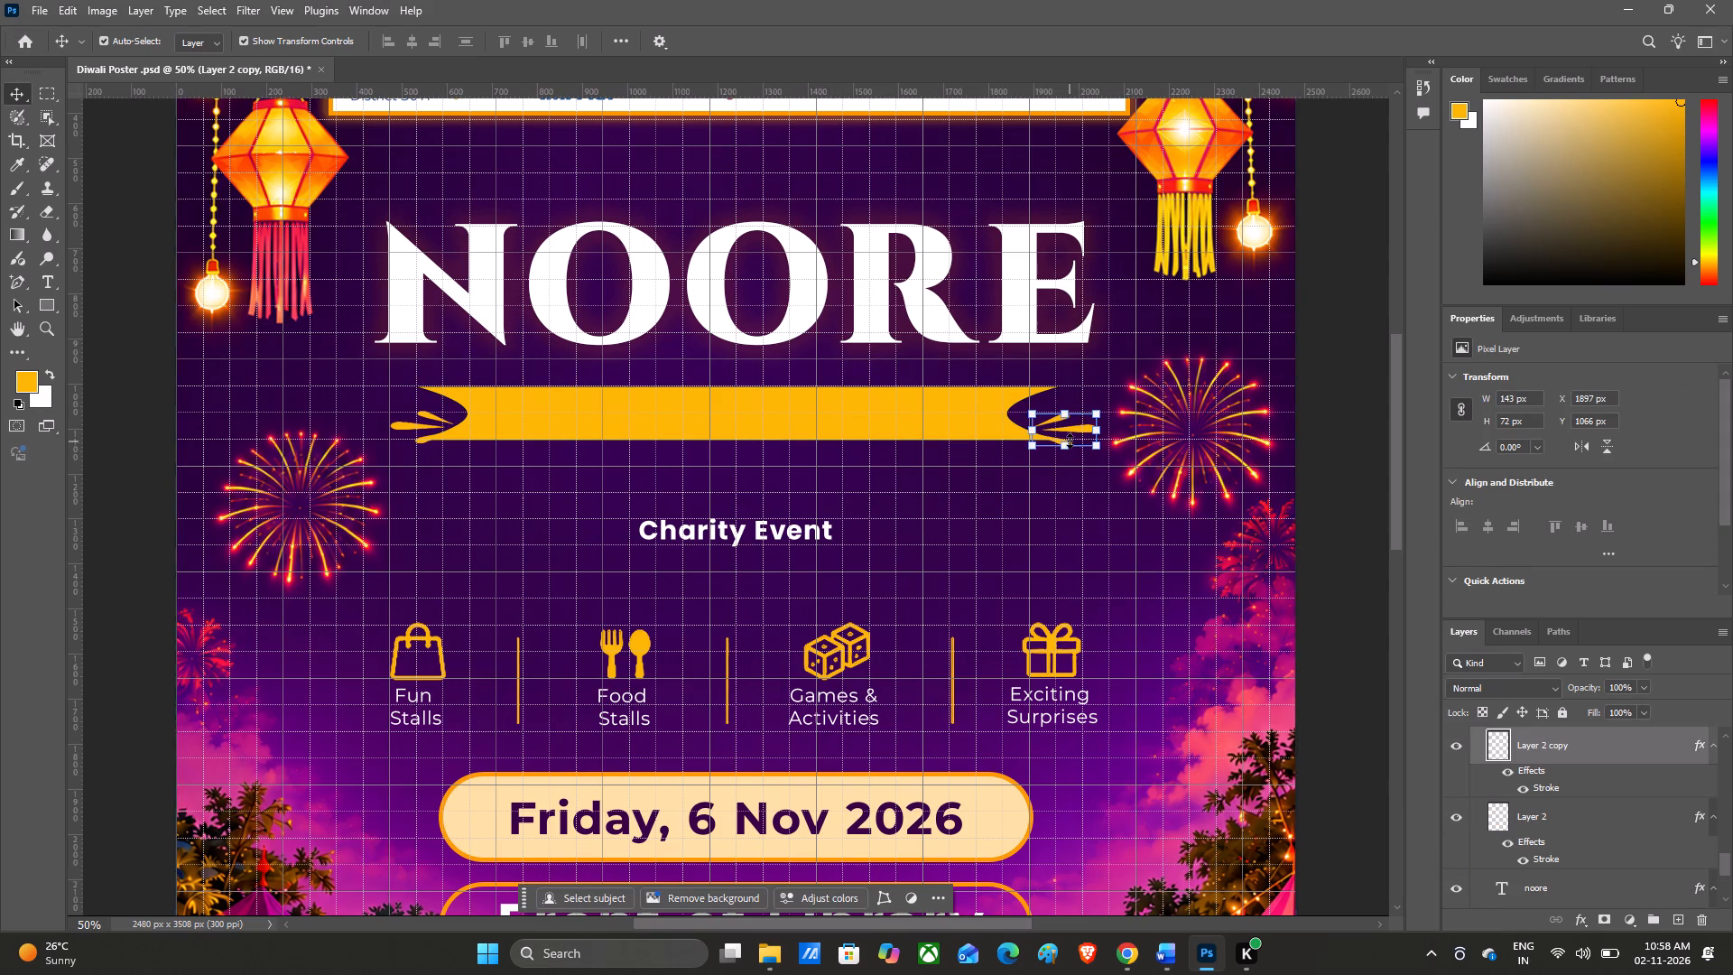
{"action": "left_click_drag", "start_coordinate": [1068, 431], "coordinate": [1074, 414]}
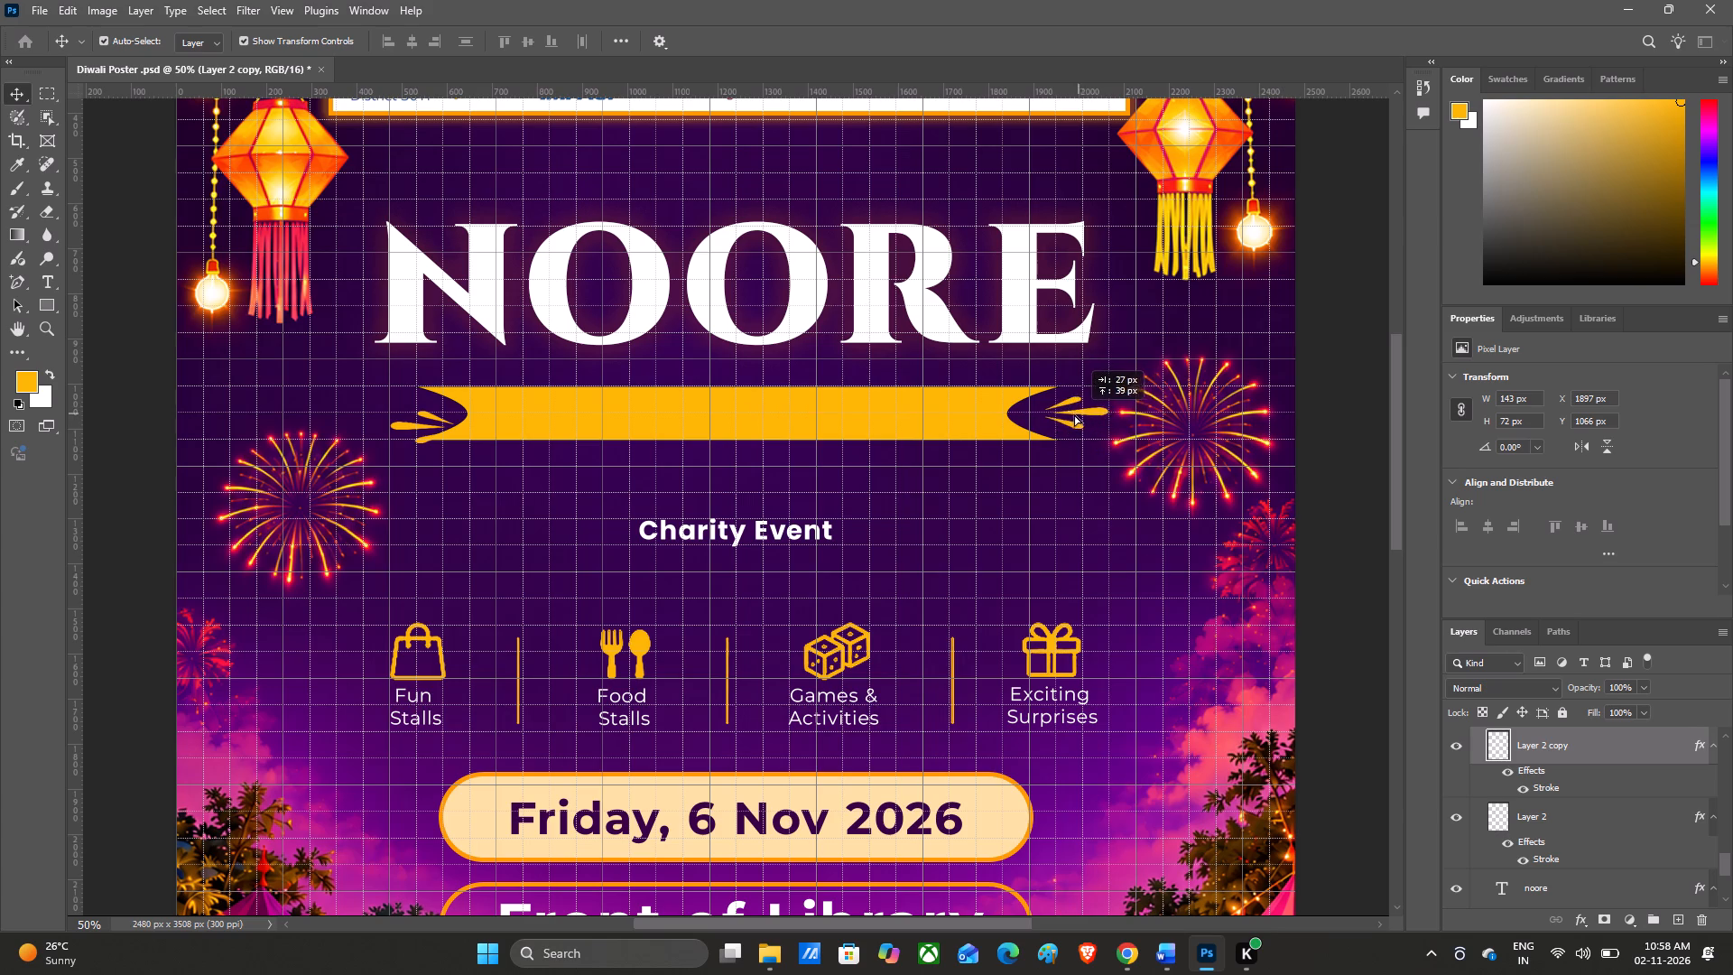
{"action": "left_click_drag", "start_coordinate": [1074, 414], "coordinate": [1063, 415]}
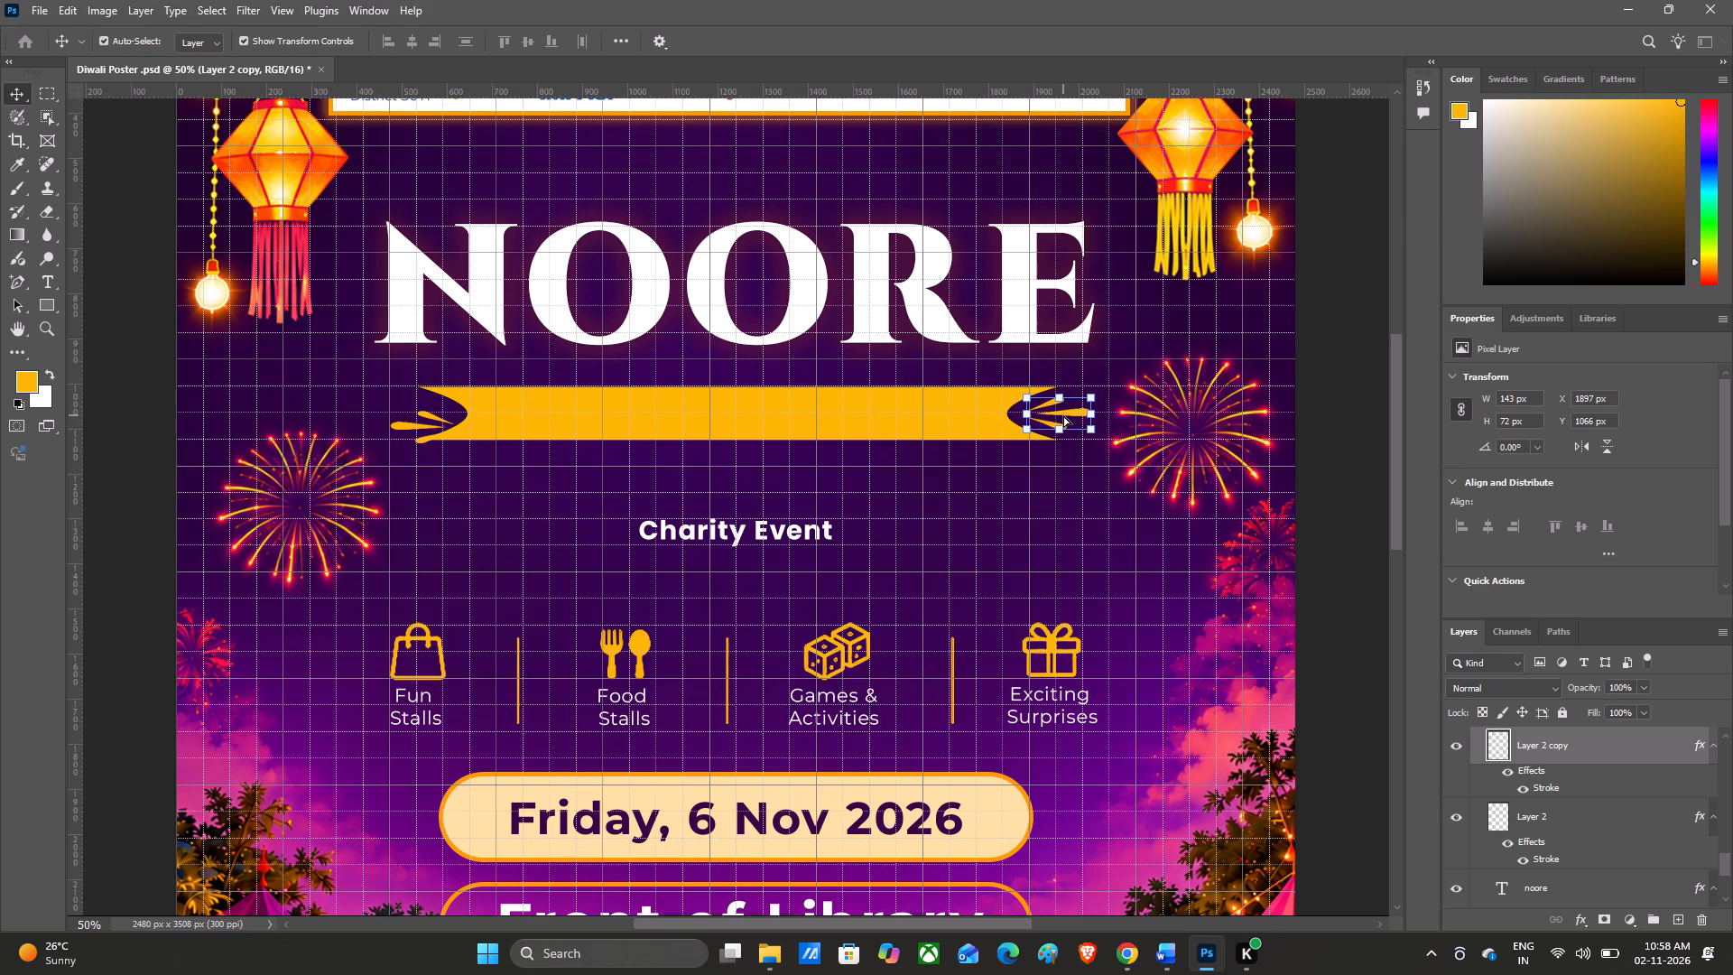
Move the left flourish up and outward to about X 448 px, Y 1030 px, mirroring the right one.
{"action": "left_click", "coordinate": [399, 432]}
{"action": "left_click", "coordinate": [404, 428]}
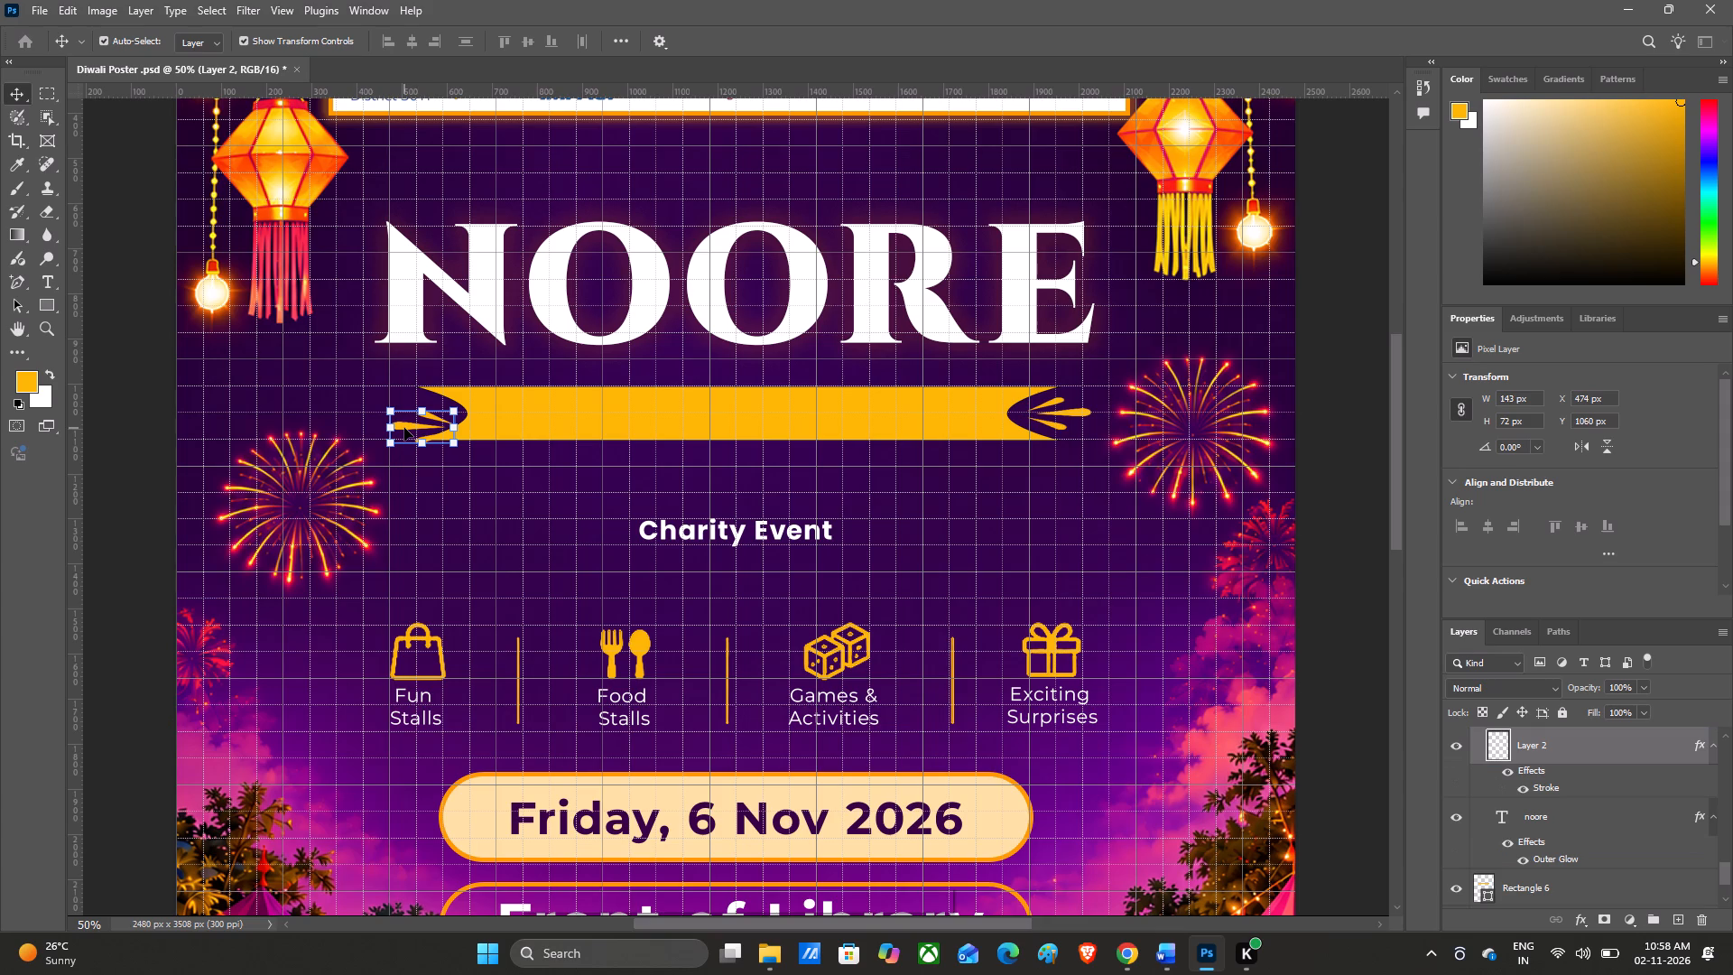
{"action": "left_click_drag", "start_coordinate": [412, 425], "coordinate": [403, 414]}
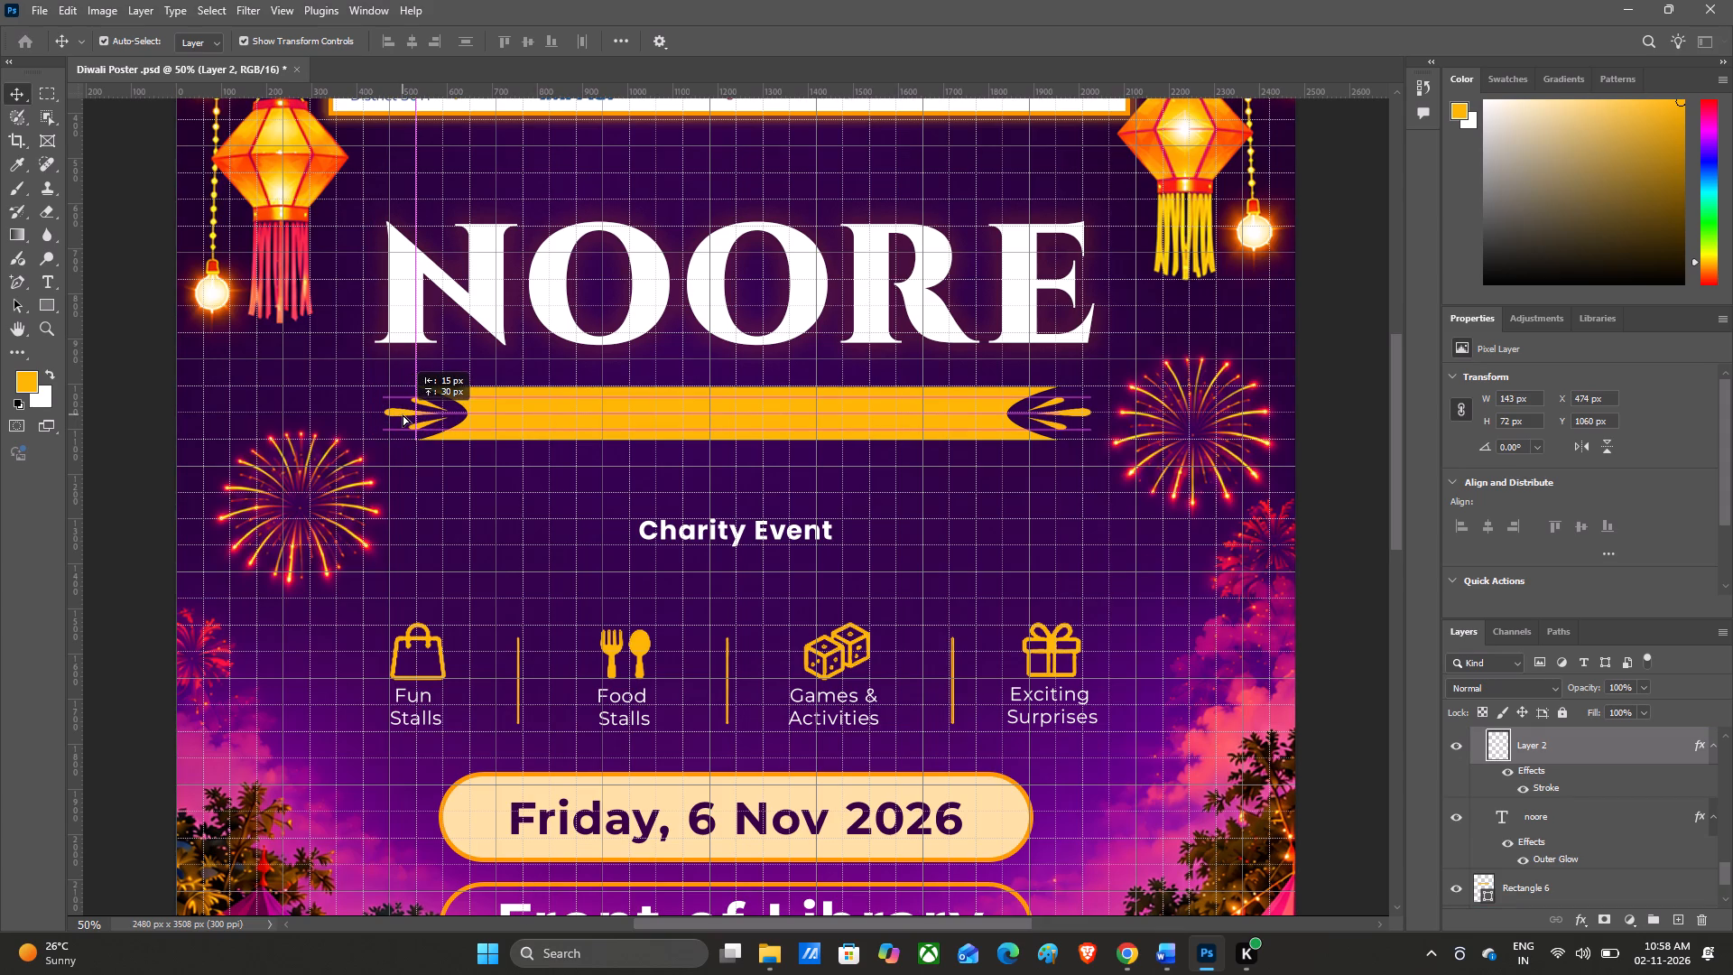
{"action": "left_click_drag", "start_coordinate": [403, 414], "coordinate": [397, 415]}
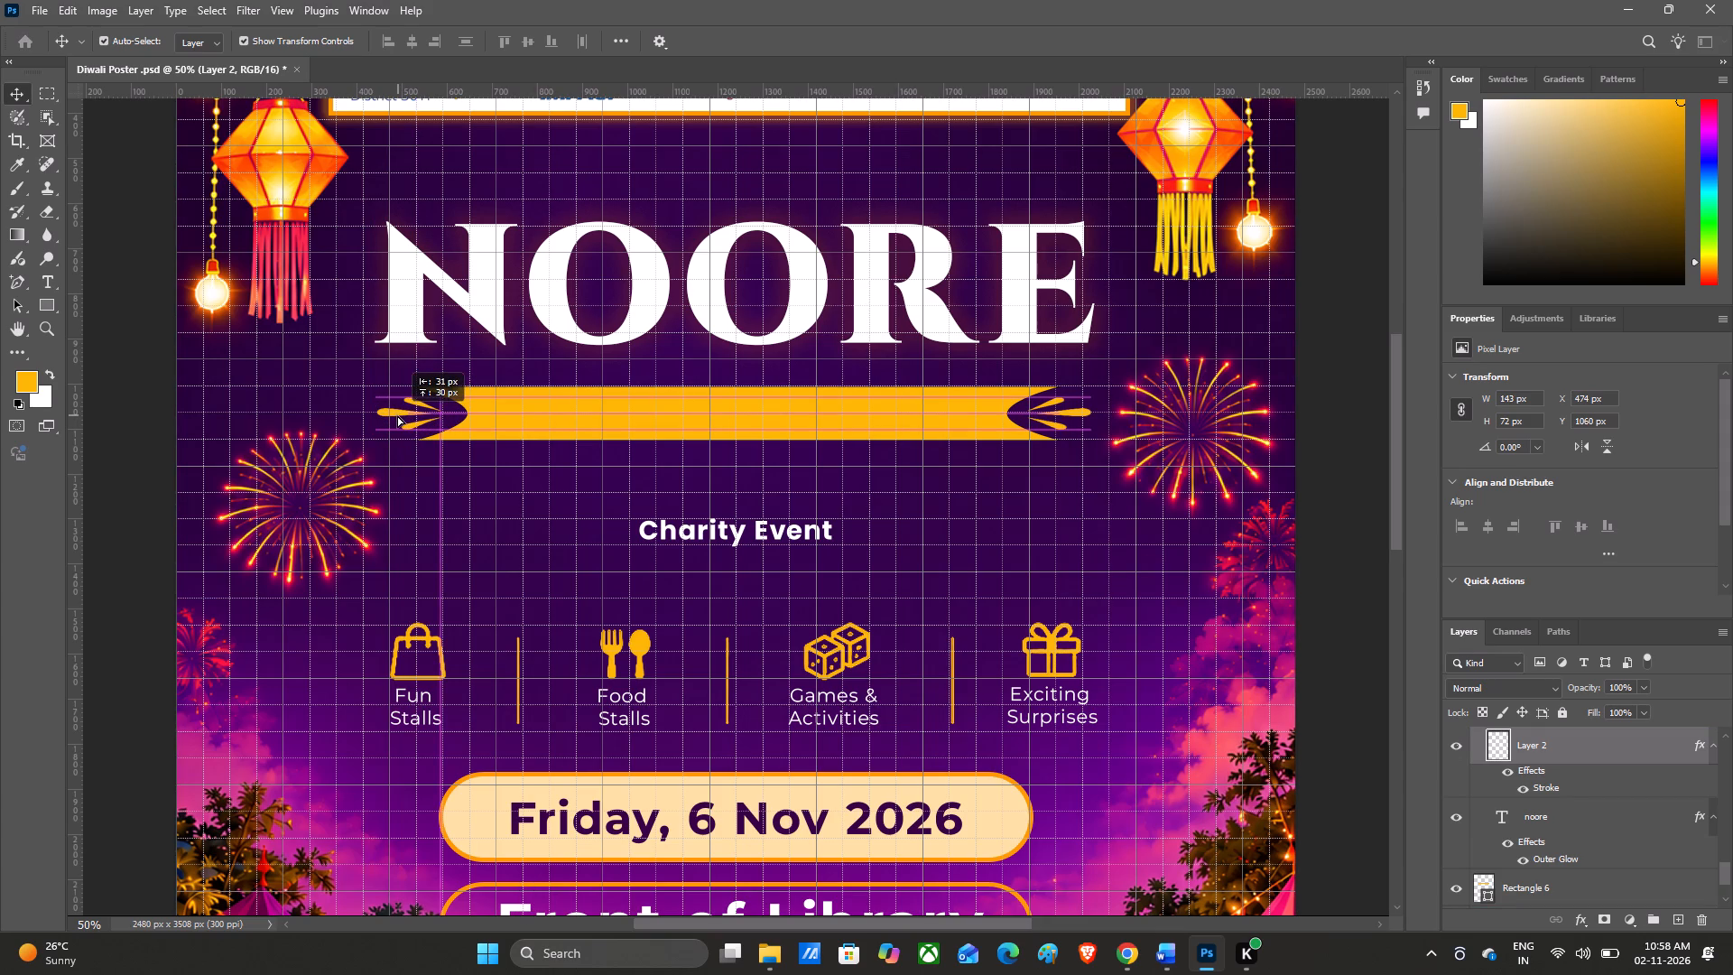
{"action": "left_click_drag", "start_coordinate": [397, 415], "coordinate": [401, 414]}
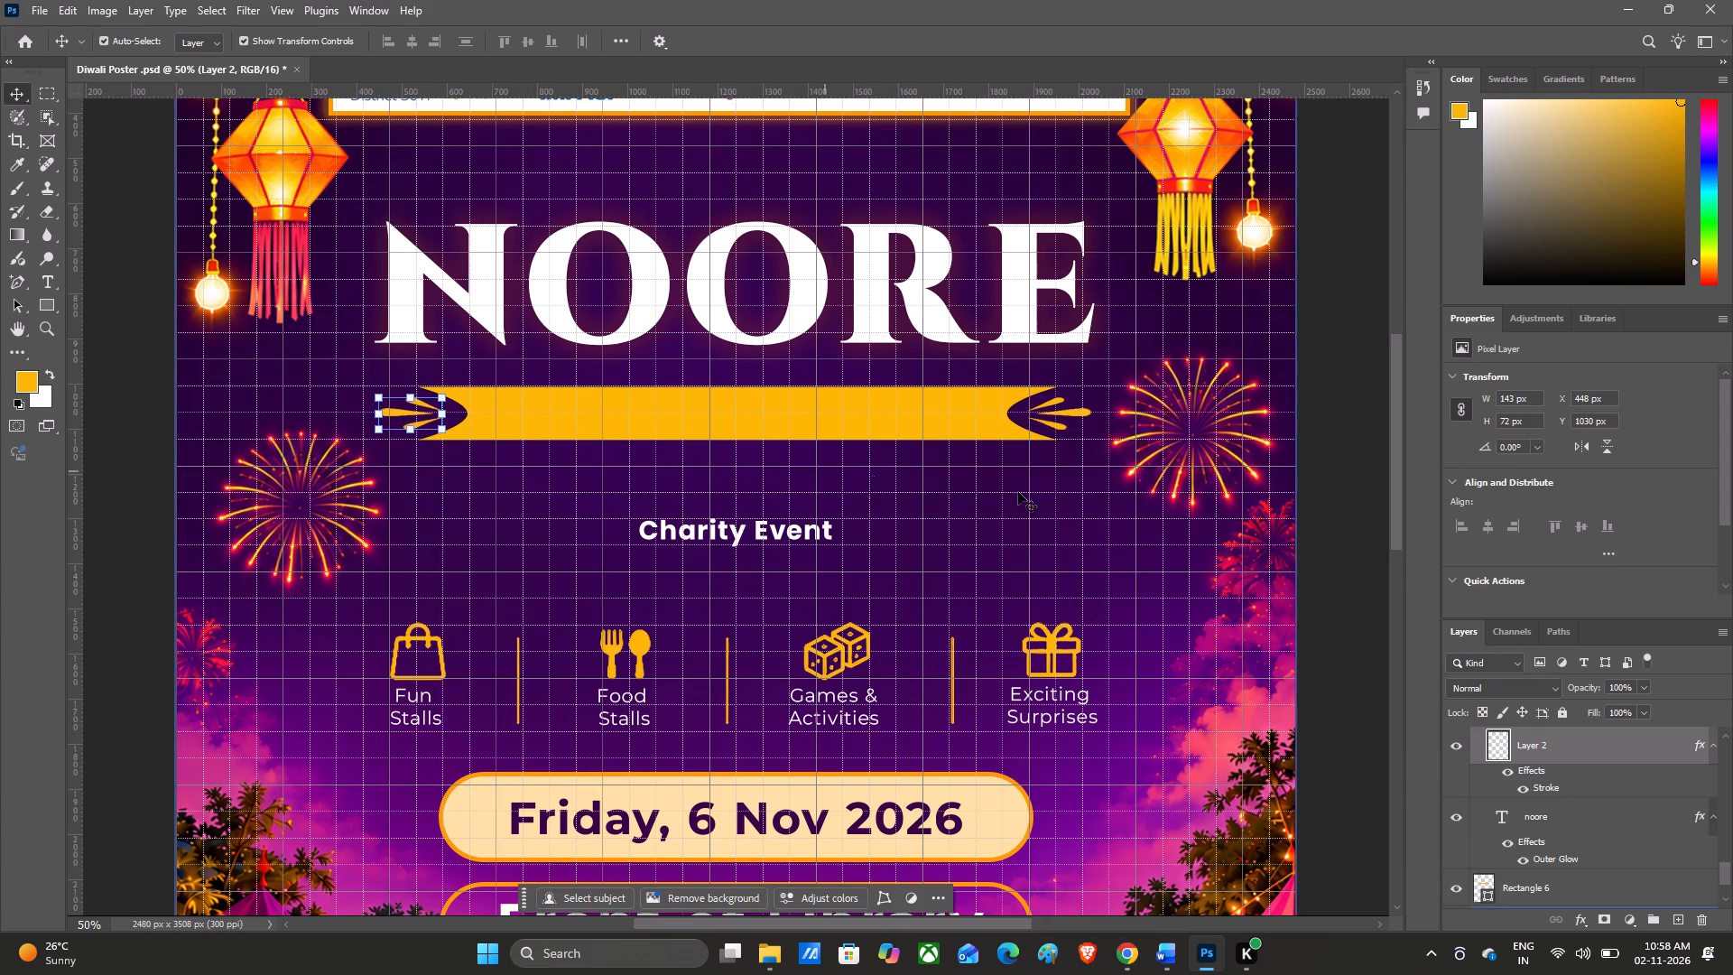
{"action": "left_click", "coordinate": [1332, 526]}
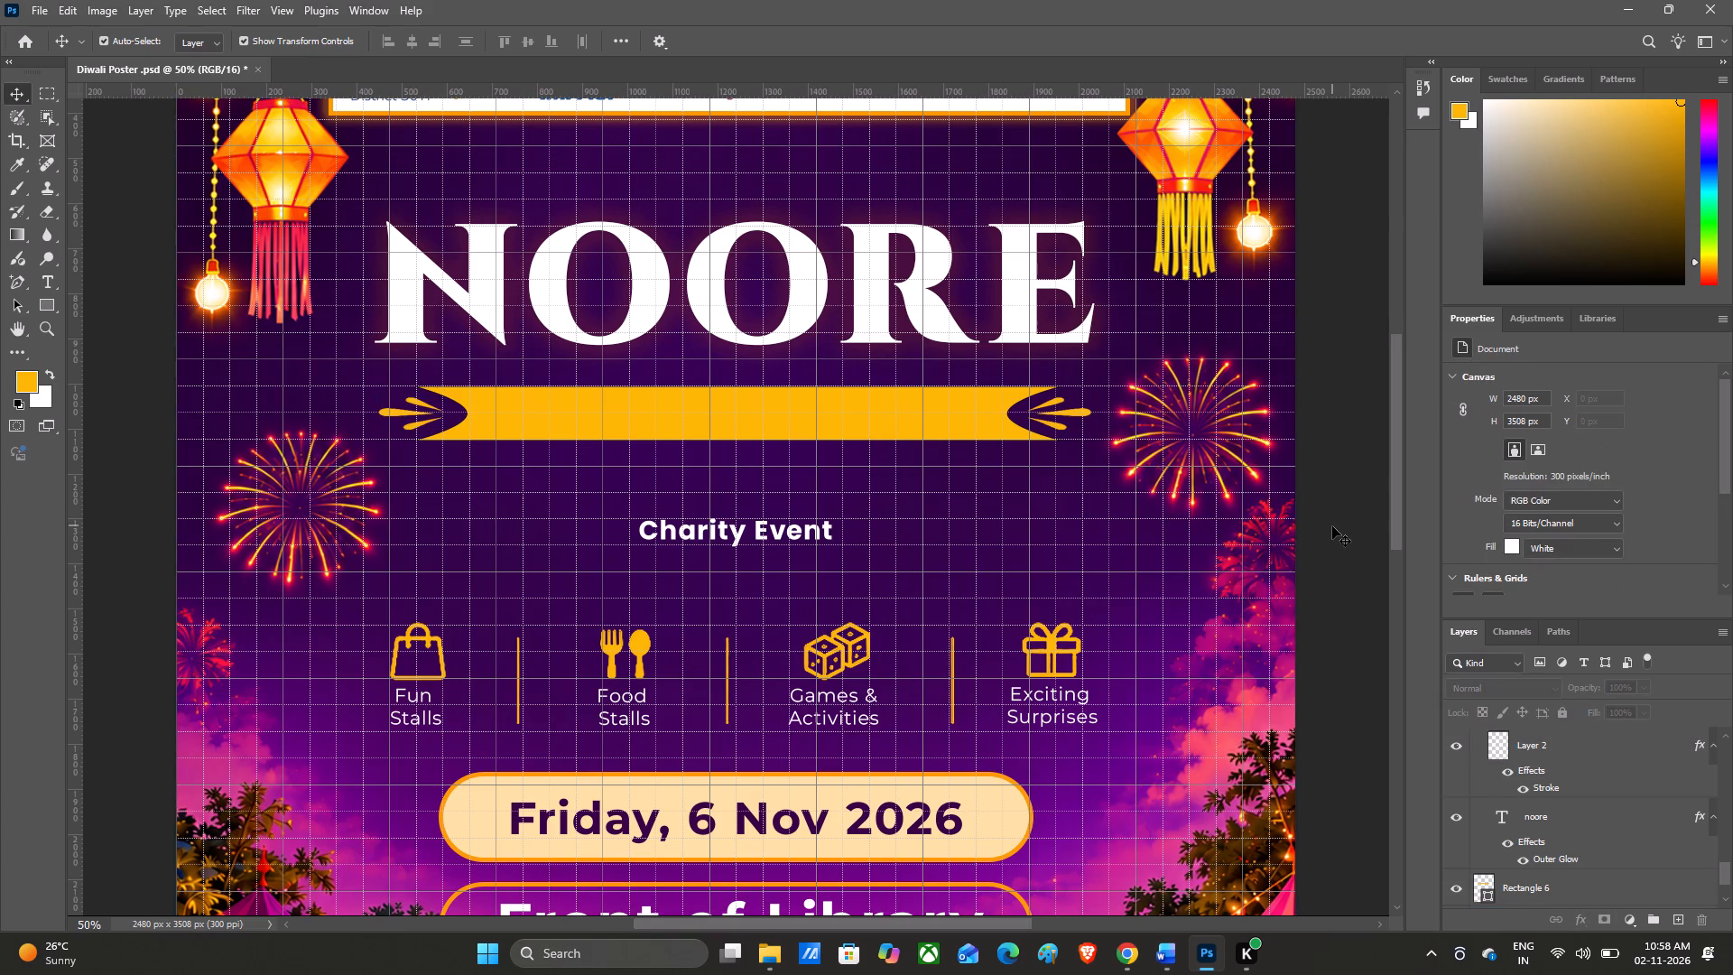
Hide the grid over the poster.
{"action": "key", "text": "ctrl+apostrophe"}
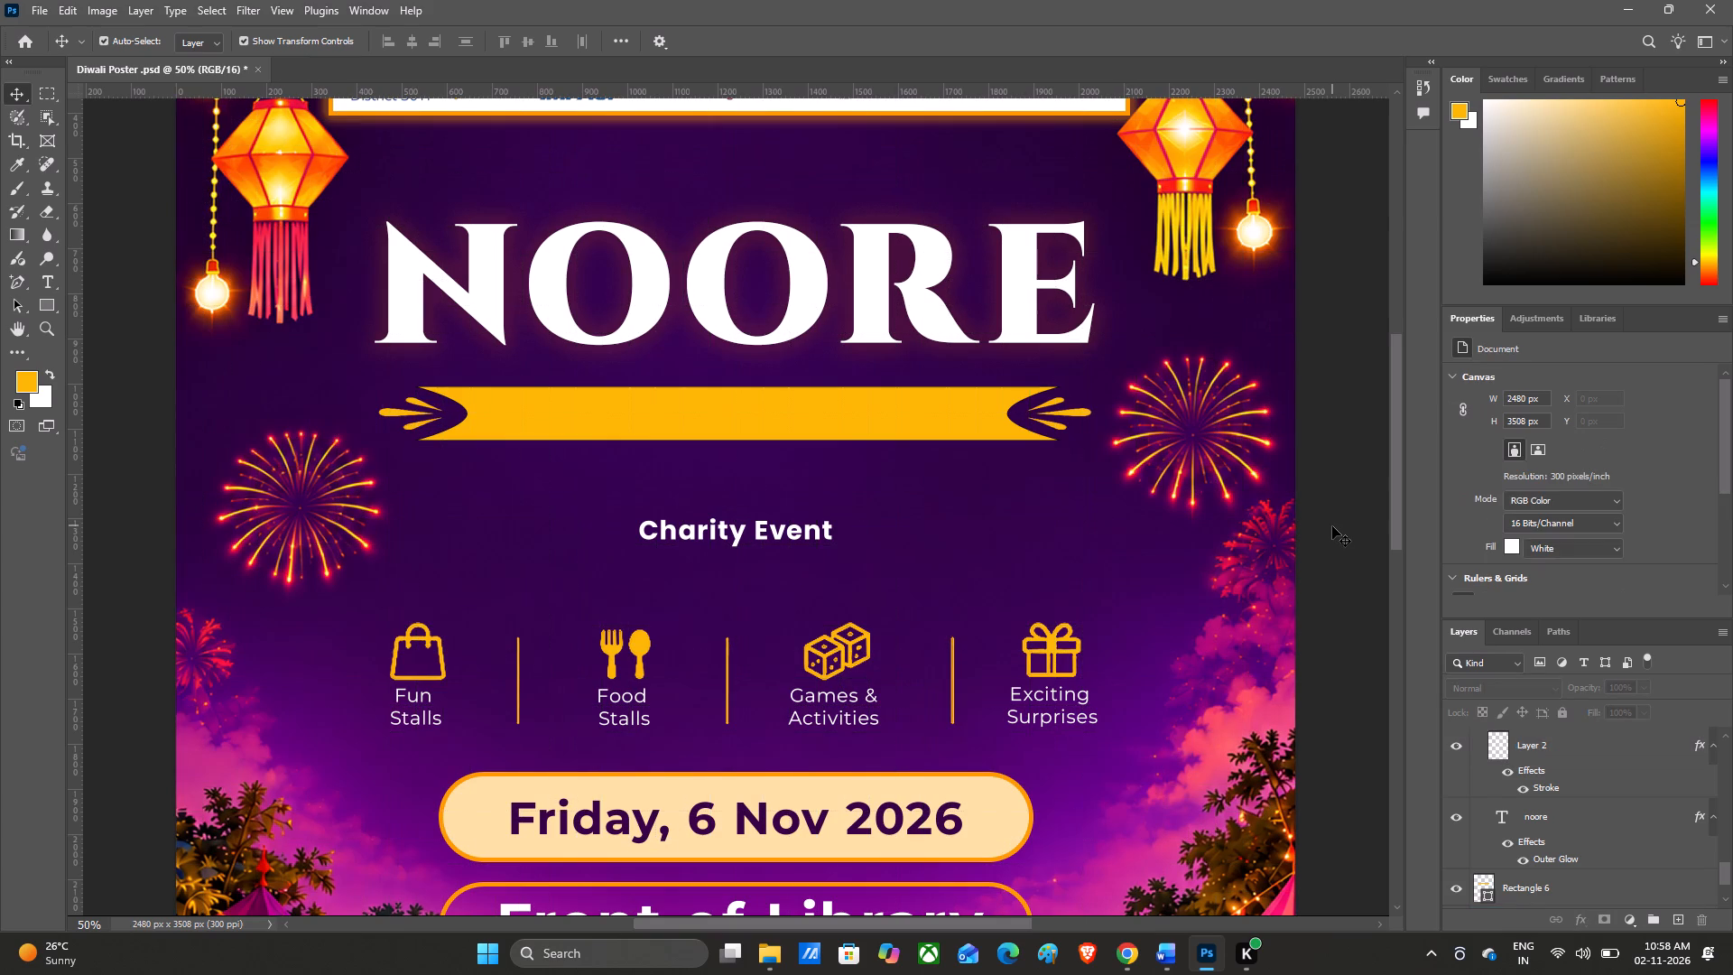
Add a new text line below the ribbon, left of Charity Event, and set its size to 10 pt.
{"action": "left_click_drag", "start_coordinate": [1397, 482], "coordinate": [1396, 423]}
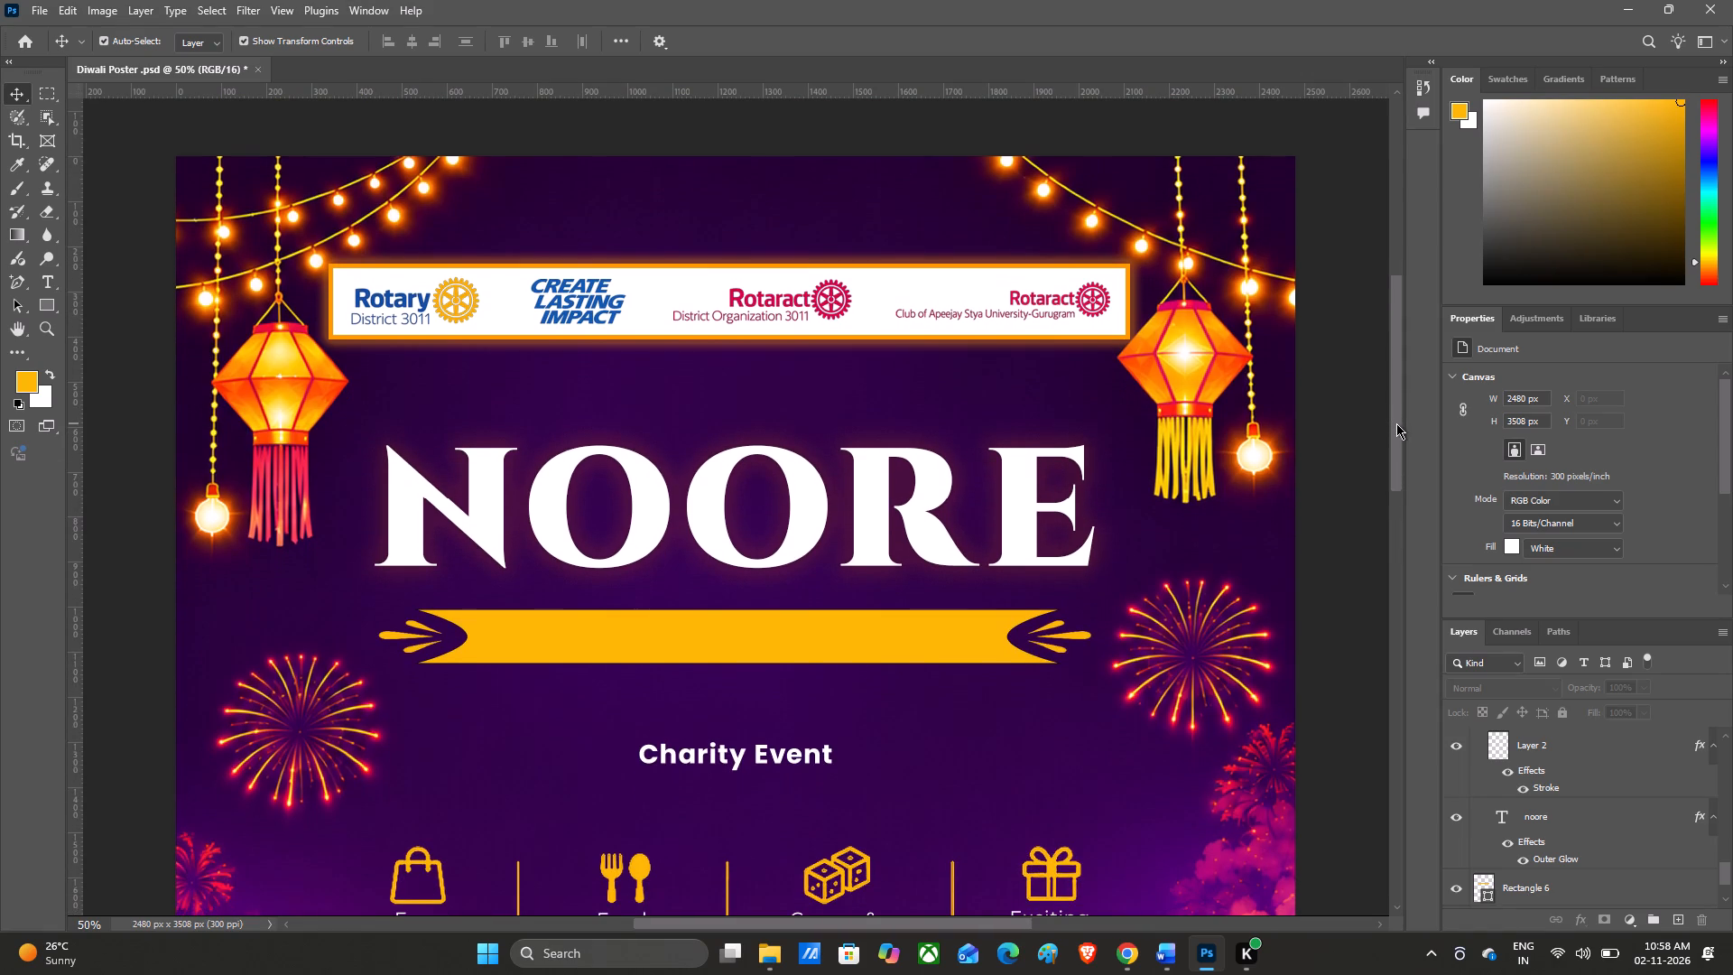
{"action": "left_click_drag", "start_coordinate": [1396, 423], "coordinate": [1397, 446]}
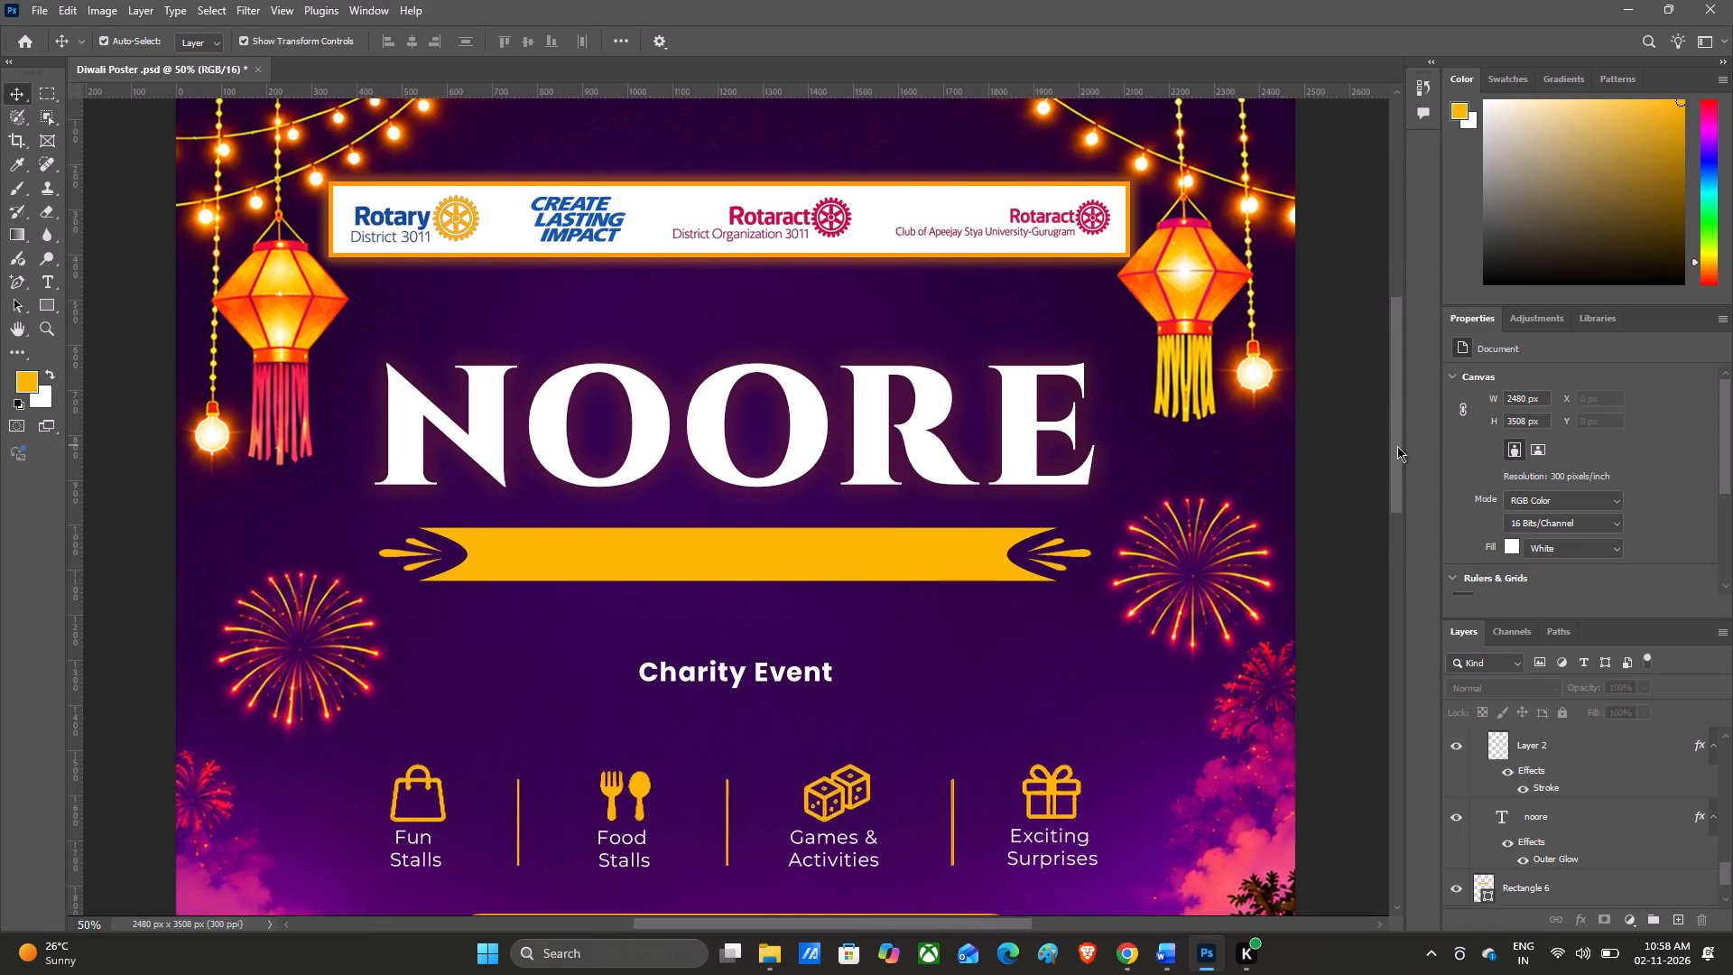
{"action": "left_click_drag", "start_coordinate": [1397, 446], "coordinate": [1397, 434]}
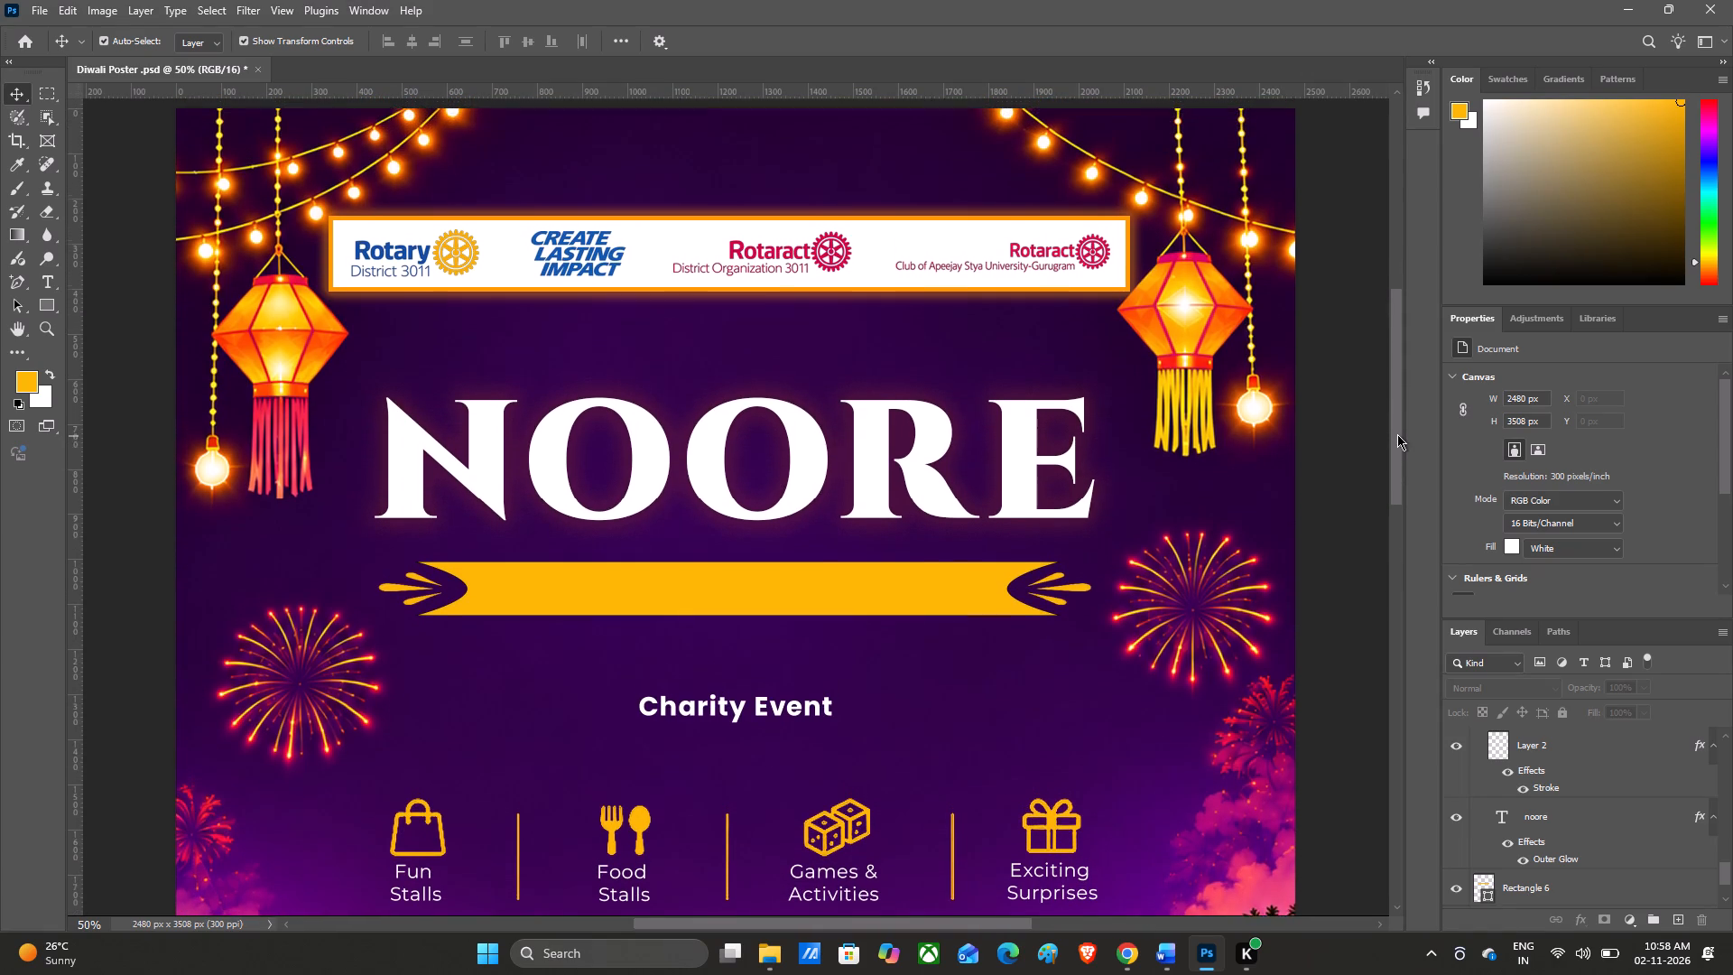
{"action": "left_click_drag", "start_coordinate": [1397, 434], "coordinate": [1397, 430]}
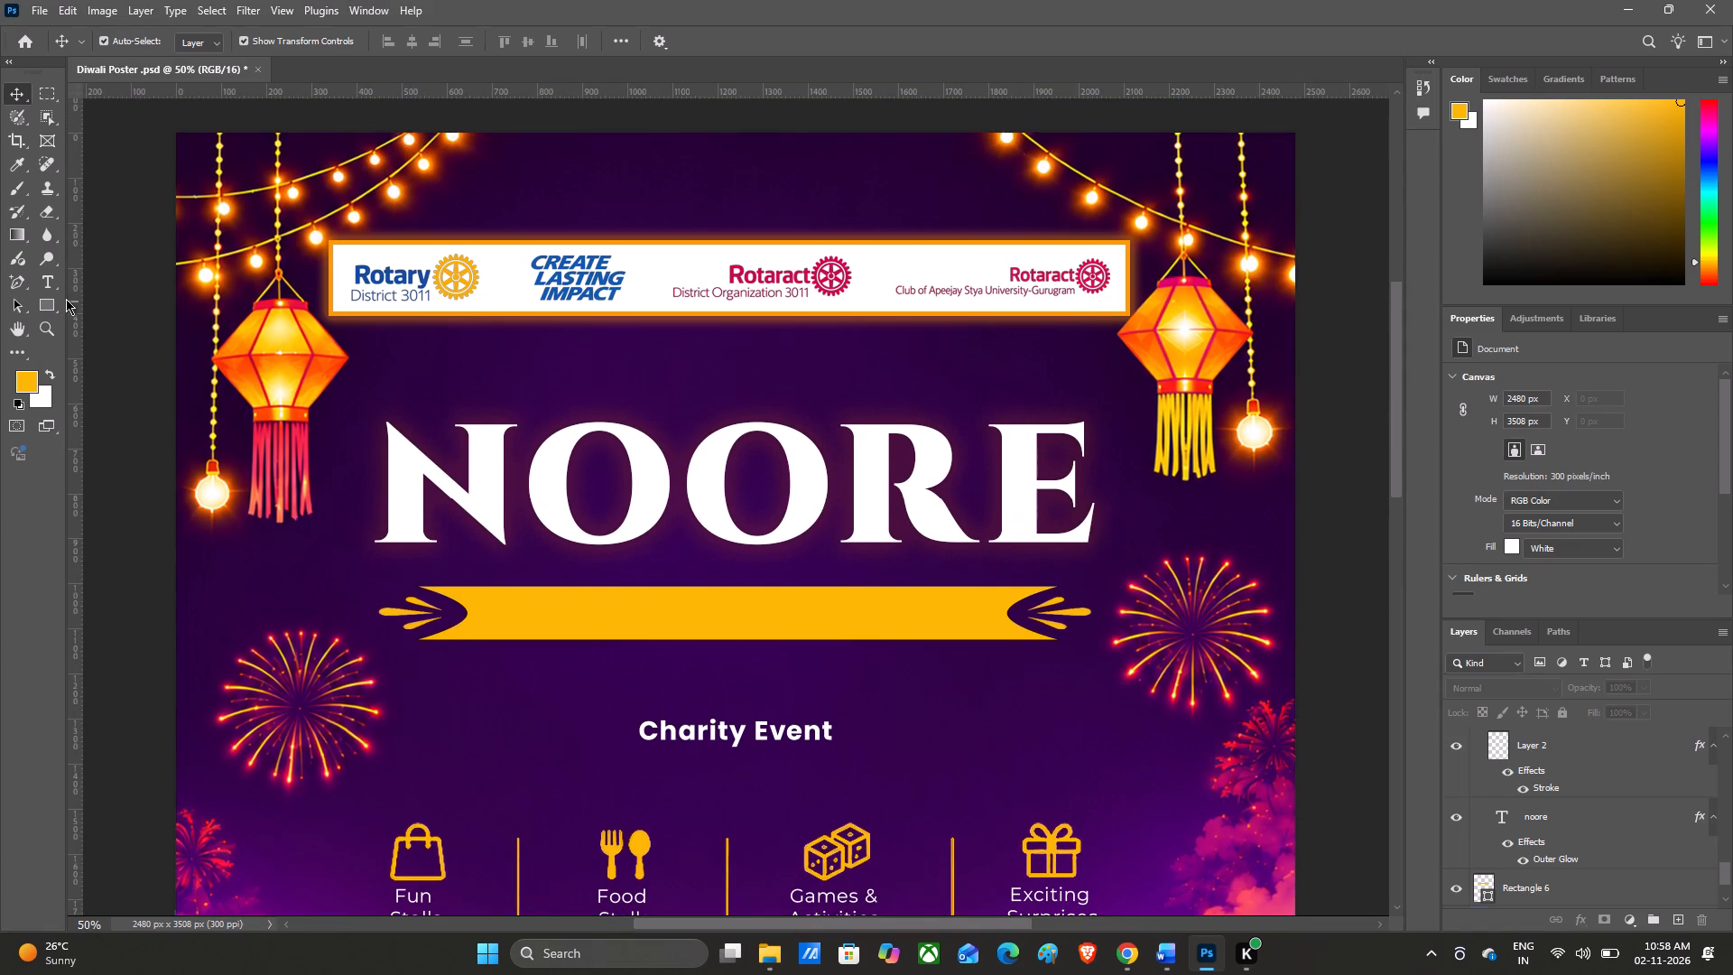
{"action": "left_click", "coordinate": [51, 283]}
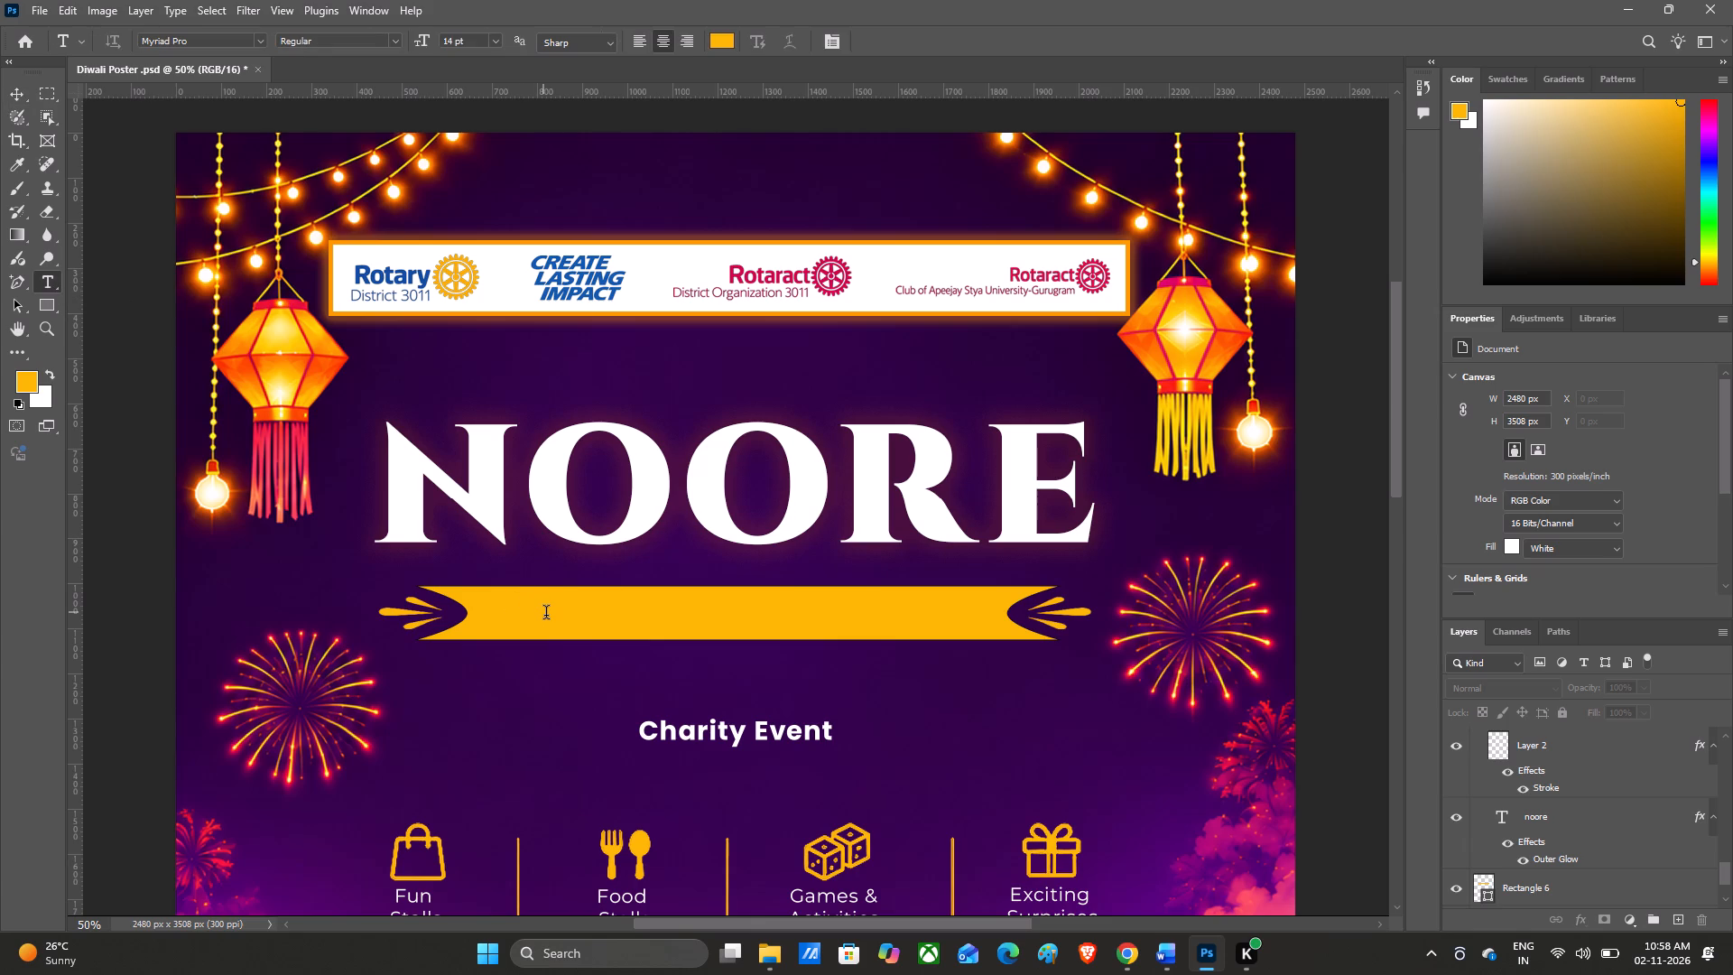
{"action": "left_click", "coordinate": [546, 615]}
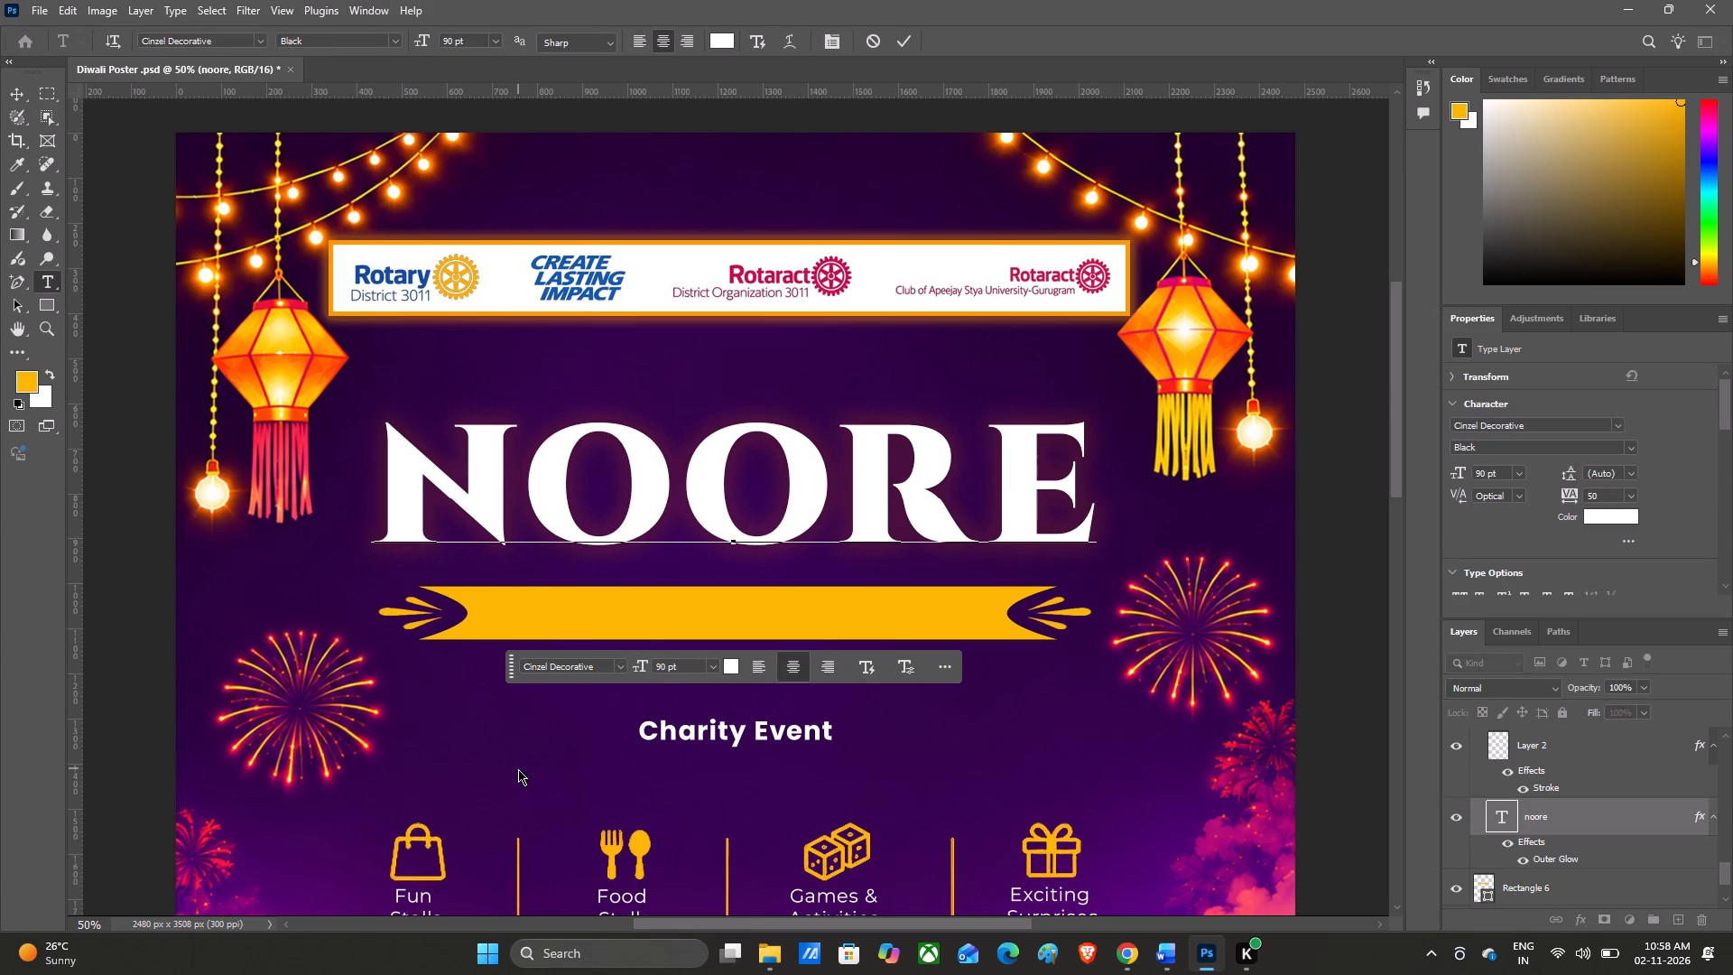
{"action": "left_click", "coordinate": [518, 769]}
{"action": "left_click", "coordinate": [518, 769]}
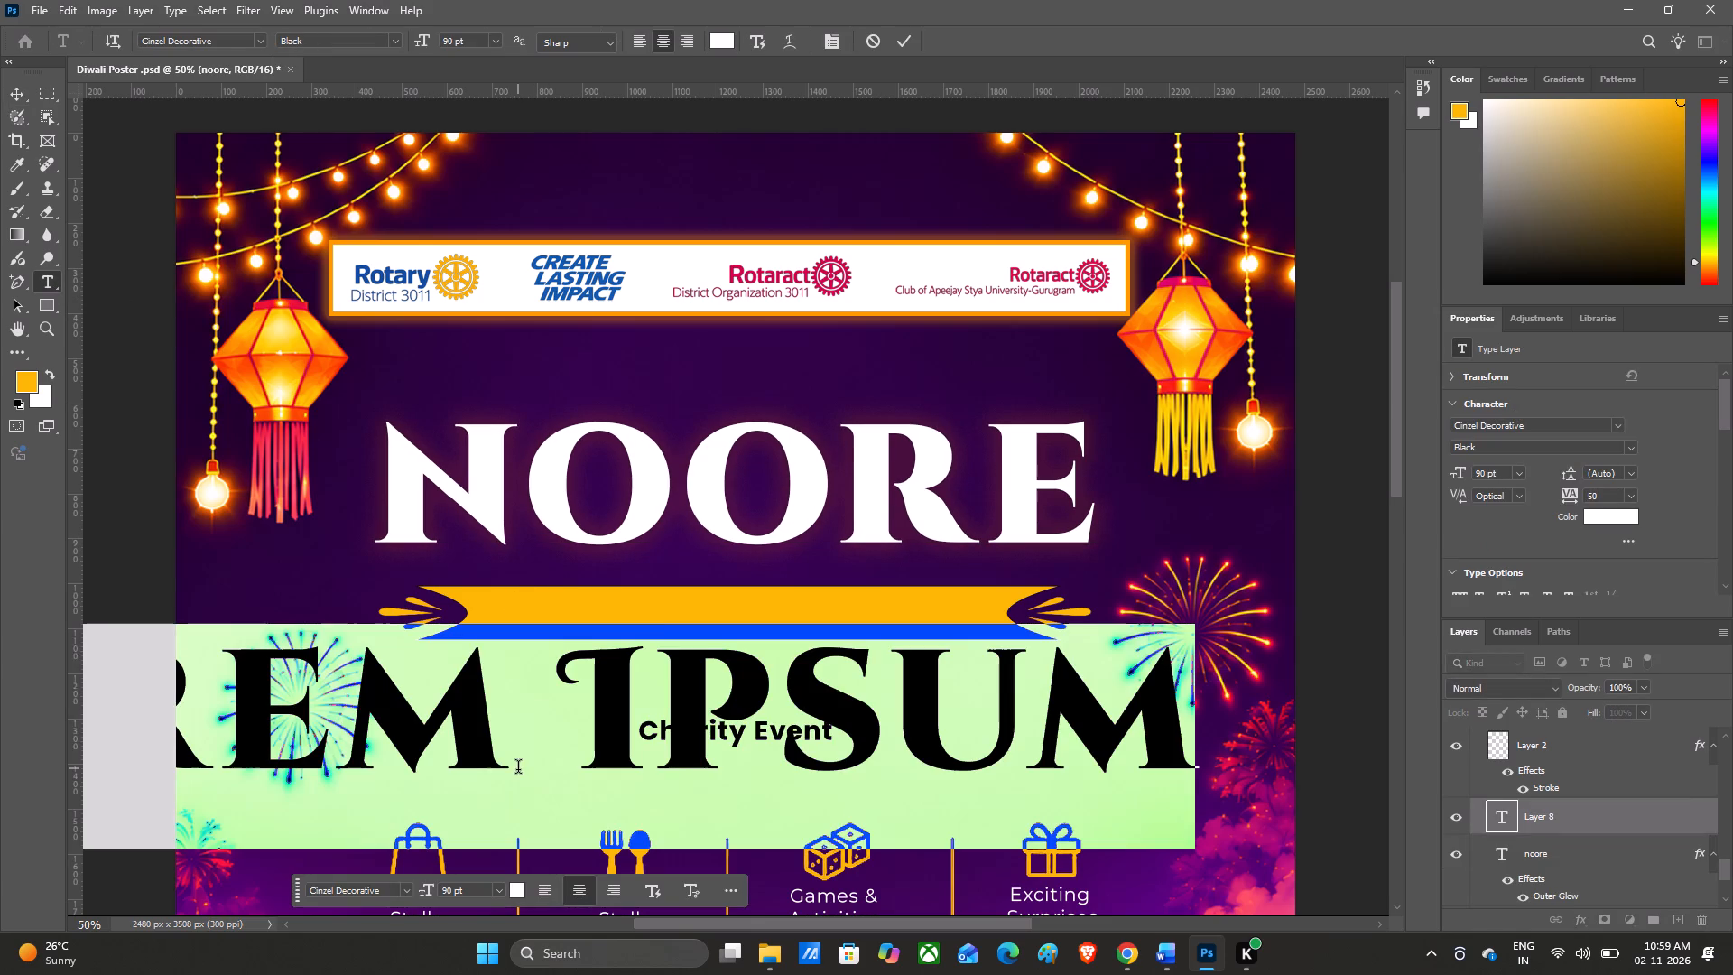
{"action": "left_click", "coordinate": [499, 896]}
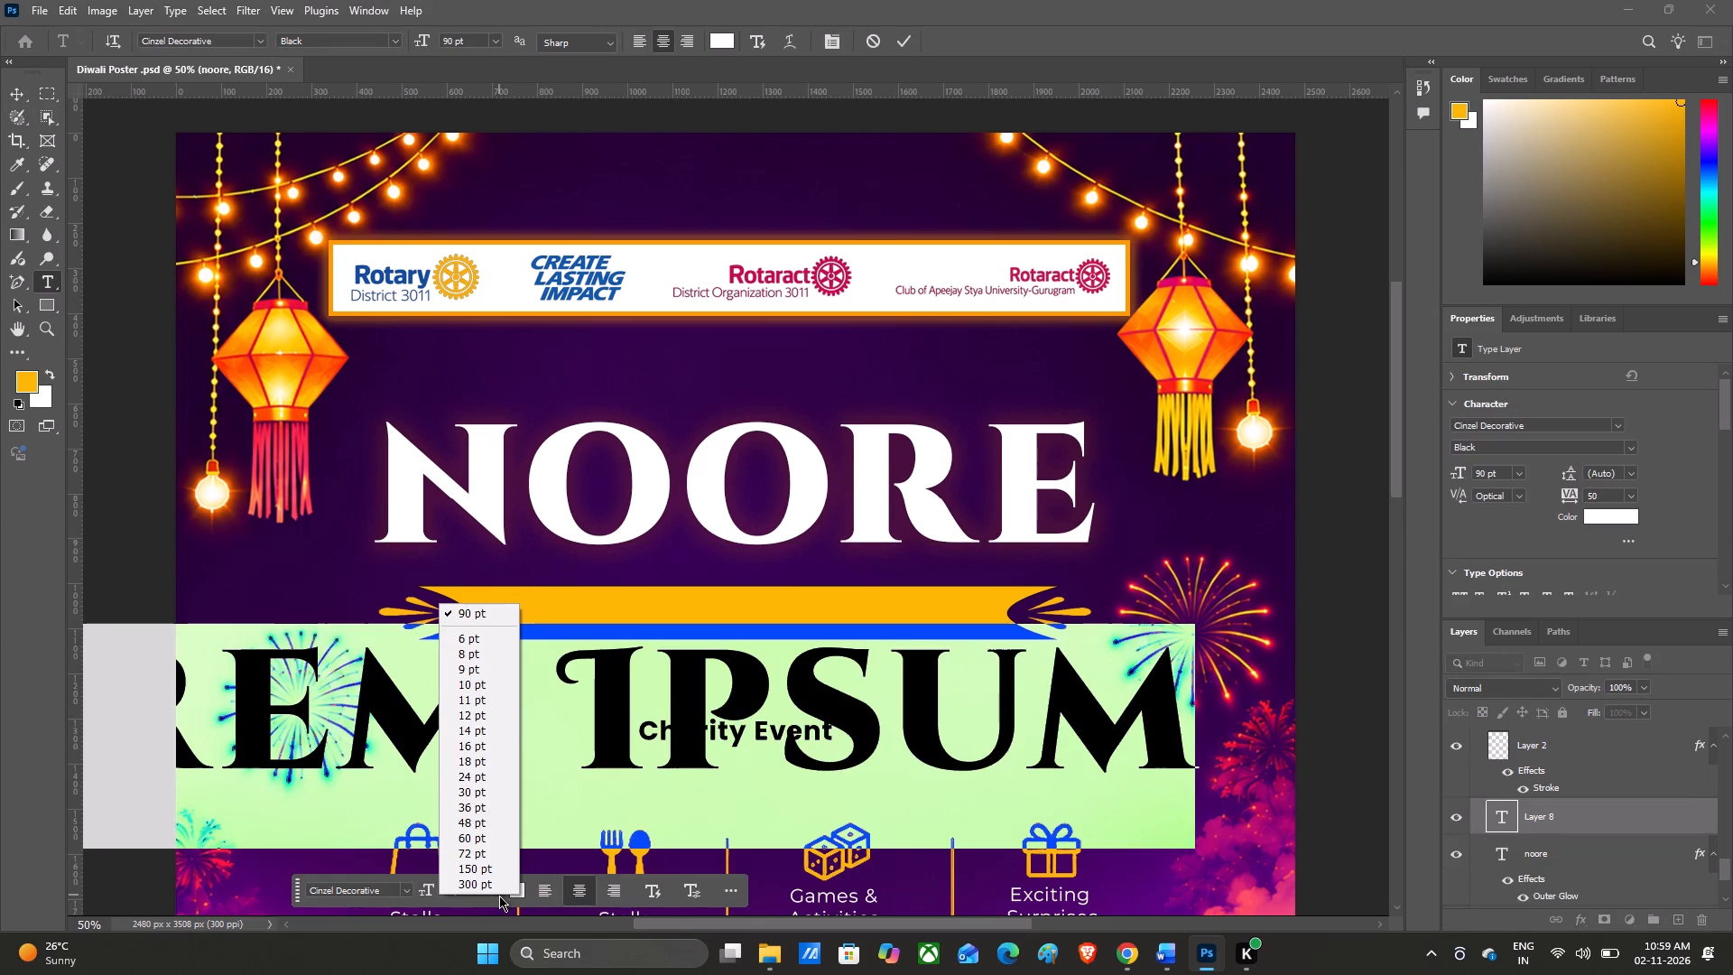
{"action": "left_click", "coordinate": [481, 688]}
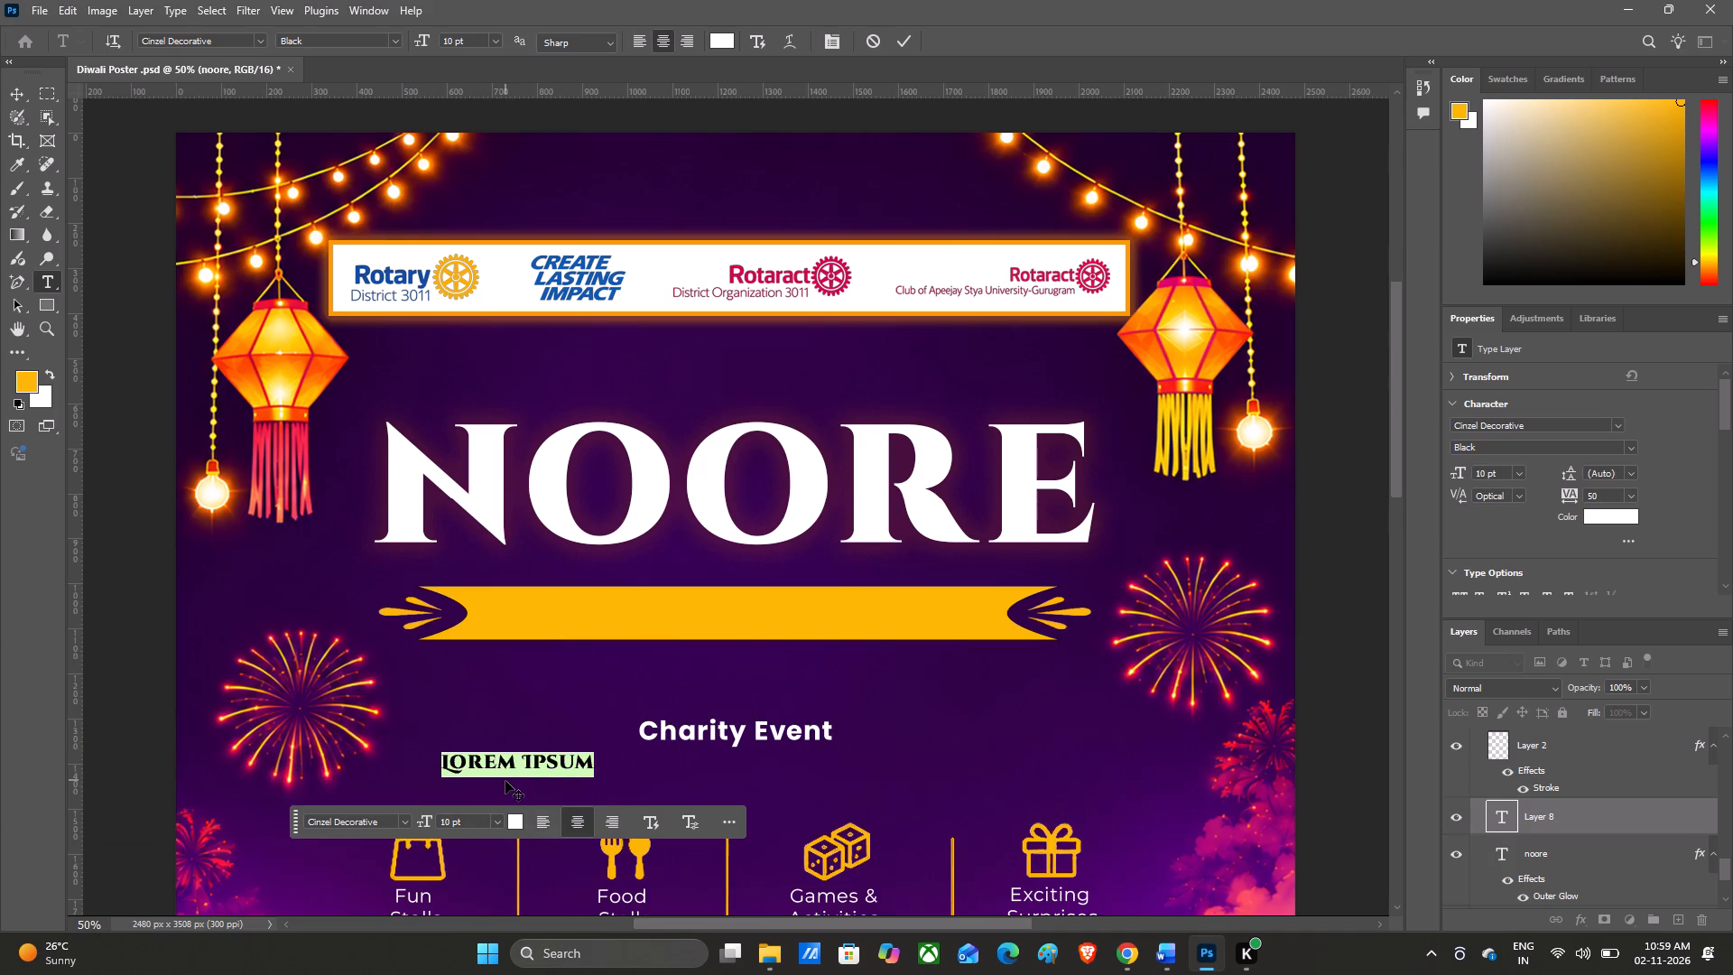
Replace the new line's placeholder text with a capital T.
{"action": "key", "text": "shift+t"}
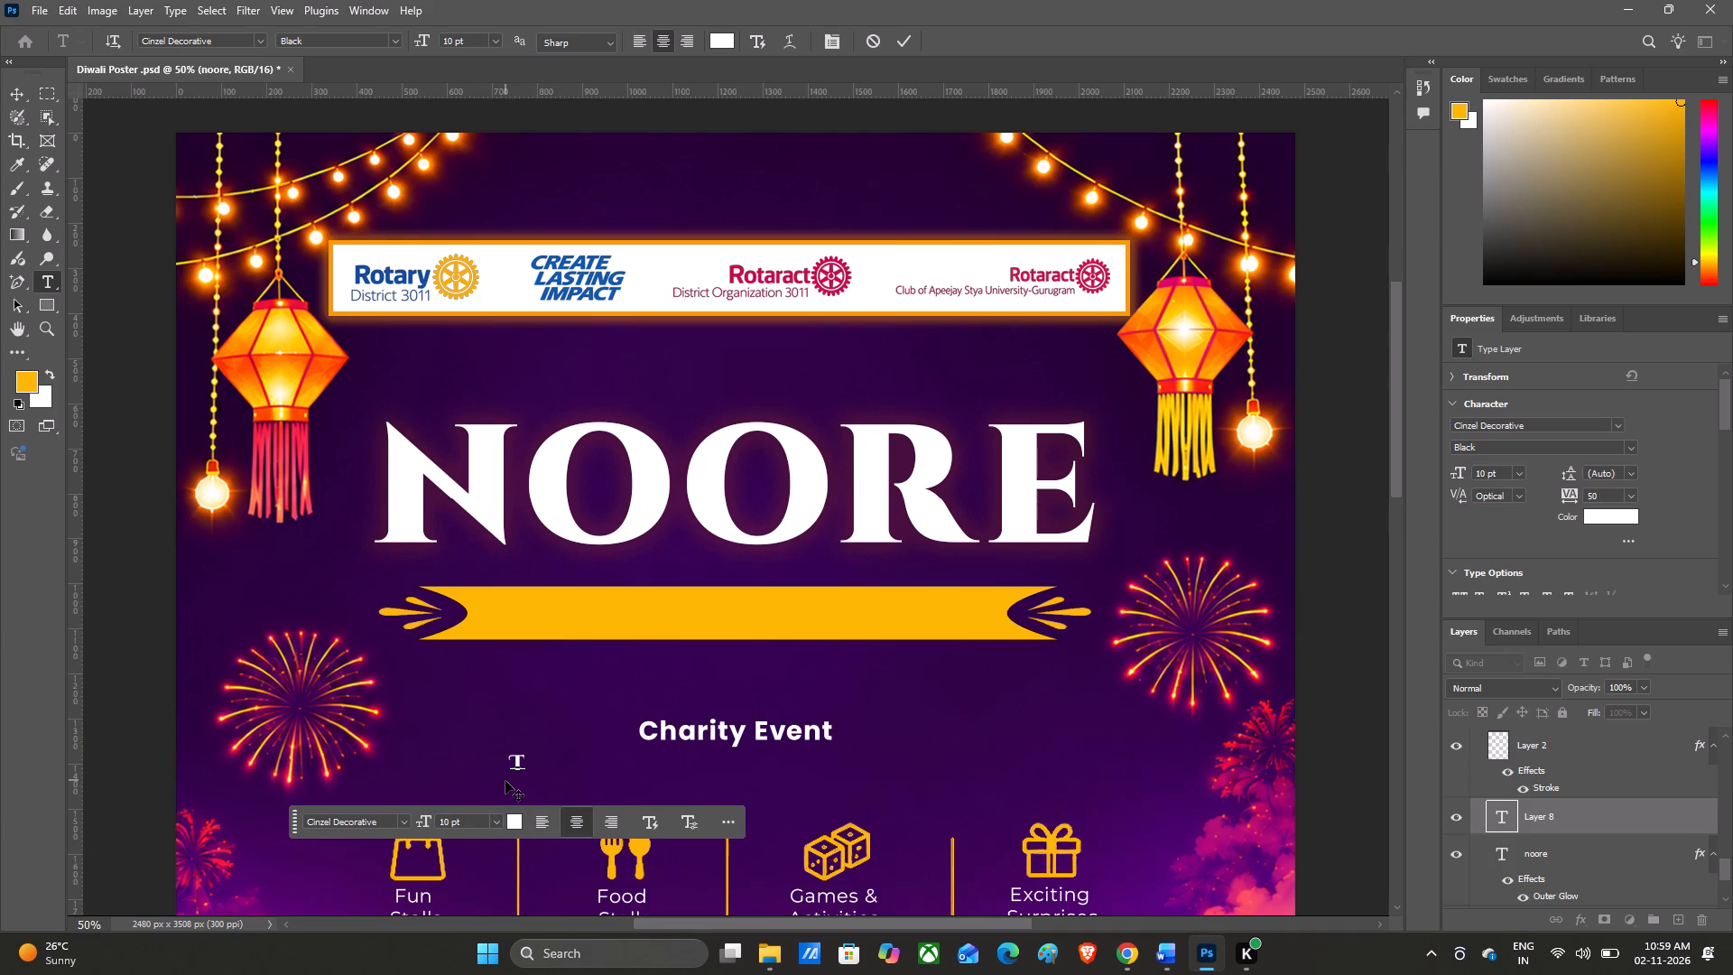
{"action": "type", "text": "he"}
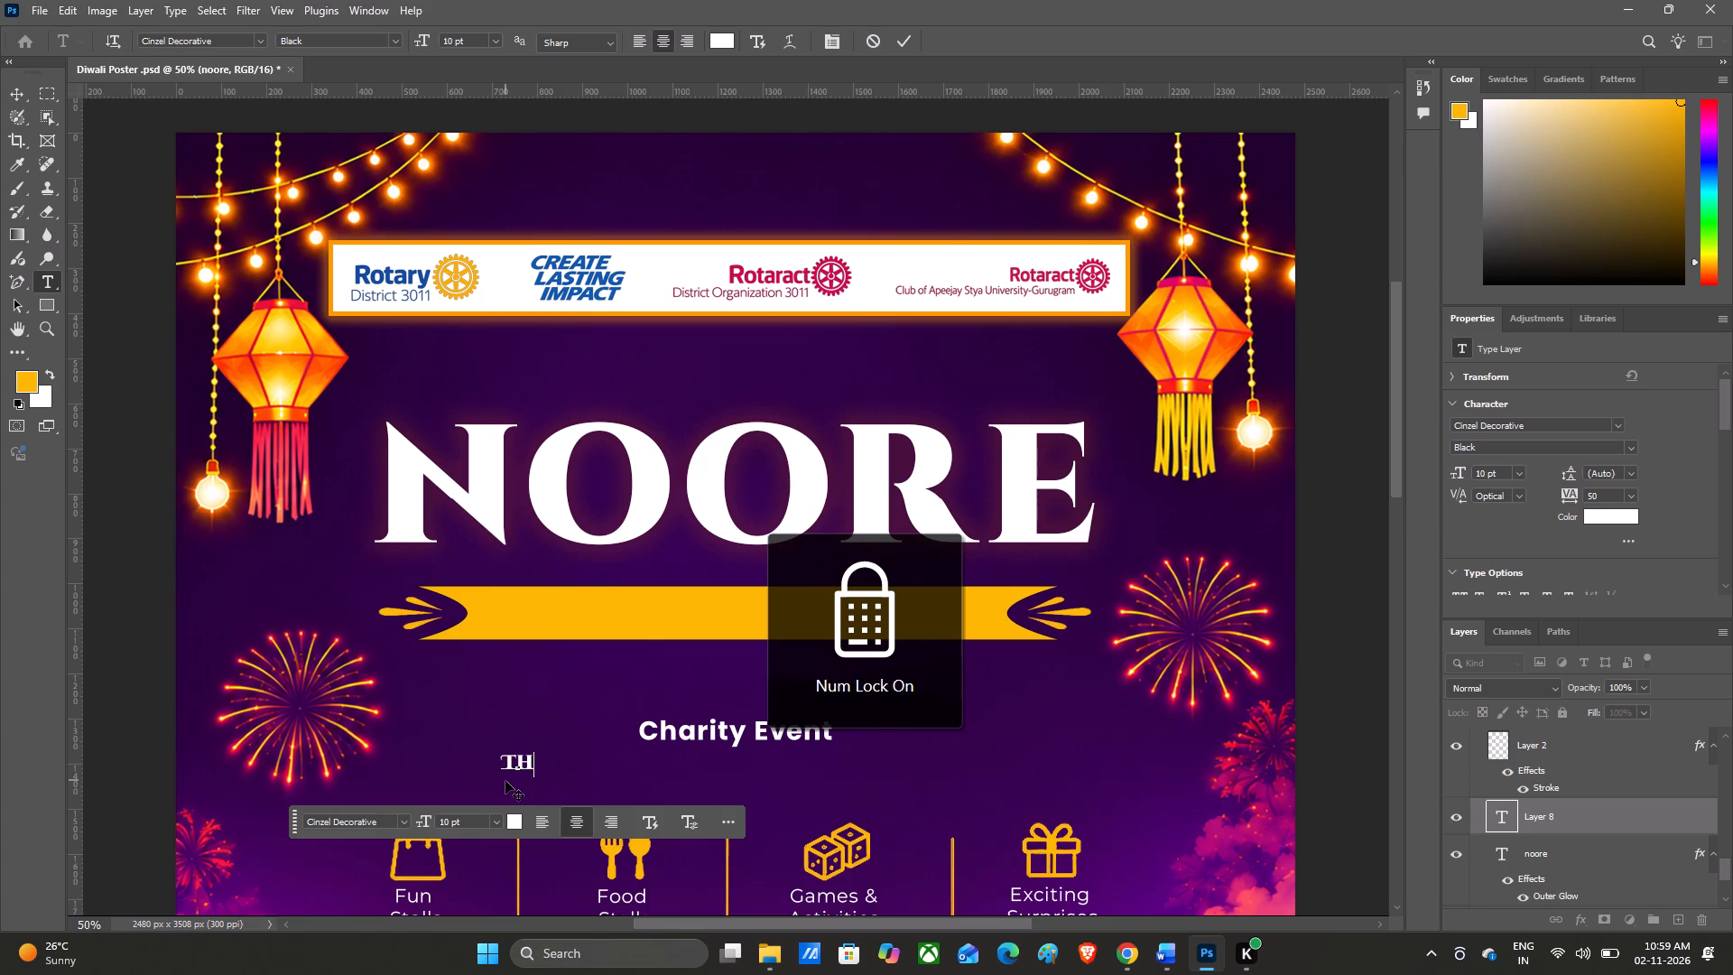
{"action": "key", "text": "BackSpace"}
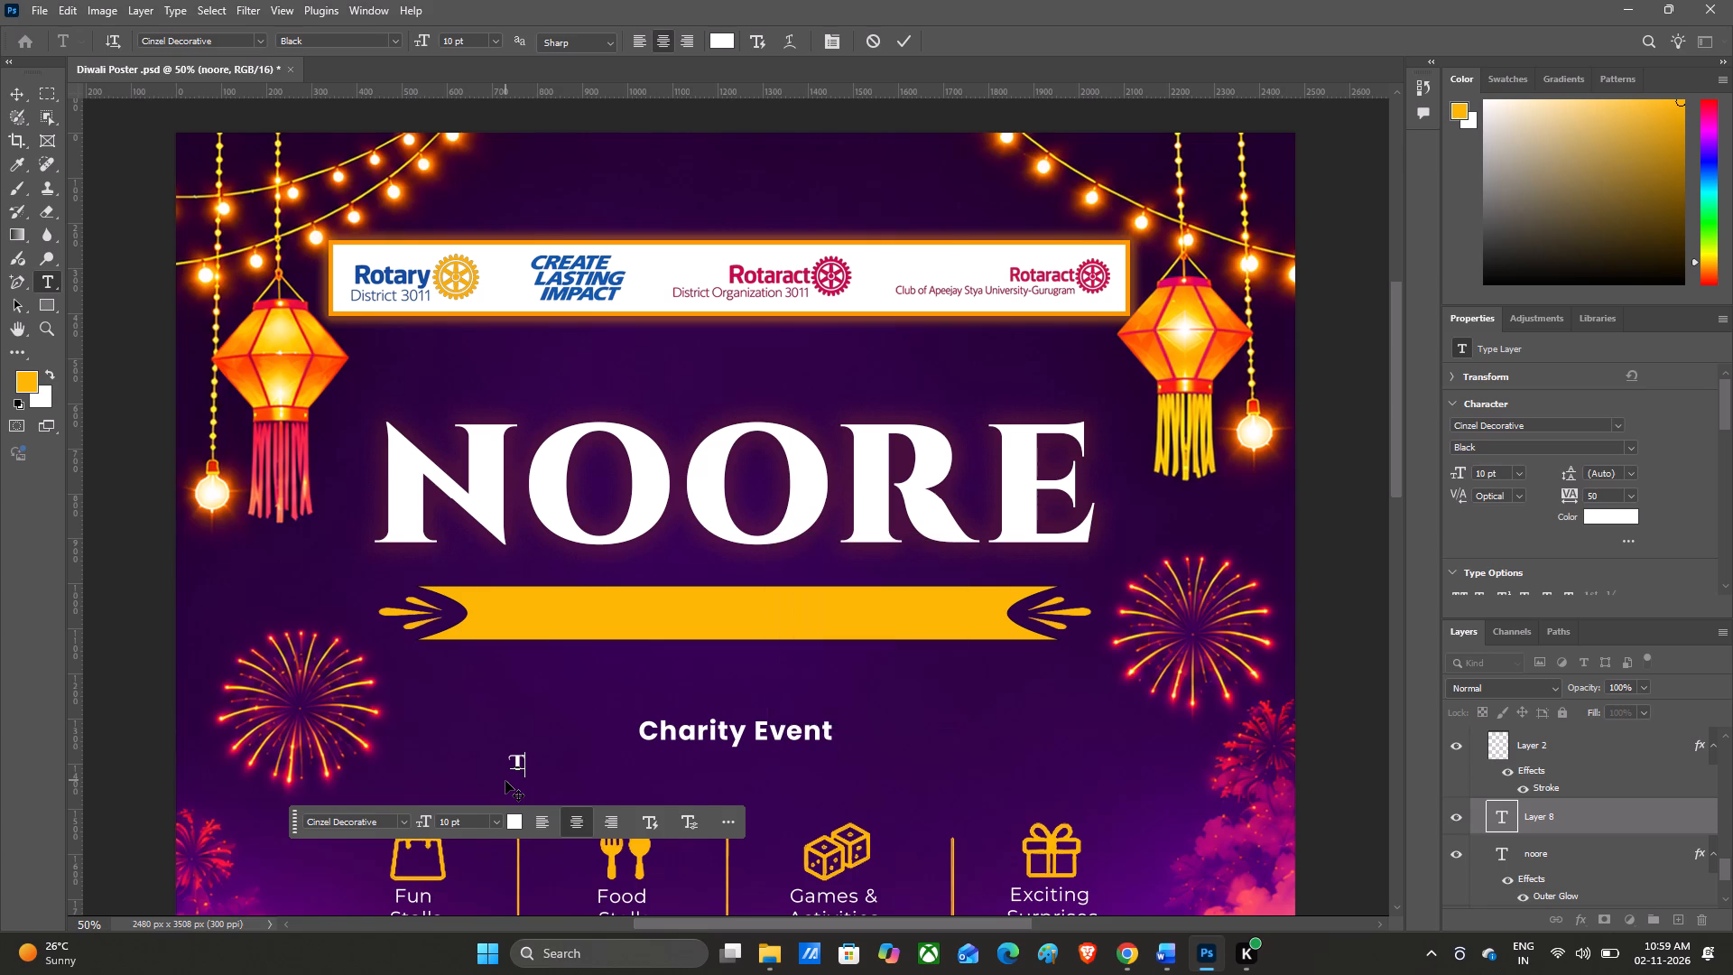
{"action": "key", "text": "h"}
{"action": "key", "text": "BackSpace"}
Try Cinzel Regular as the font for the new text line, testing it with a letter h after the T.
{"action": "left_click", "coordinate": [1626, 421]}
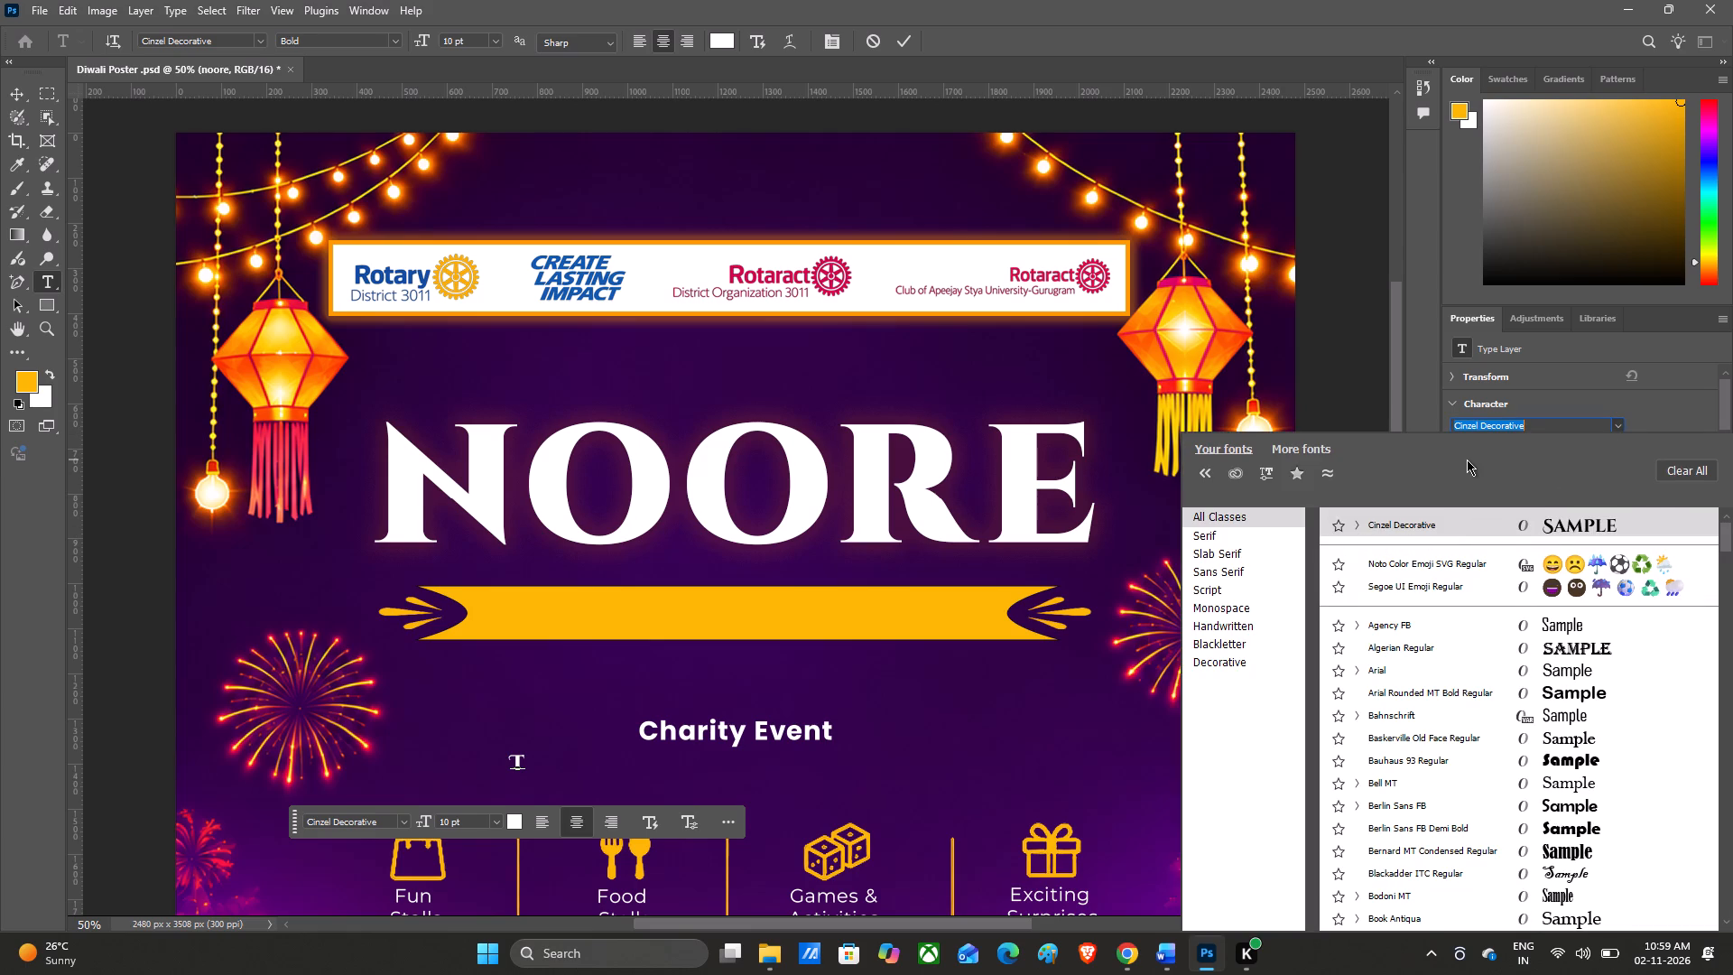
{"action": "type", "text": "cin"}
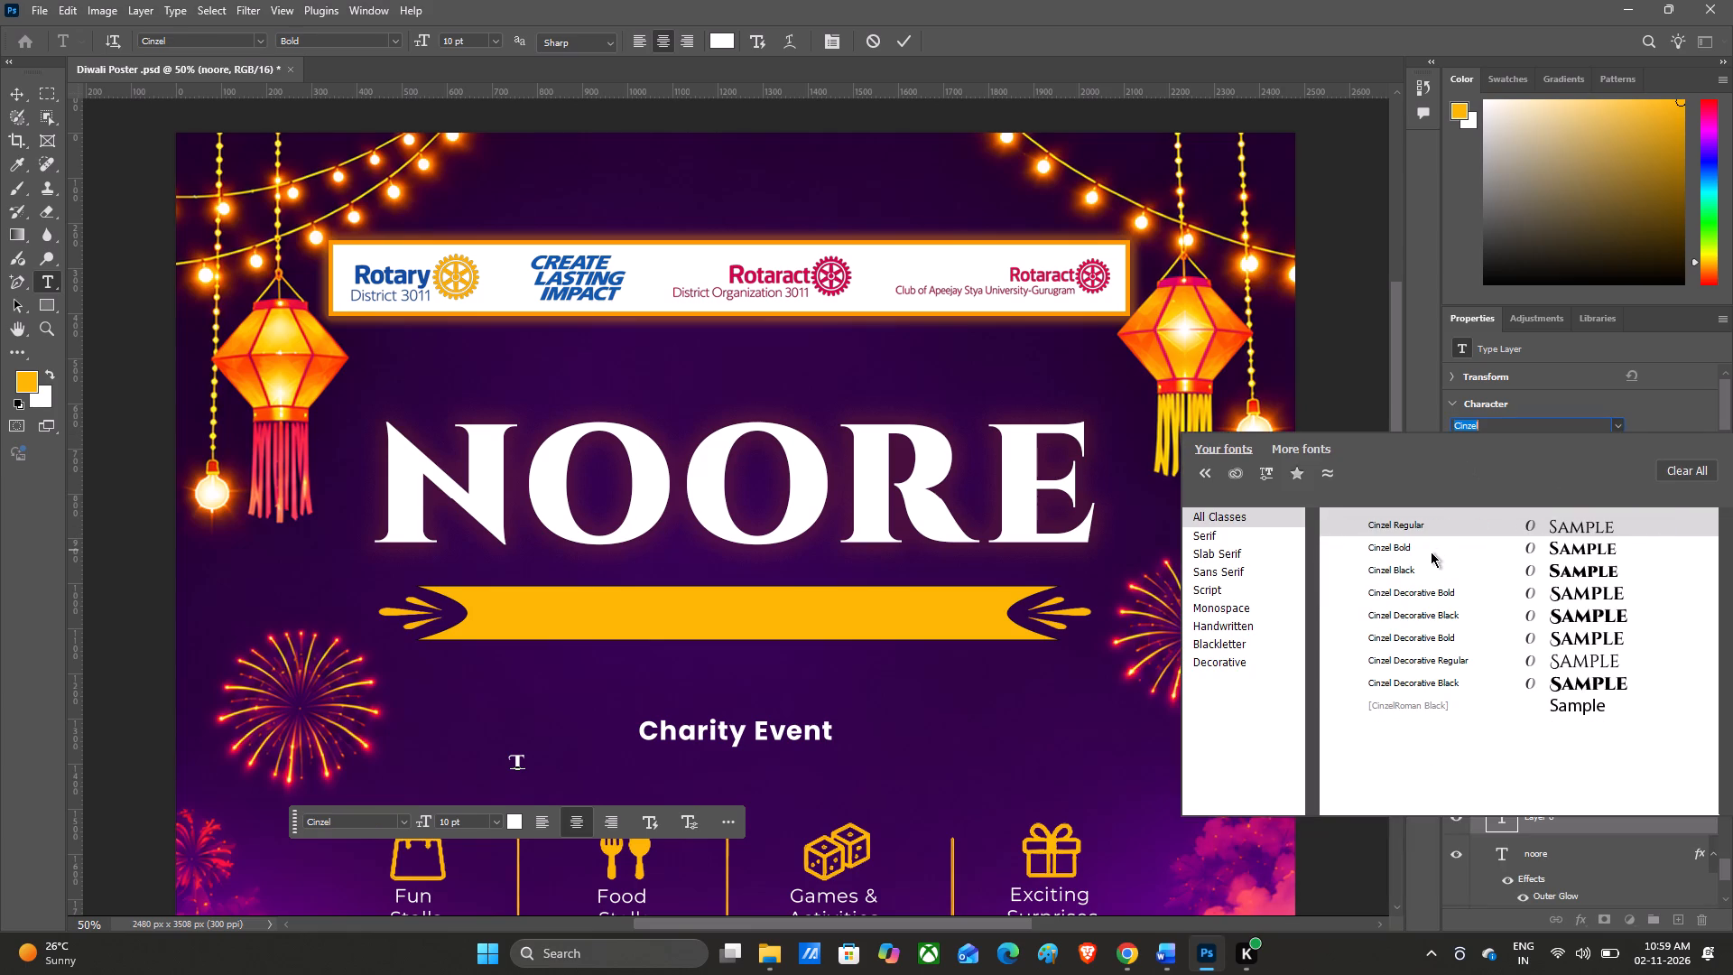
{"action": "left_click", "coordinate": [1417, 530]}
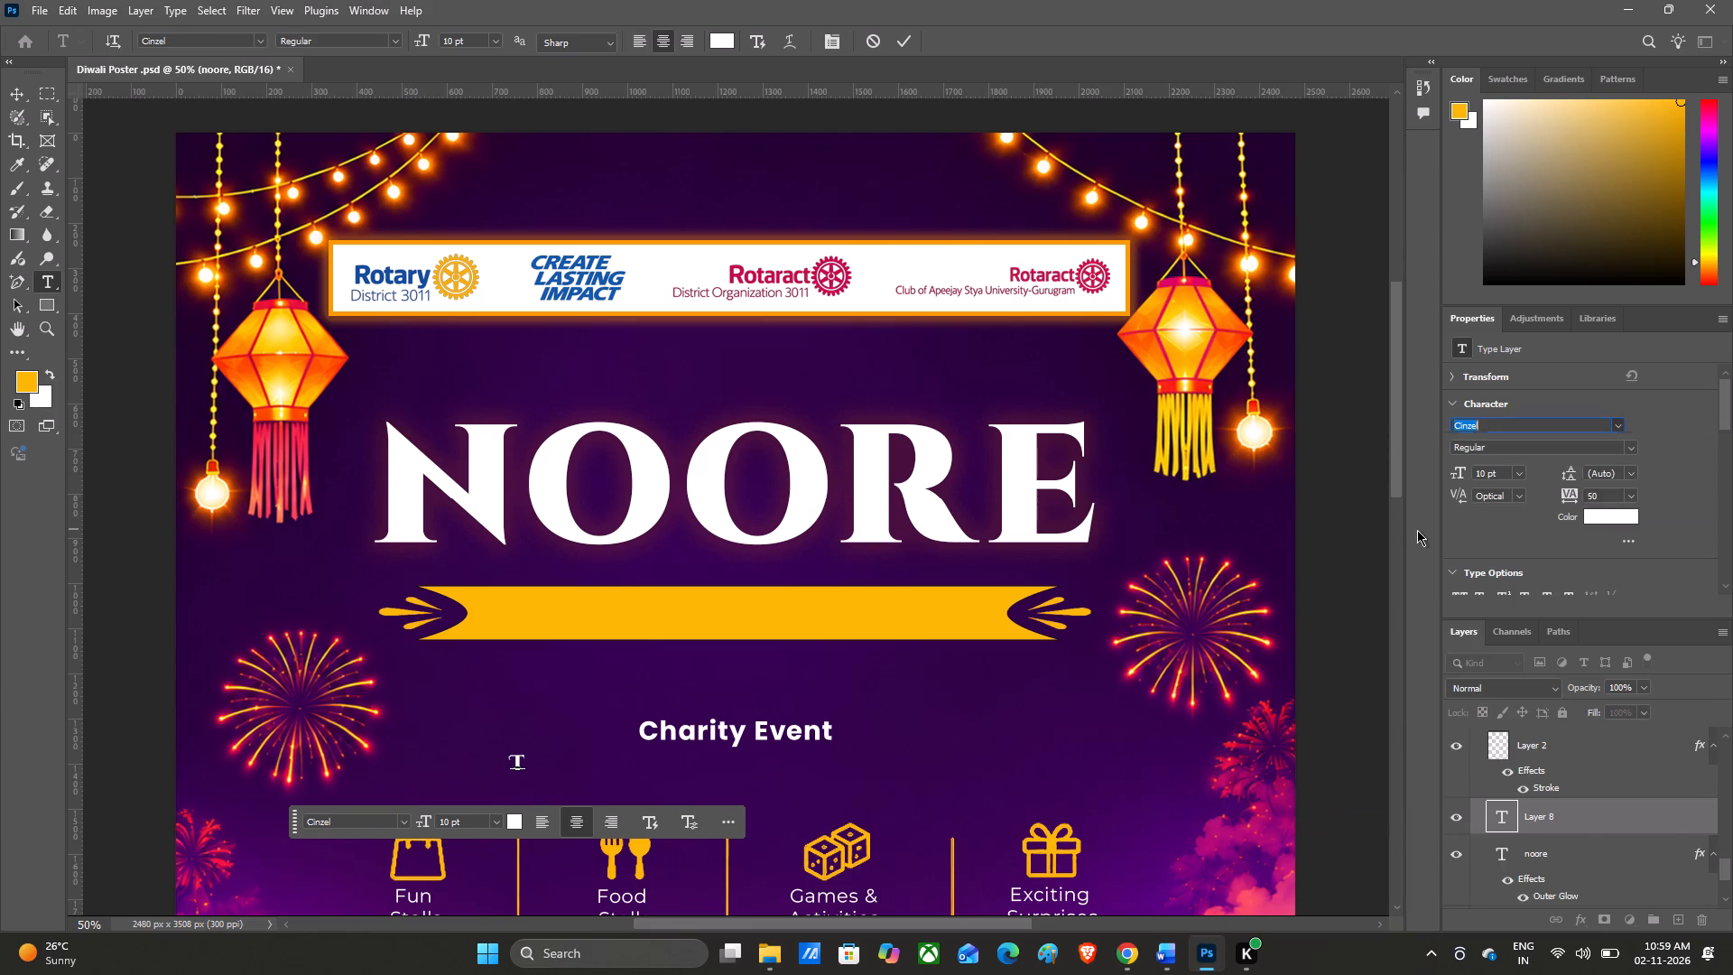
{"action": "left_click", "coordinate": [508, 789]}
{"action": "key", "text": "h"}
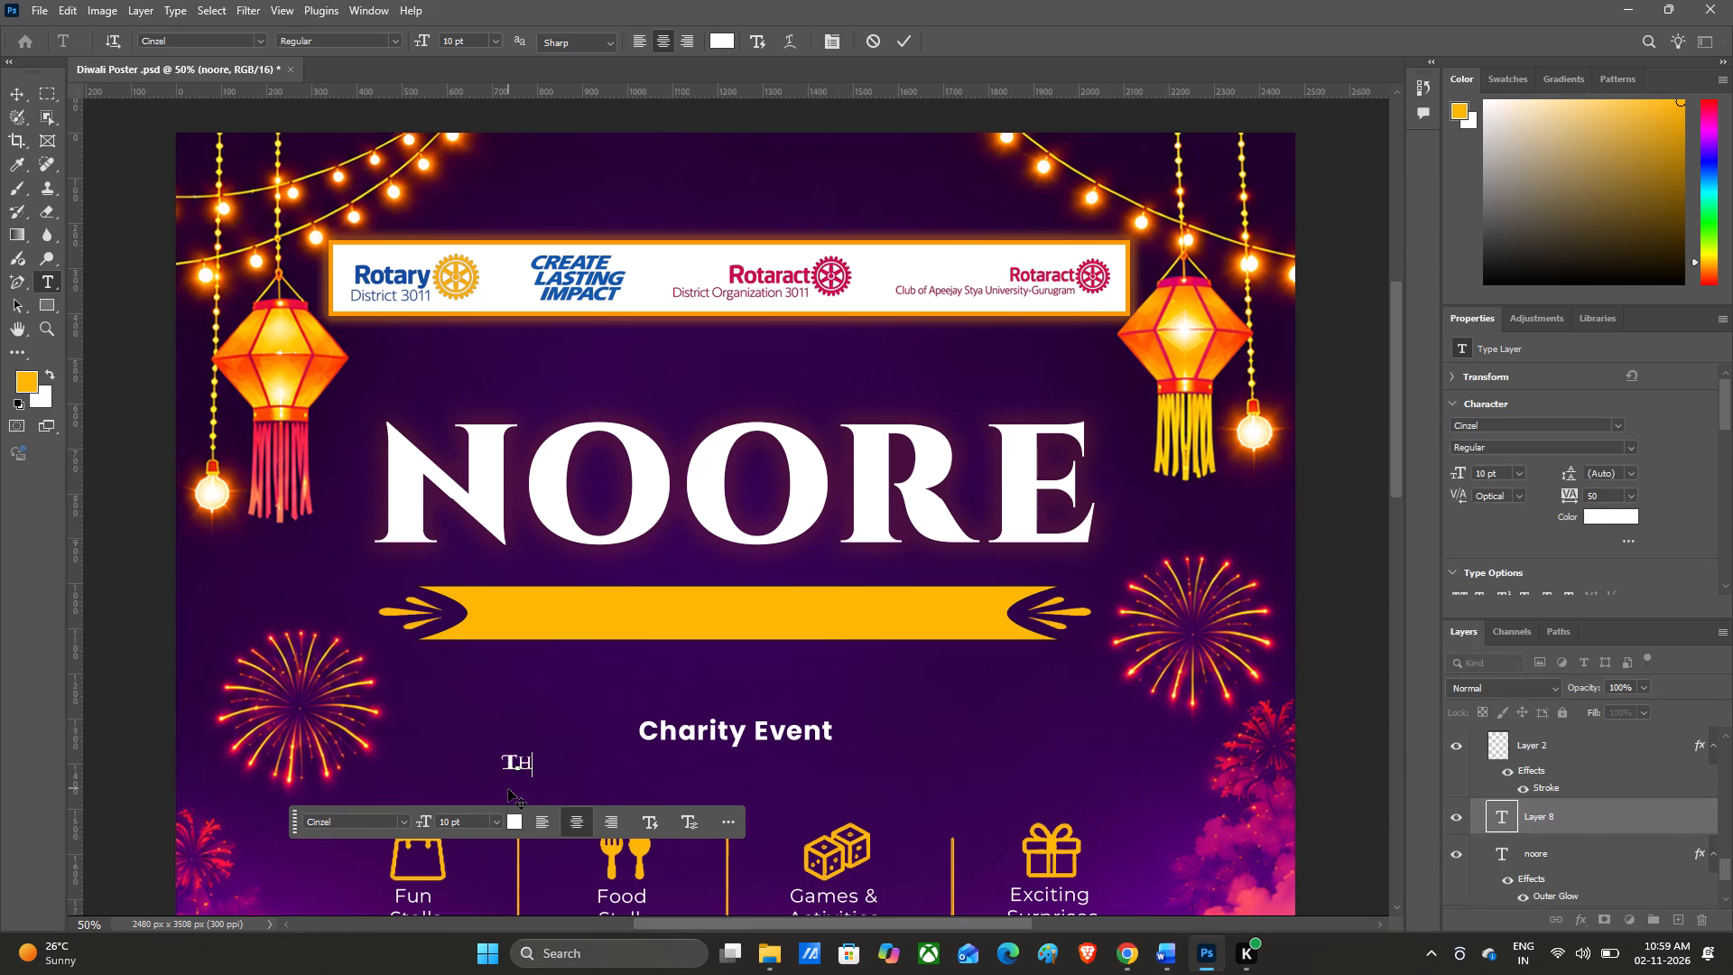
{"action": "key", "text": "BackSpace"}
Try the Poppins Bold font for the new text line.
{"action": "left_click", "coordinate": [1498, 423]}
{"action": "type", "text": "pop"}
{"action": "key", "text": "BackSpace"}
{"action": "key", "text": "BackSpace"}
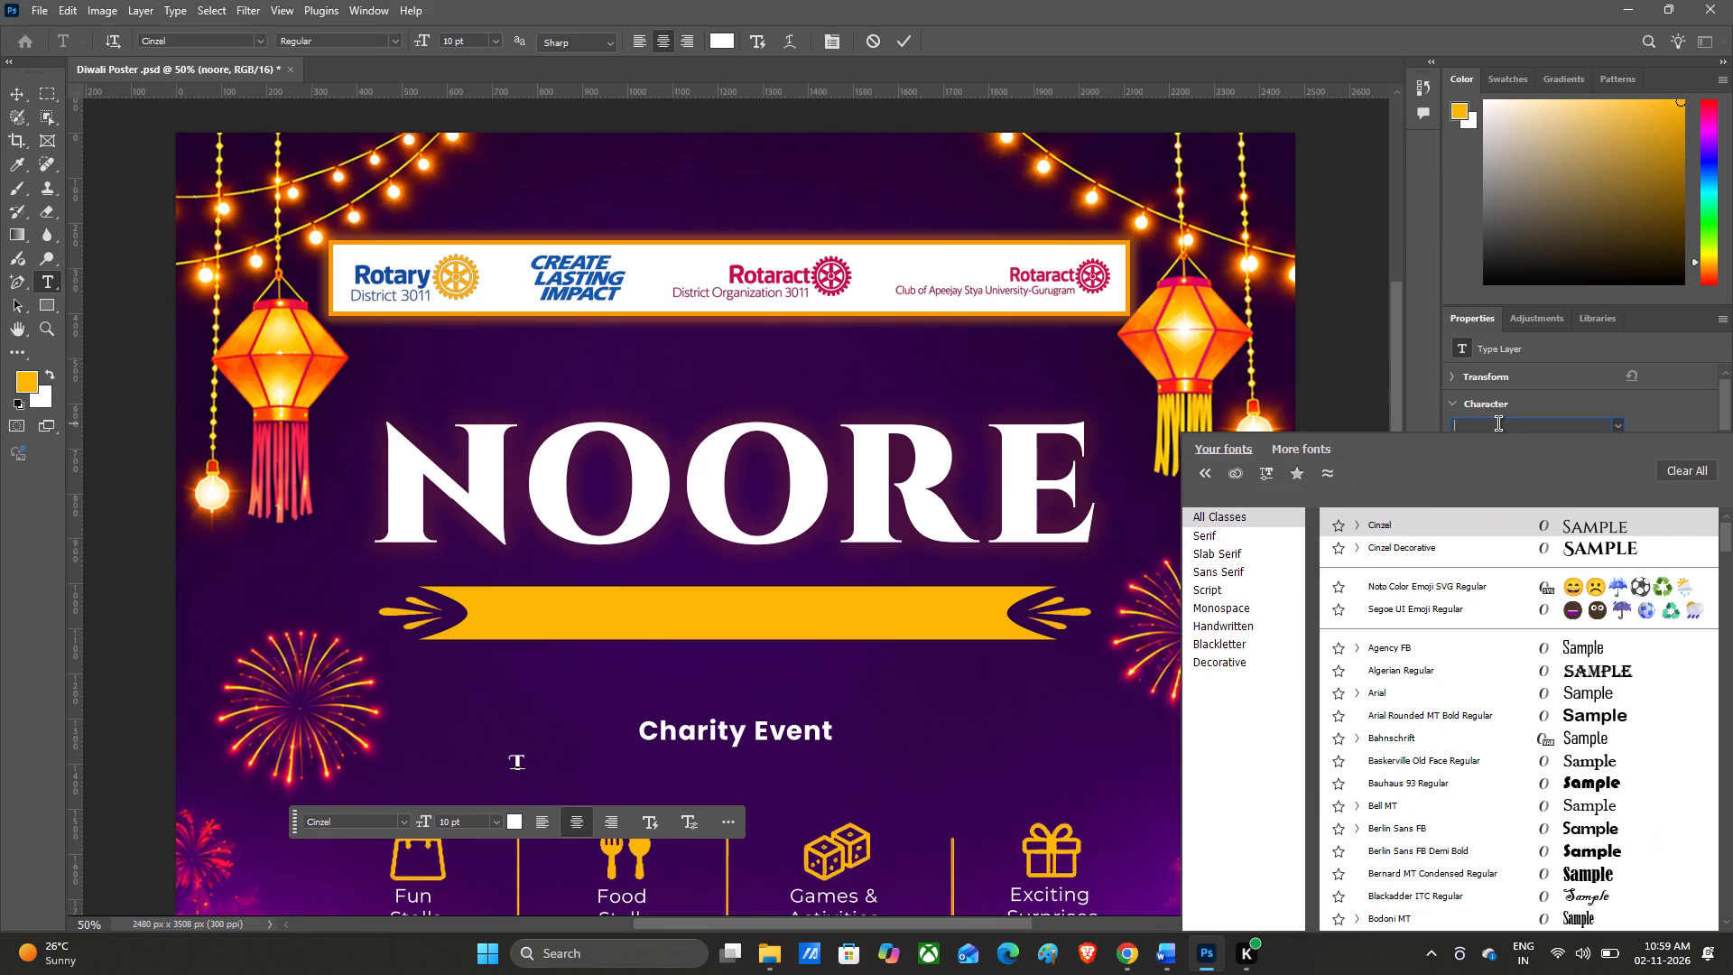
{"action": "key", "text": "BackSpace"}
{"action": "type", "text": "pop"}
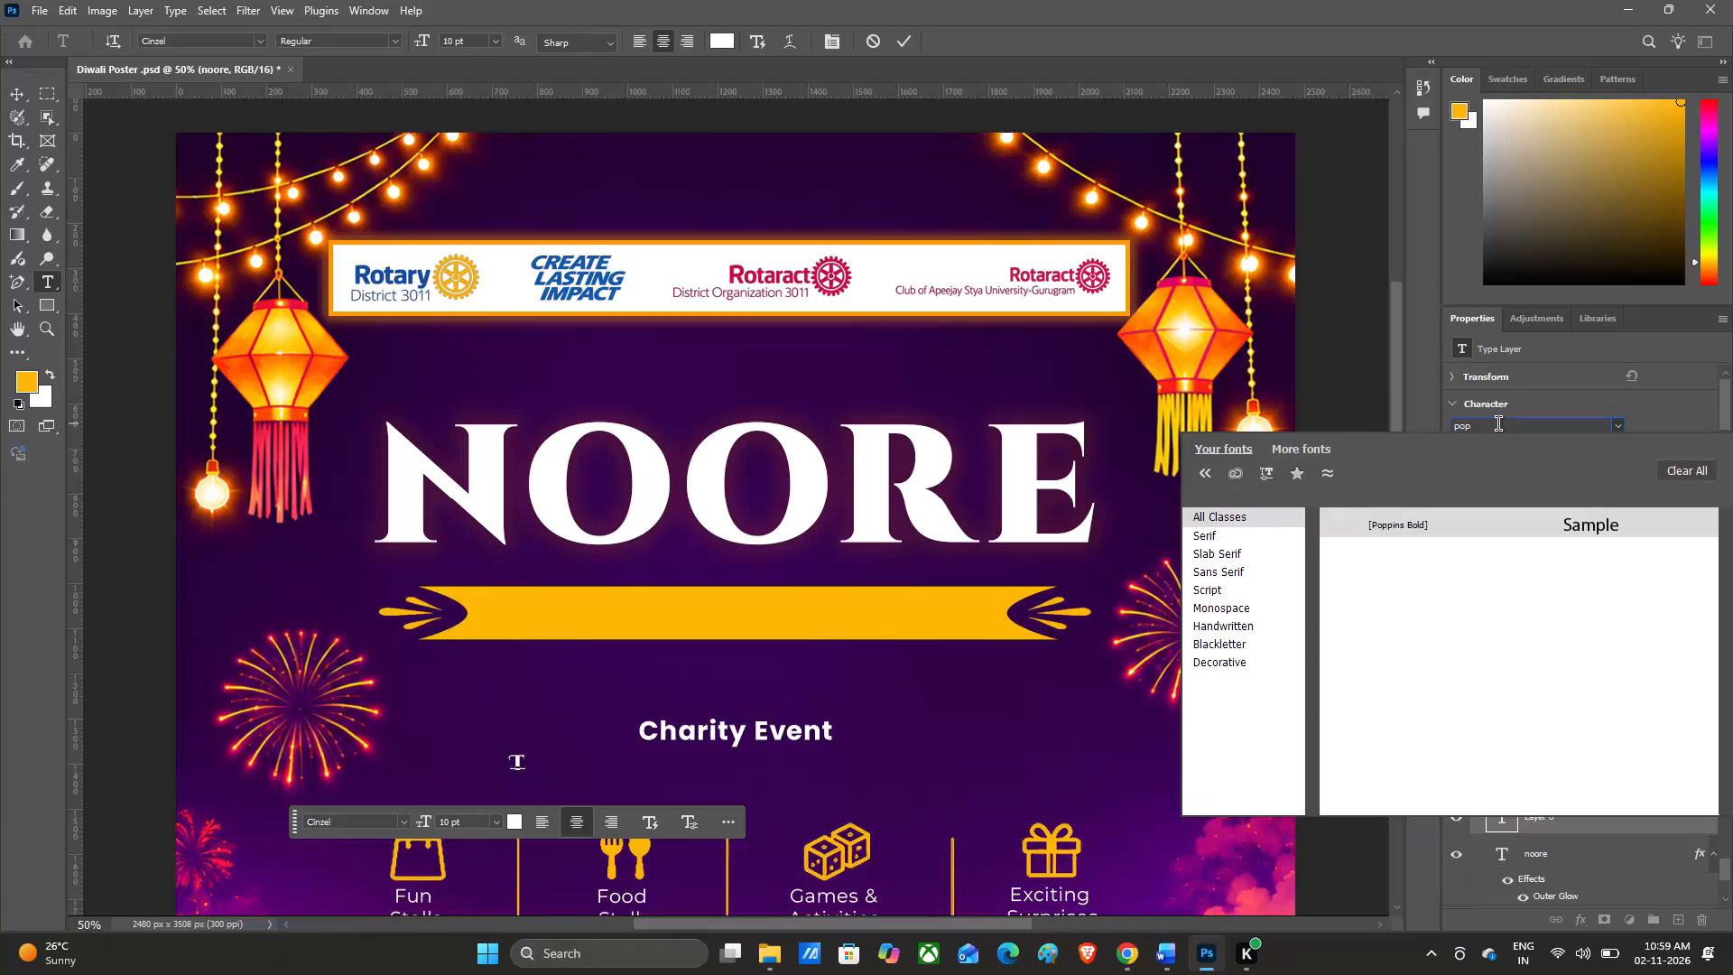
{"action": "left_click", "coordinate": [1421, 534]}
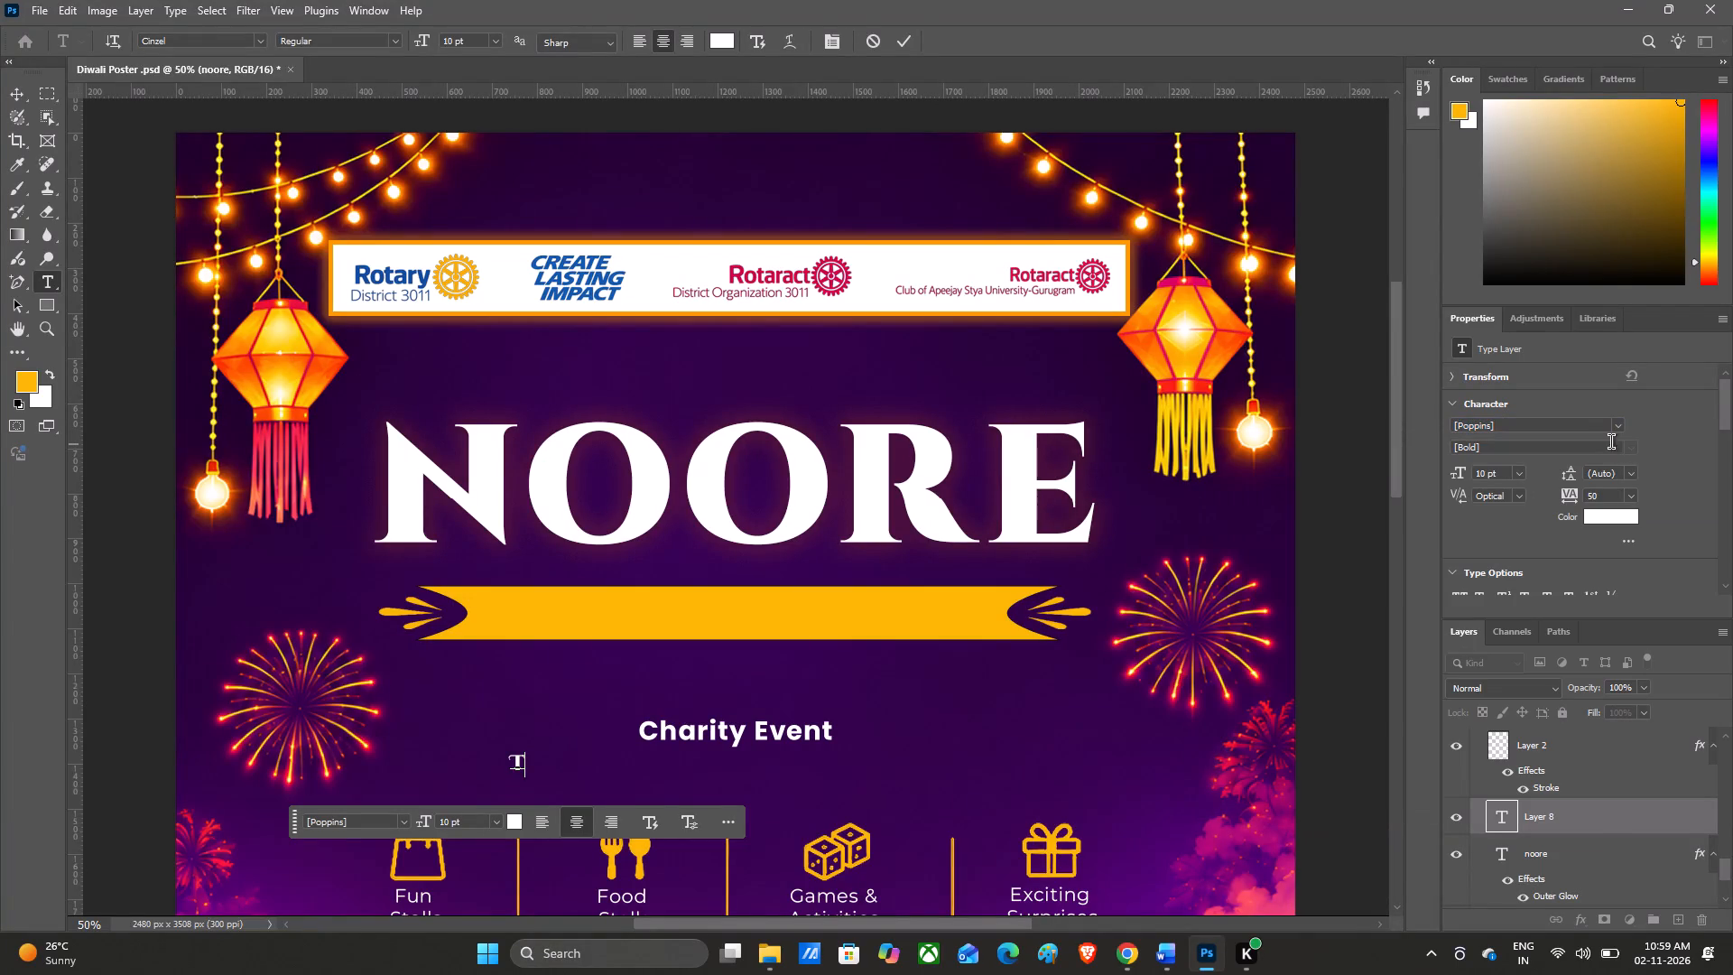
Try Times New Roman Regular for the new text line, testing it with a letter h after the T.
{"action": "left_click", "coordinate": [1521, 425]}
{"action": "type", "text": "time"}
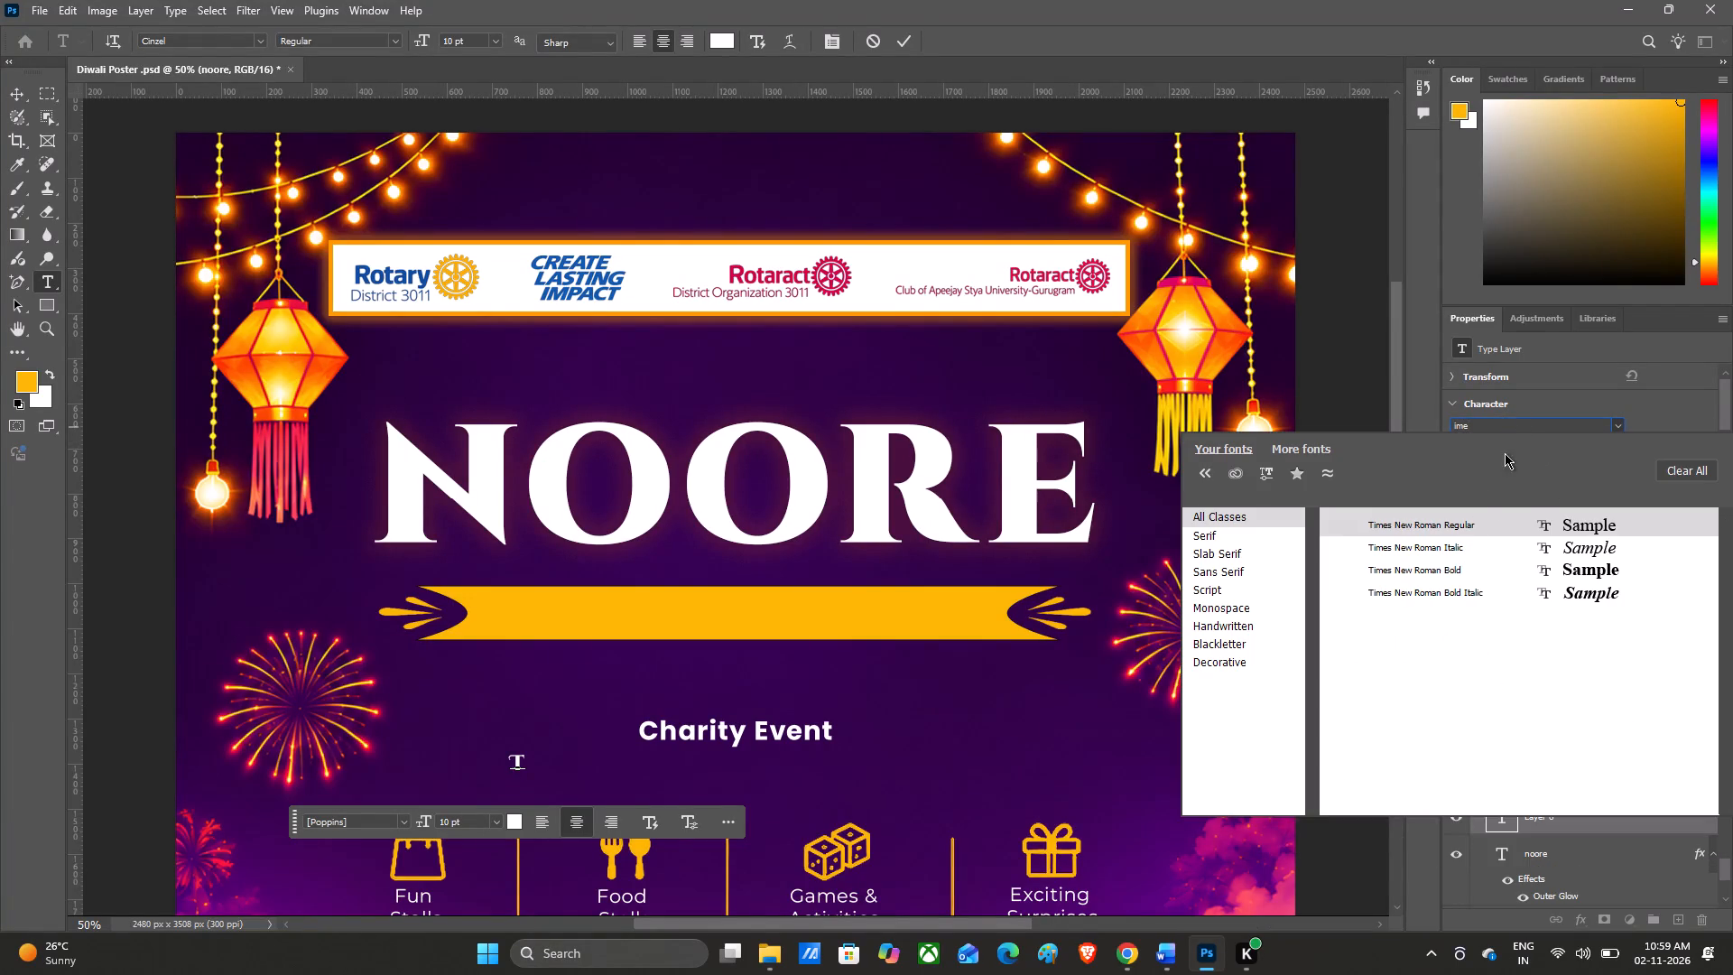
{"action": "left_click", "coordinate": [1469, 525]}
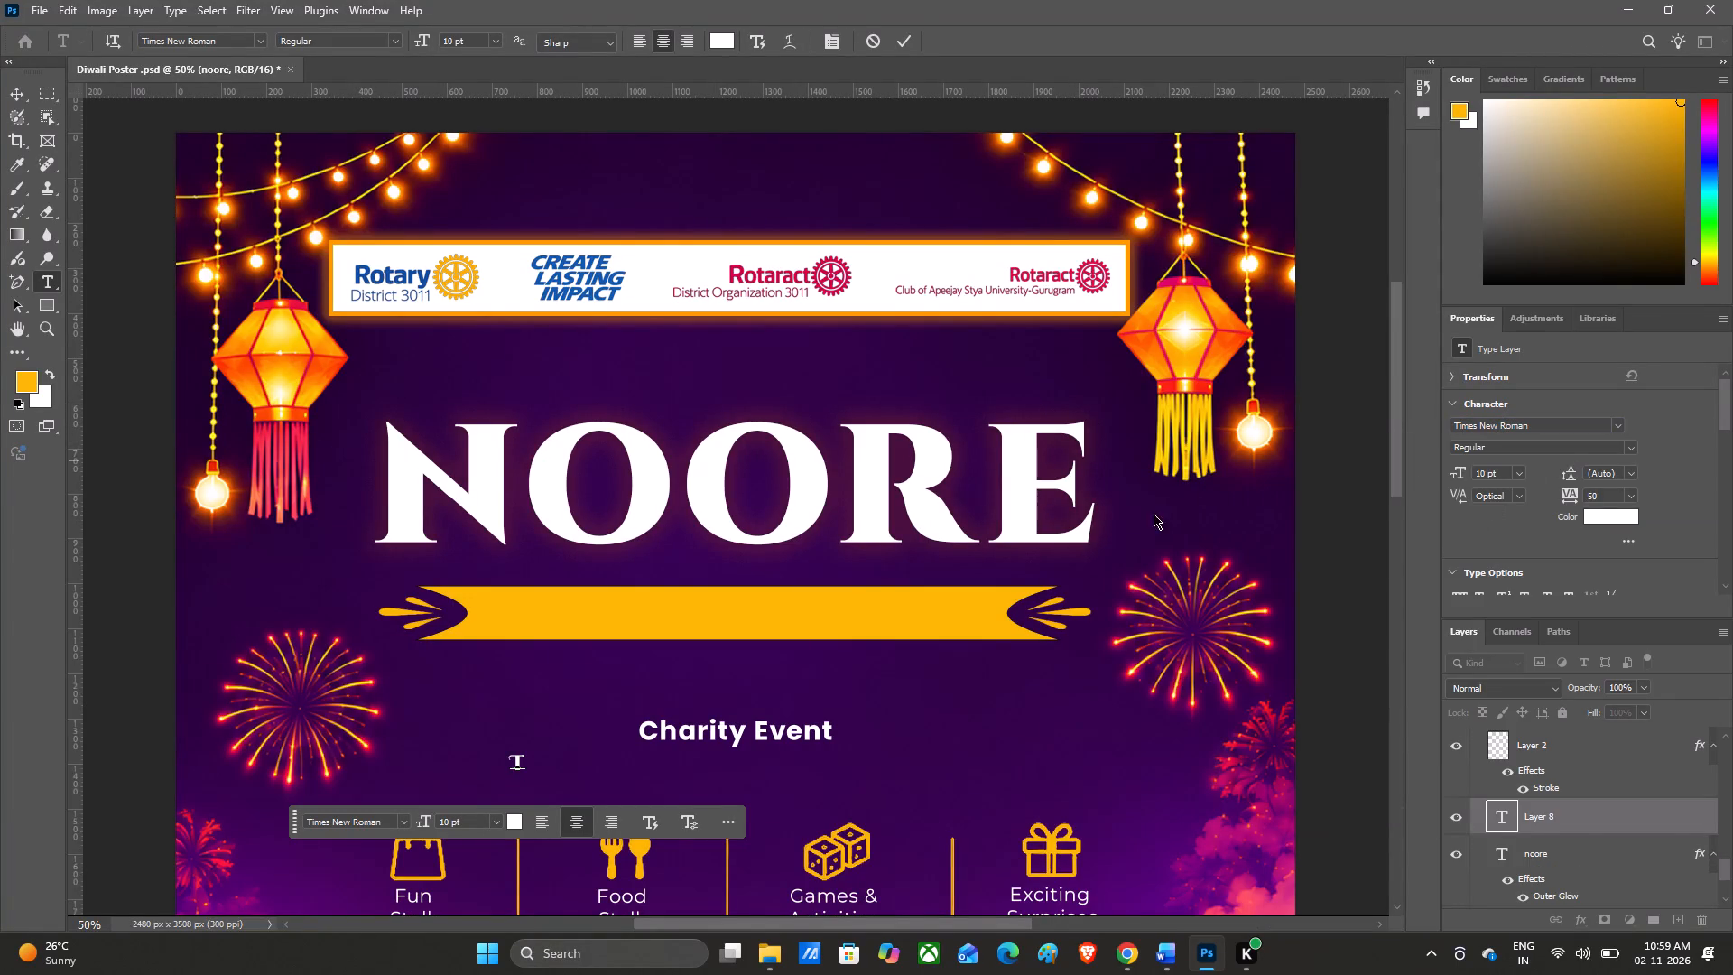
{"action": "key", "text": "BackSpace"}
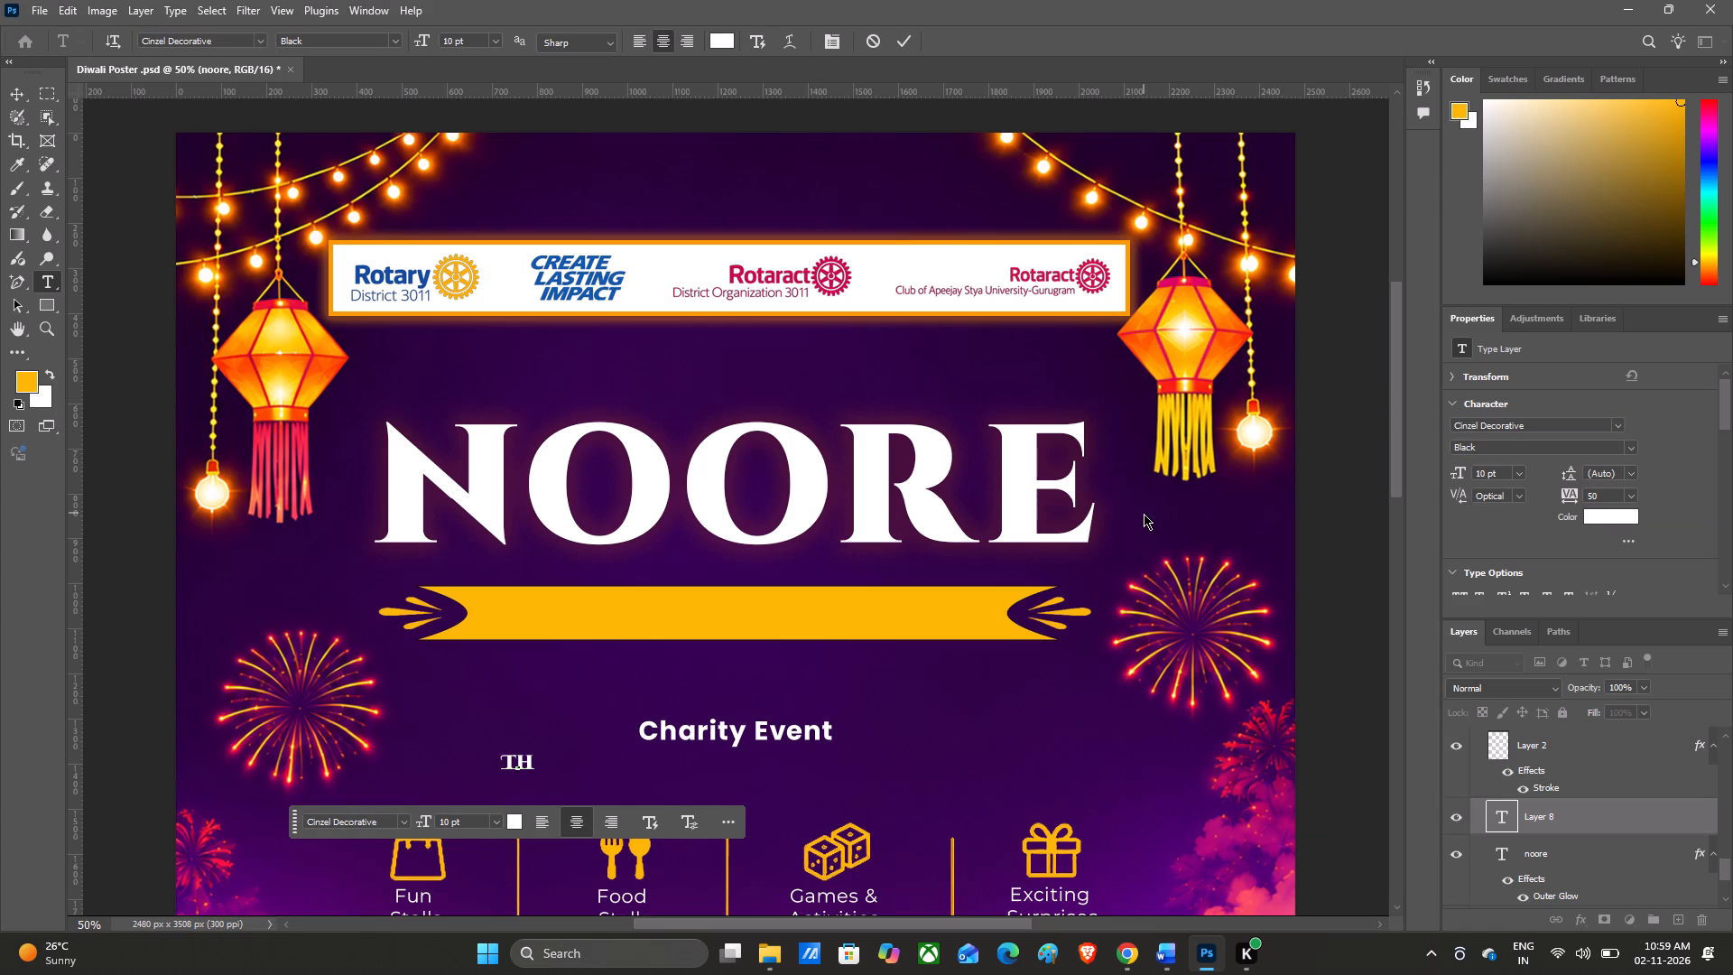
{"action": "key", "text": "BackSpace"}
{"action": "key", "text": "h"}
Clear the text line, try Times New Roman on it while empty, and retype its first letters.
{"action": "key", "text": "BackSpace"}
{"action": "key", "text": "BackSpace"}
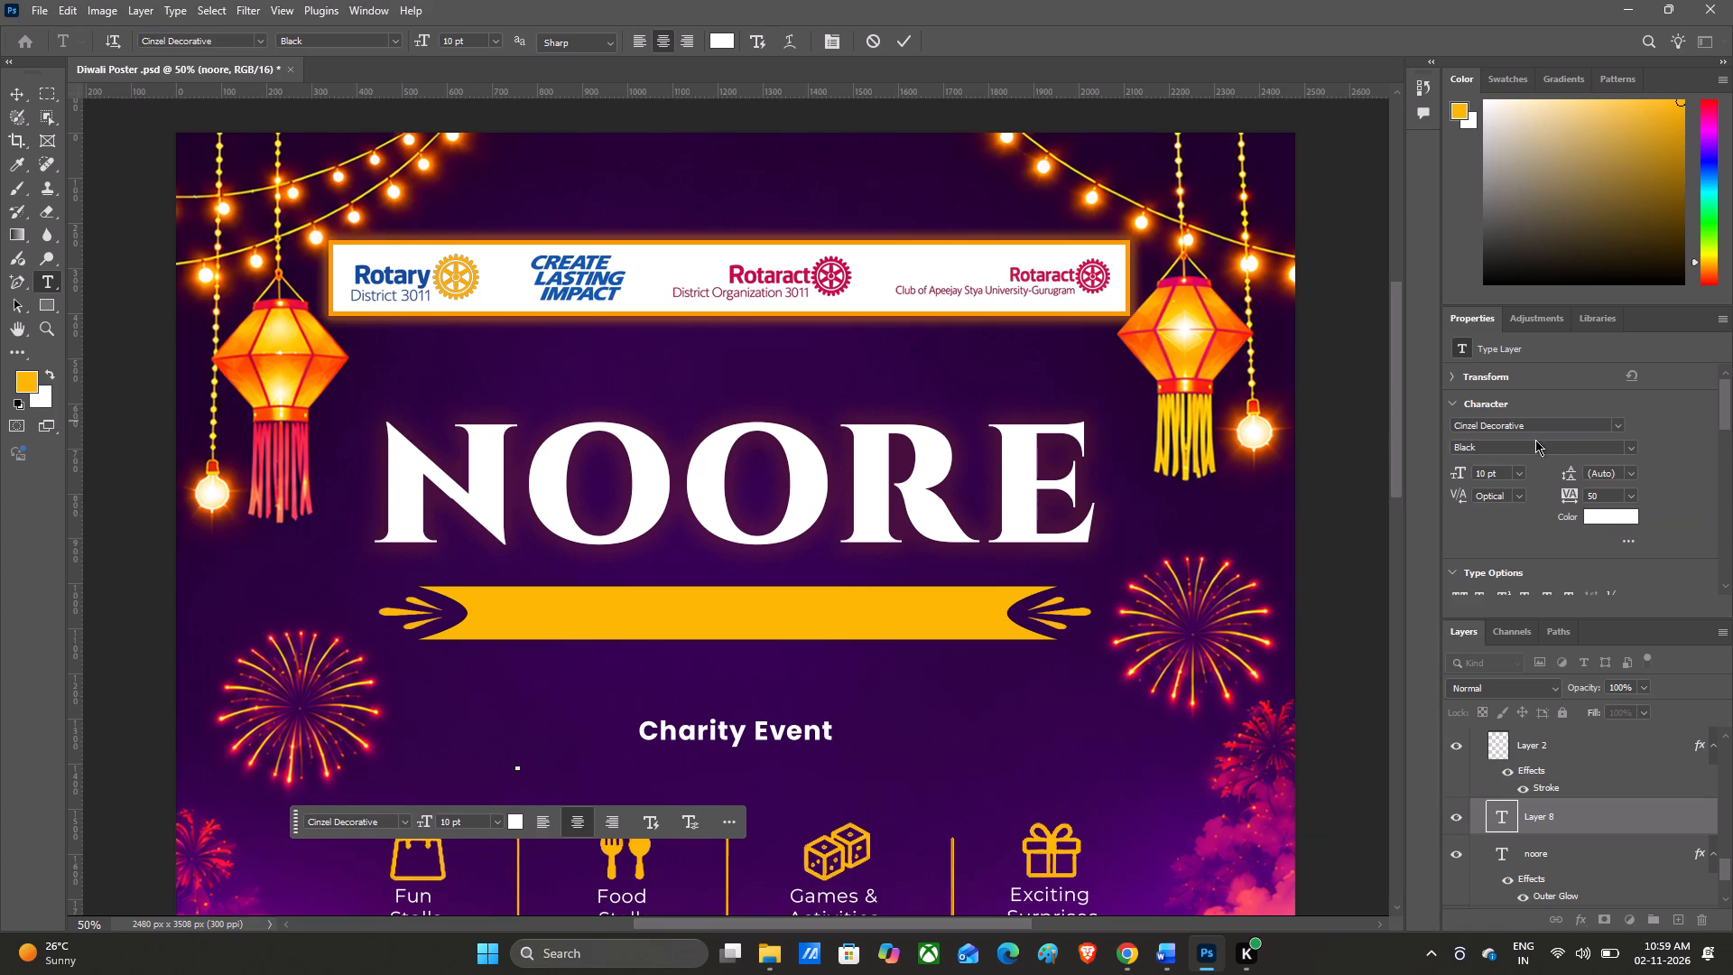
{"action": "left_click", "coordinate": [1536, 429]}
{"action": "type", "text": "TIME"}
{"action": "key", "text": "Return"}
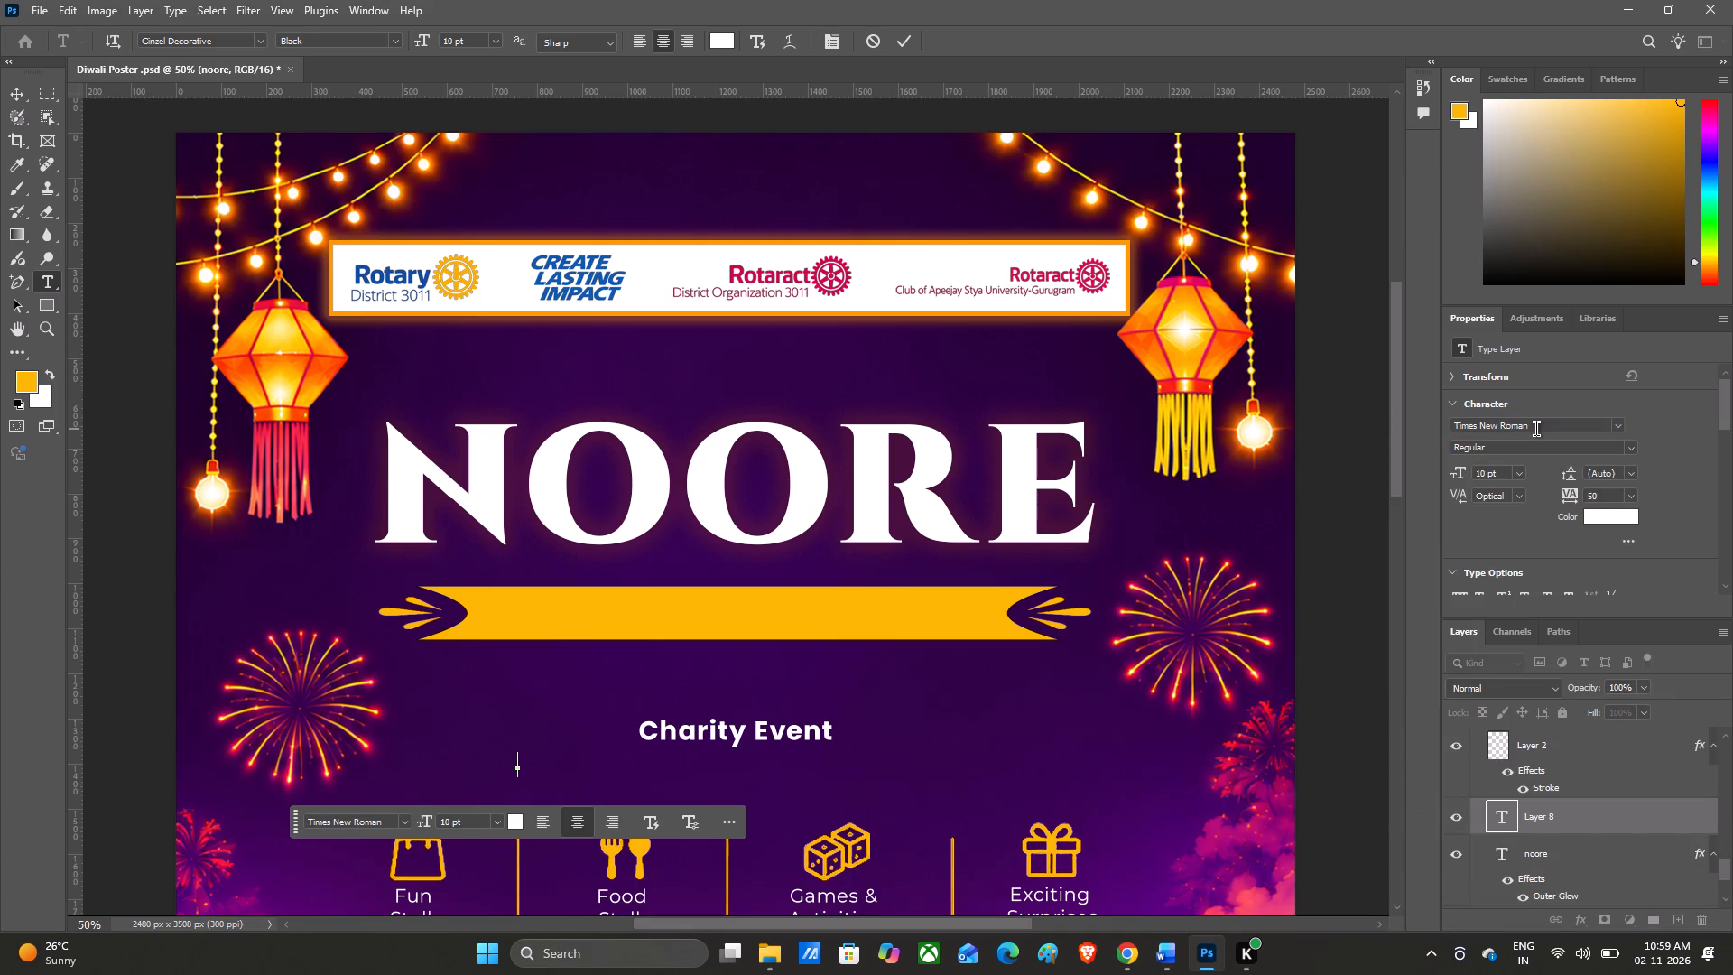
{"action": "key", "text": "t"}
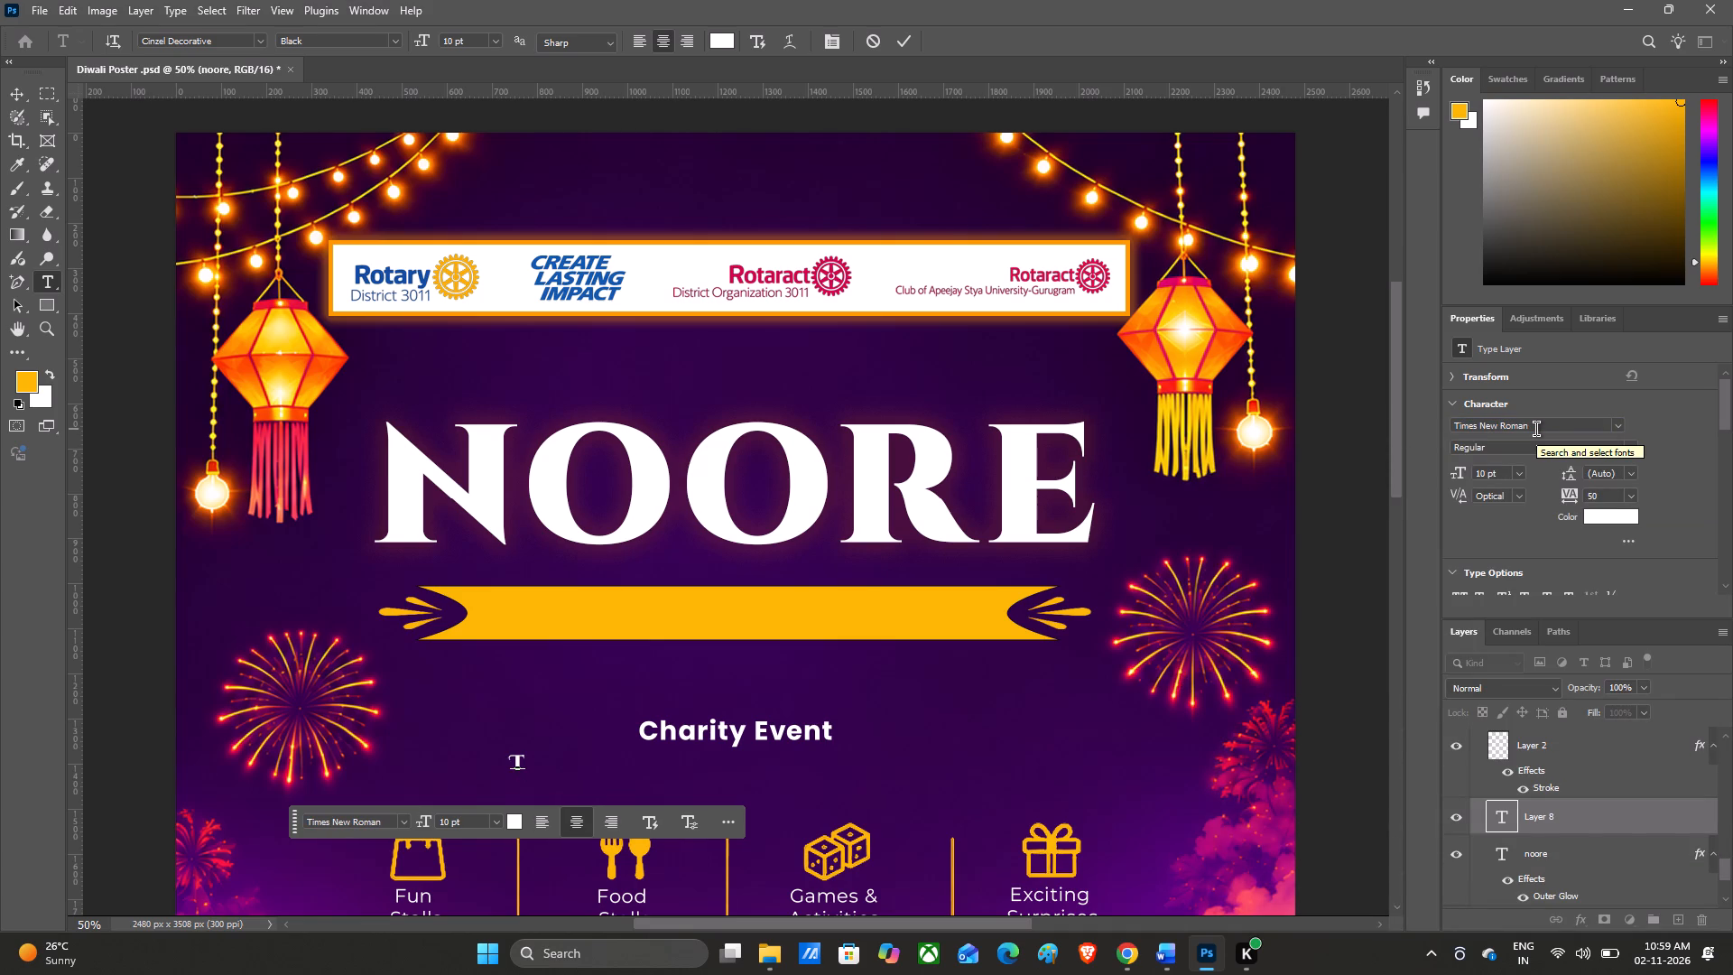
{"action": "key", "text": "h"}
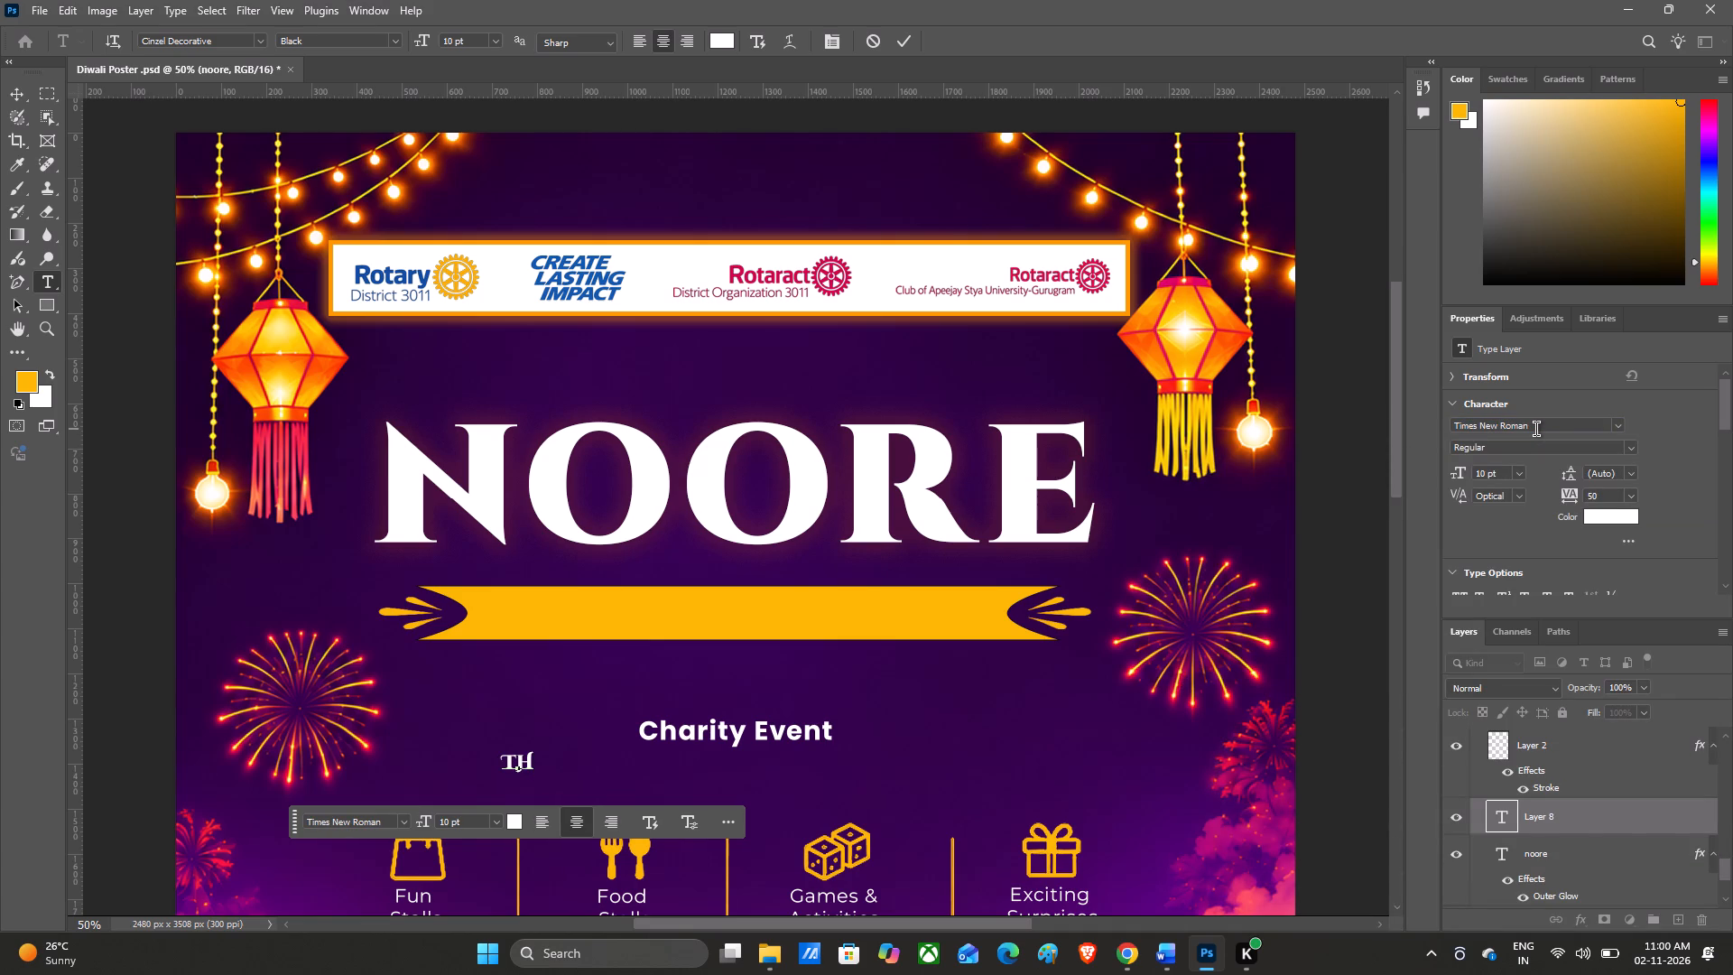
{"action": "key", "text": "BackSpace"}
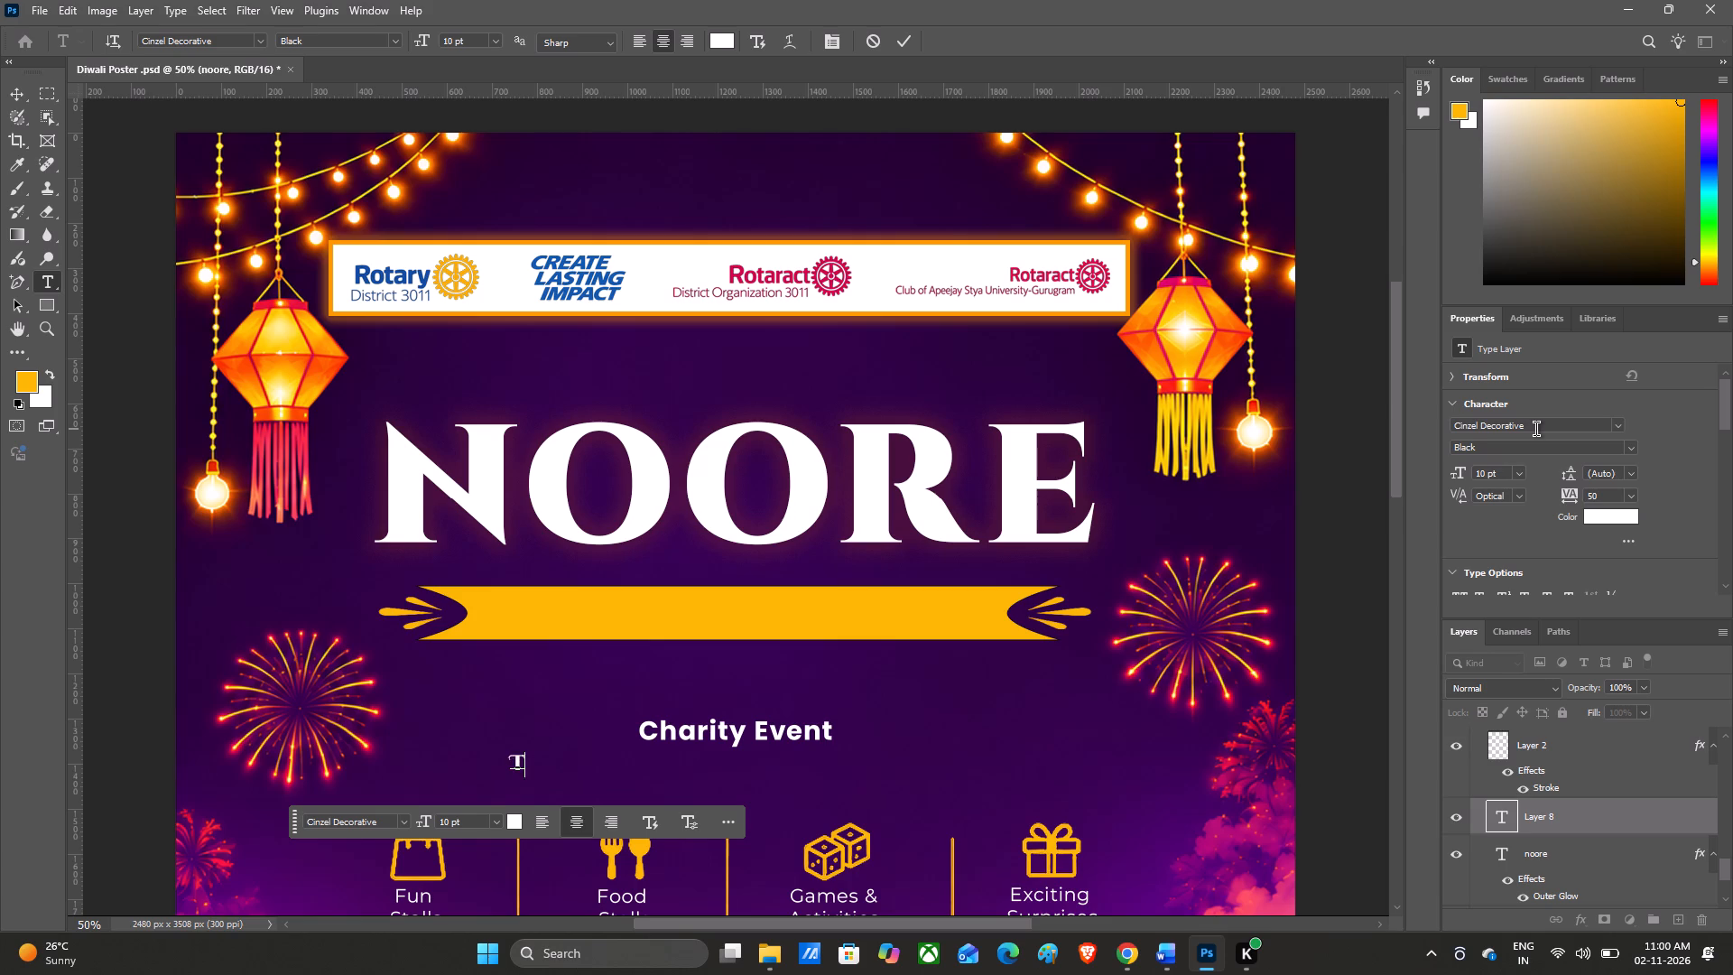
Complete the word THE on the new text line and set the whole word in Times New Roman Regular.
{"action": "type", "text": "HE"}
{"action": "key", "text": "BackSpace"}
{"action": "key", "text": "e"}
{"action": "key", "text": "ctrl+a"}
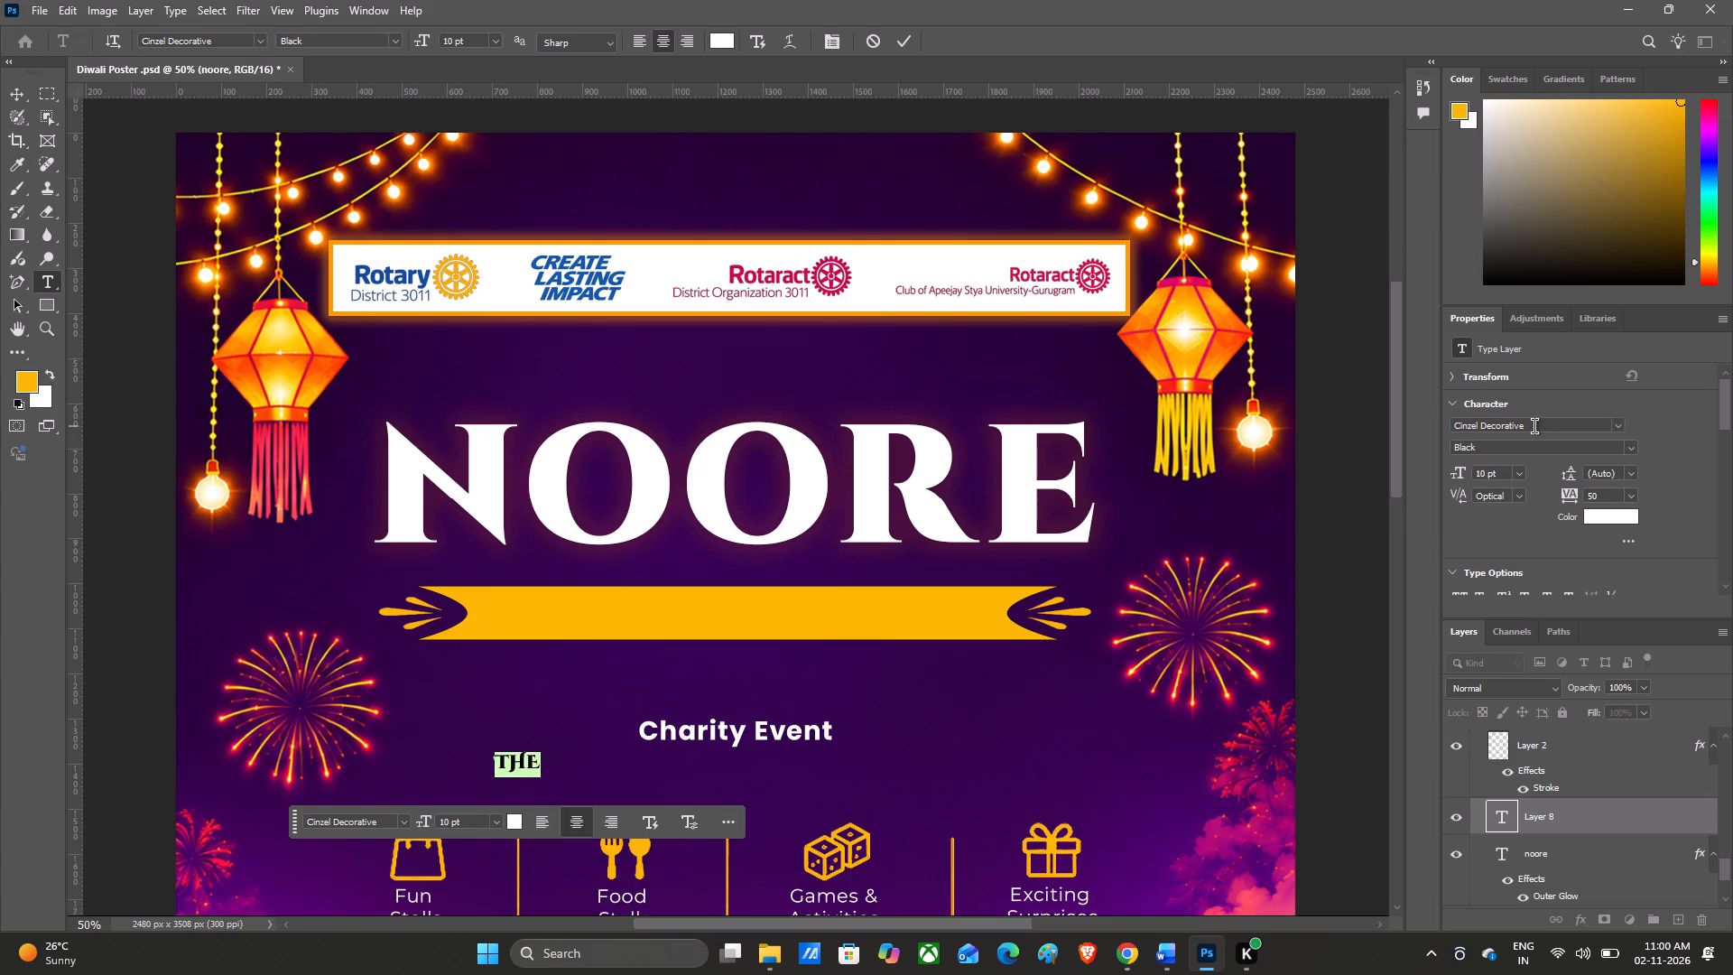
{"action": "left_click", "coordinate": [1534, 426]}
{"action": "type", "text": "TIME"}
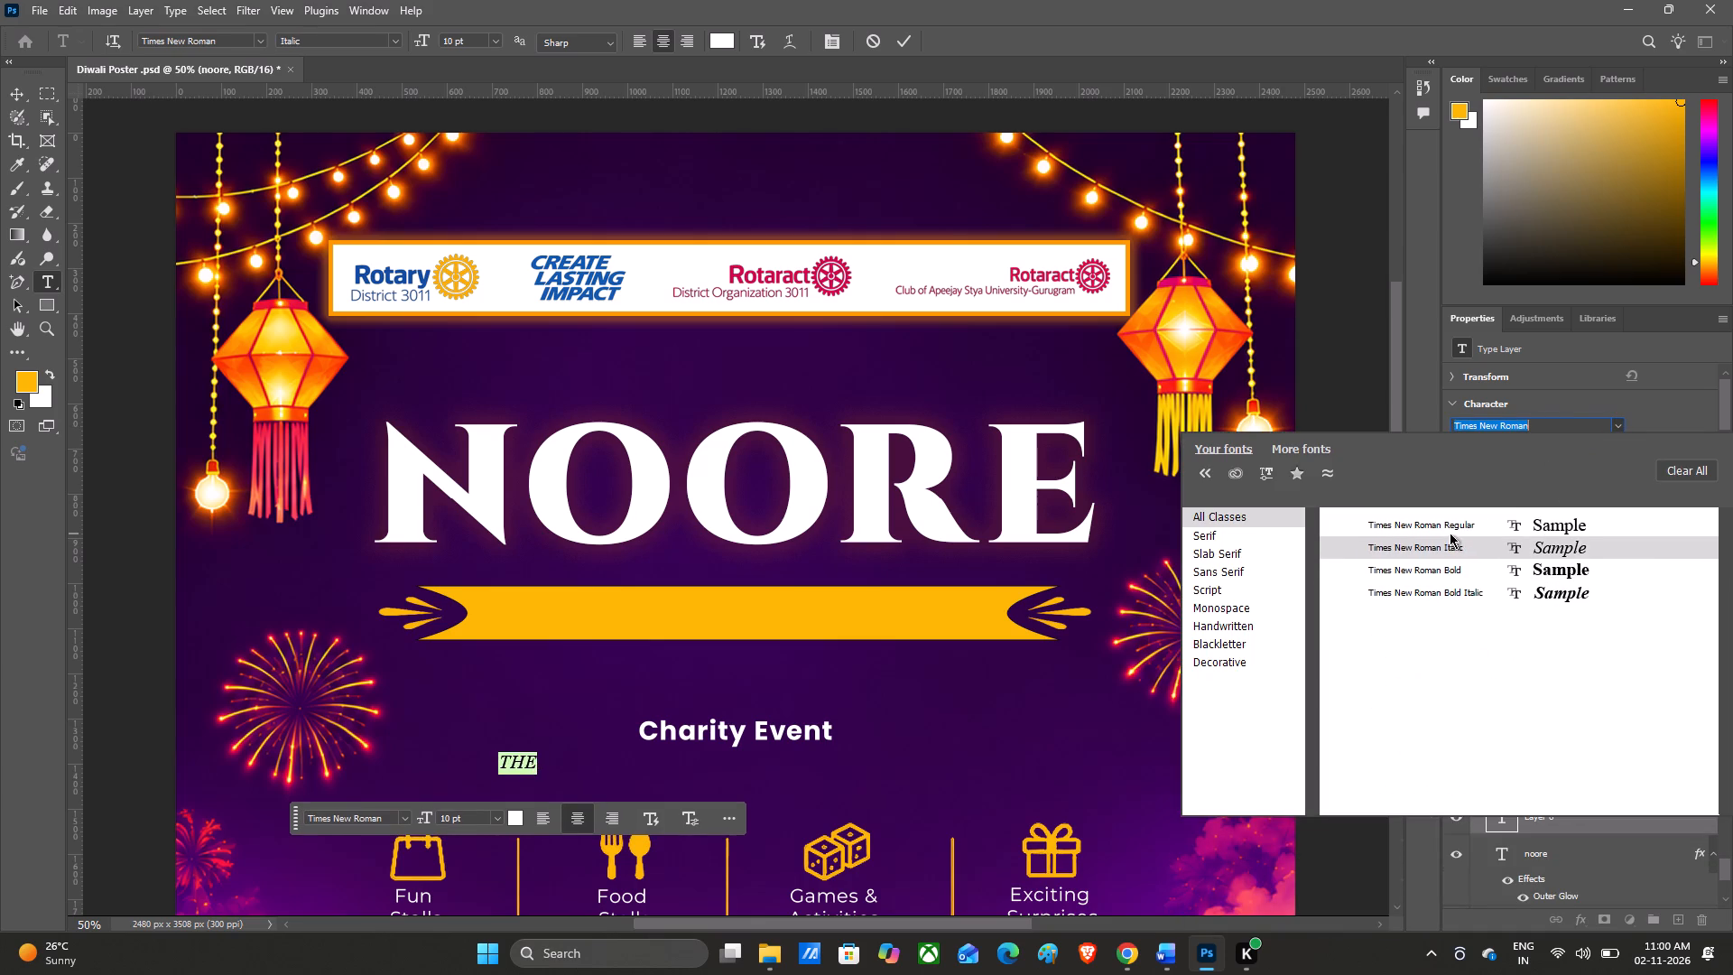
{"action": "left_click", "coordinate": [1452, 528]}
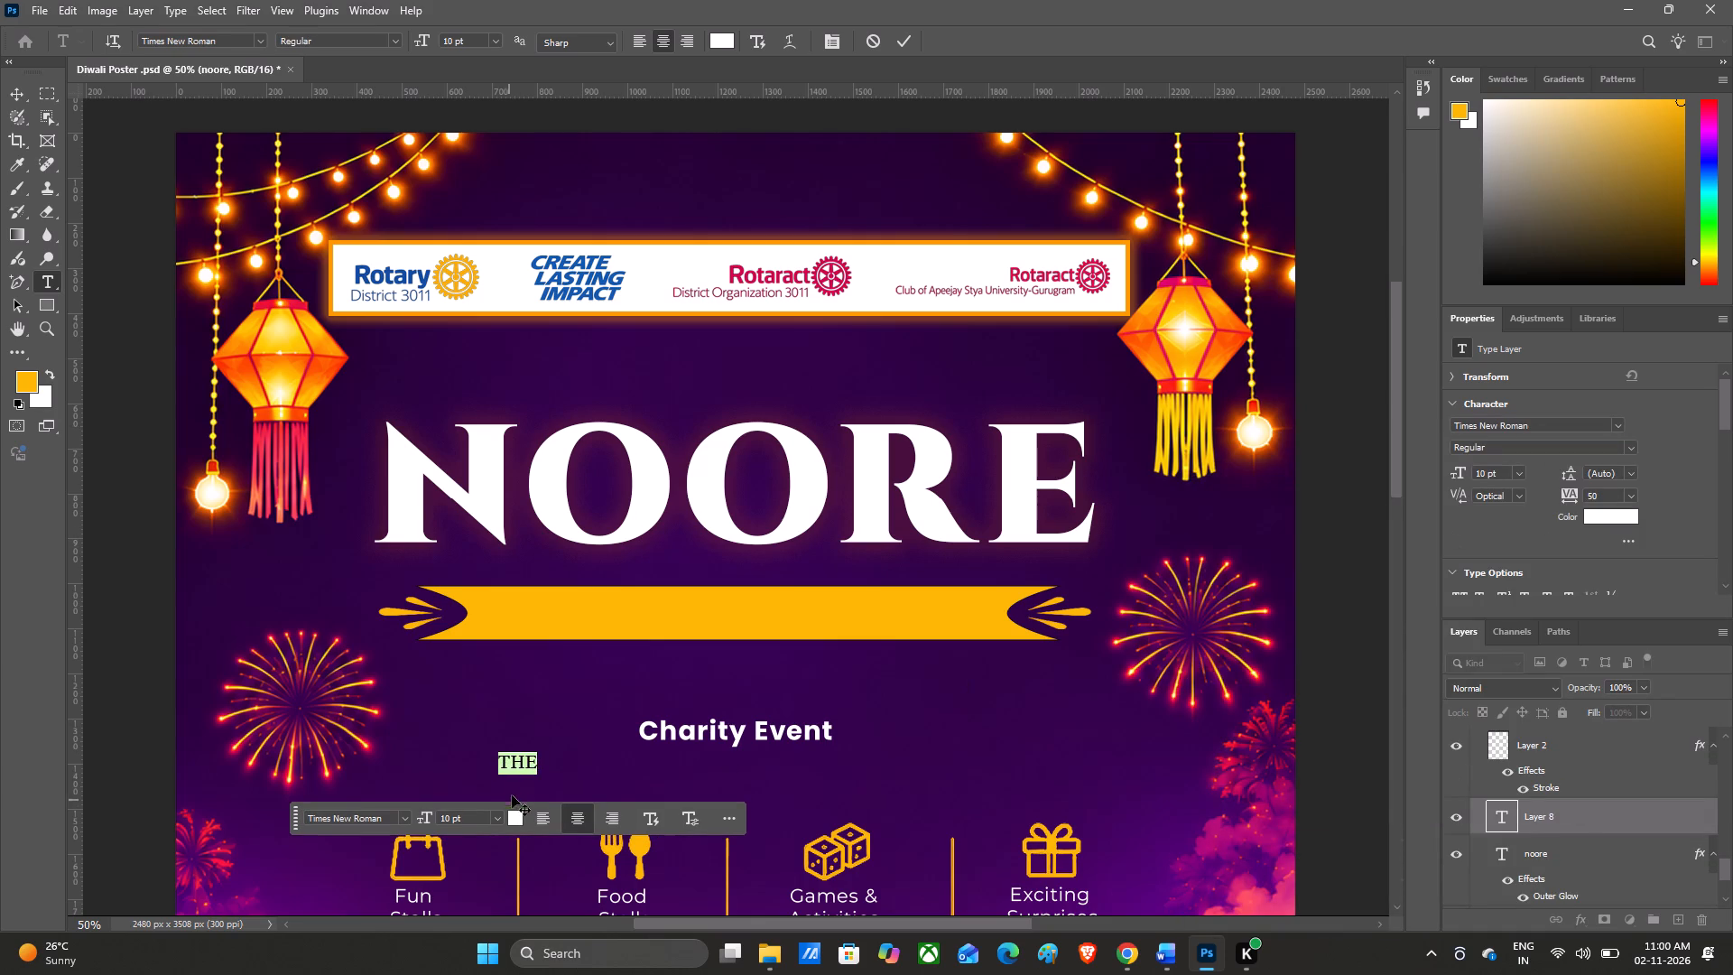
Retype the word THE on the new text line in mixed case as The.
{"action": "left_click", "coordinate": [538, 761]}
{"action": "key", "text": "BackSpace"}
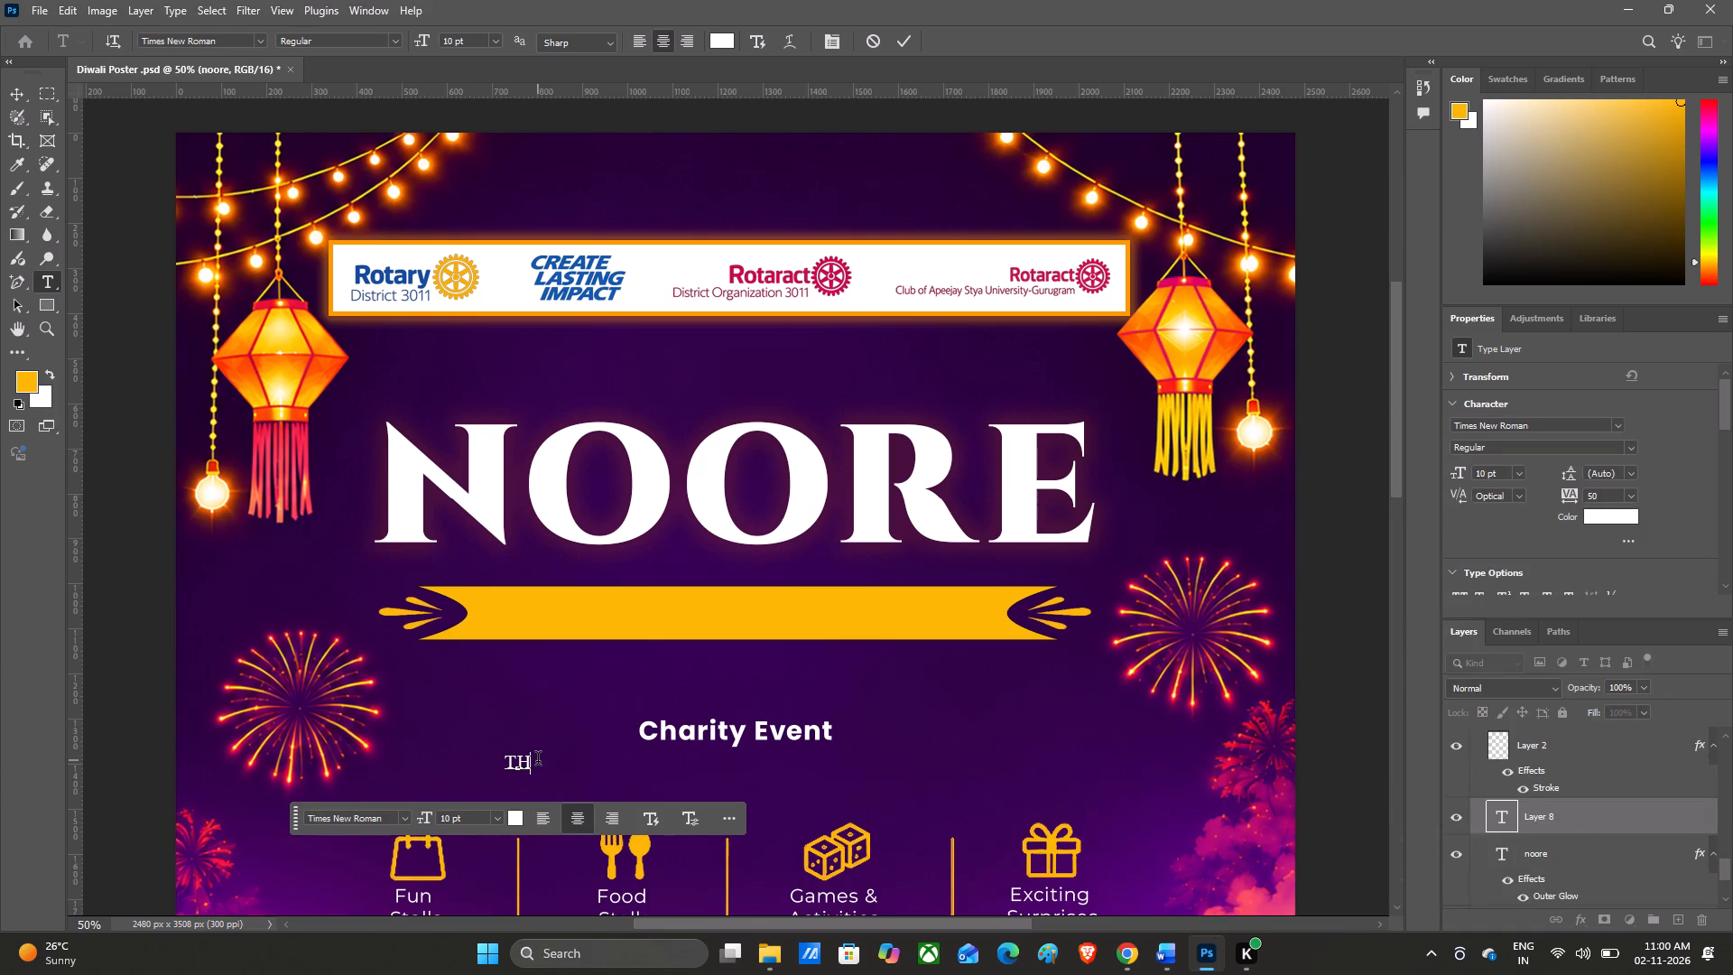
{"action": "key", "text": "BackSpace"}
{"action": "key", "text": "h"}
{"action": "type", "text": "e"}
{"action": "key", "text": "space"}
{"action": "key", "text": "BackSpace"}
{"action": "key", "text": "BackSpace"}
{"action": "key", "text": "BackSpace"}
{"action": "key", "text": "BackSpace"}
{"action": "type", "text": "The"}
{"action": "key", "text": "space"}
Replace the word on the new text line with the sentence "A festival of lights.".
{"action": "key", "text": "BackSpace"}
{"action": "key", "text": "BackSpace"}
{"action": "key", "text": "BackSpace"}
{"action": "key", "text": "BackSpace"}
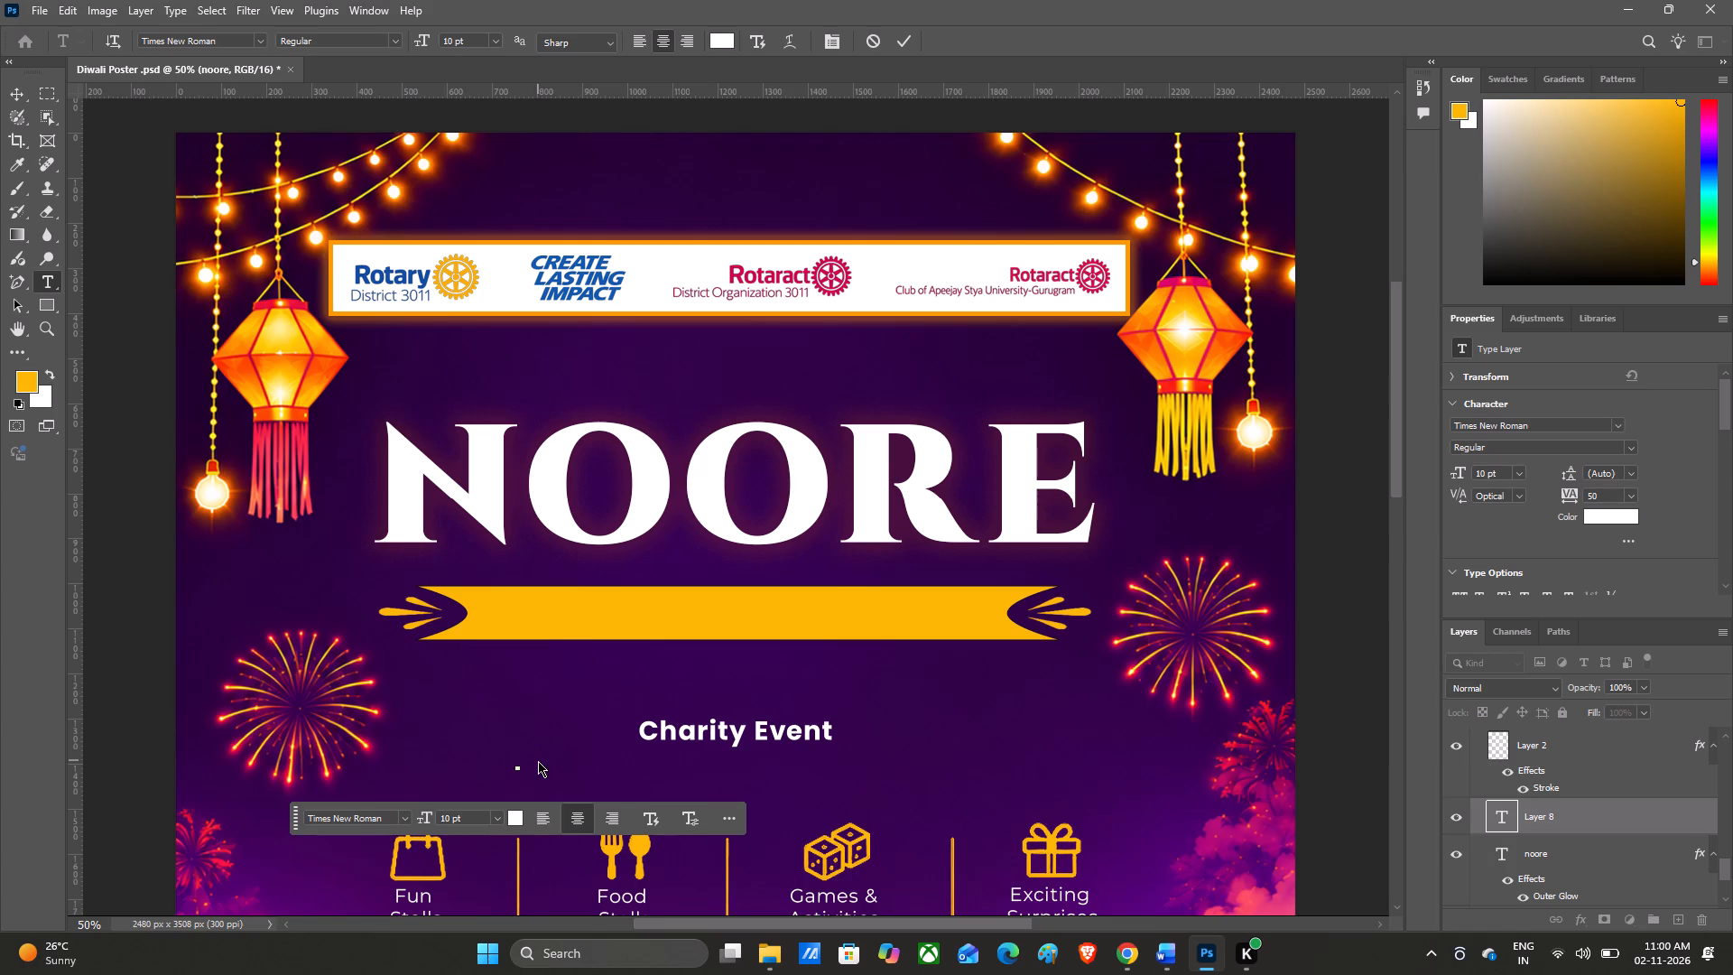
{"action": "key", "text": "shift+a"}
{"action": "key", "text": "space"}
{"action": "type", "text": "festival of"}
{"action": "key", "text": "space"}
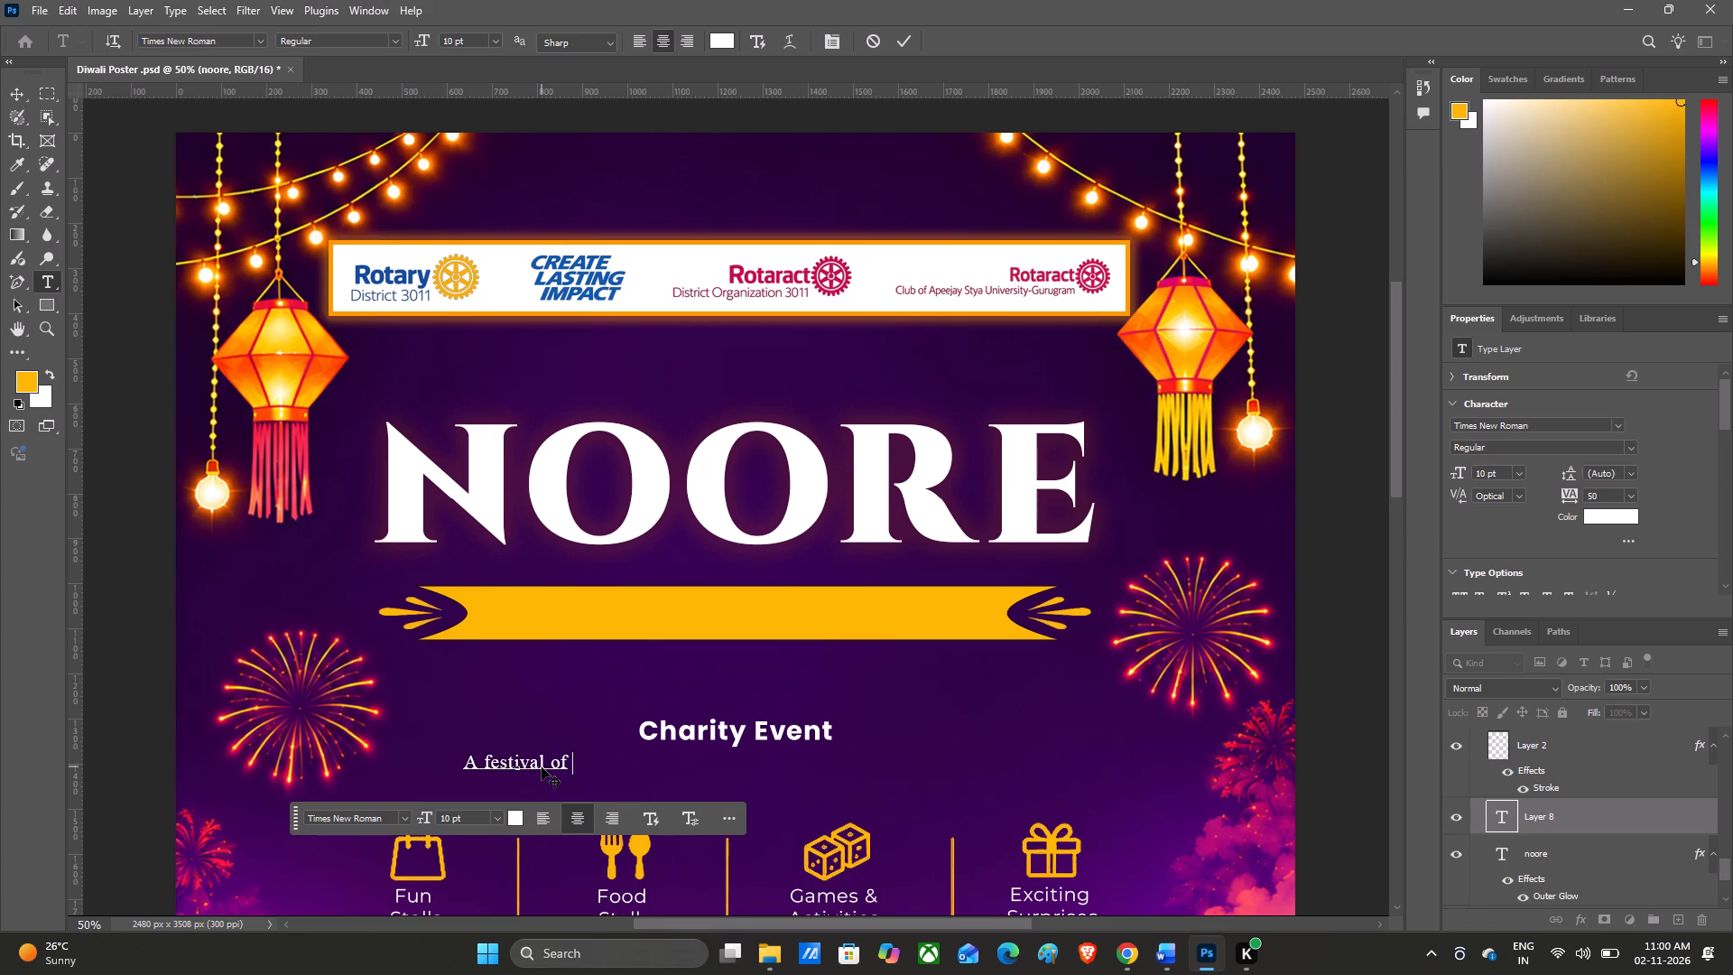
{"action": "key", "text": "l"}
{"action": "type", "text": "ights"}
{"action": "key", "text": "period"}
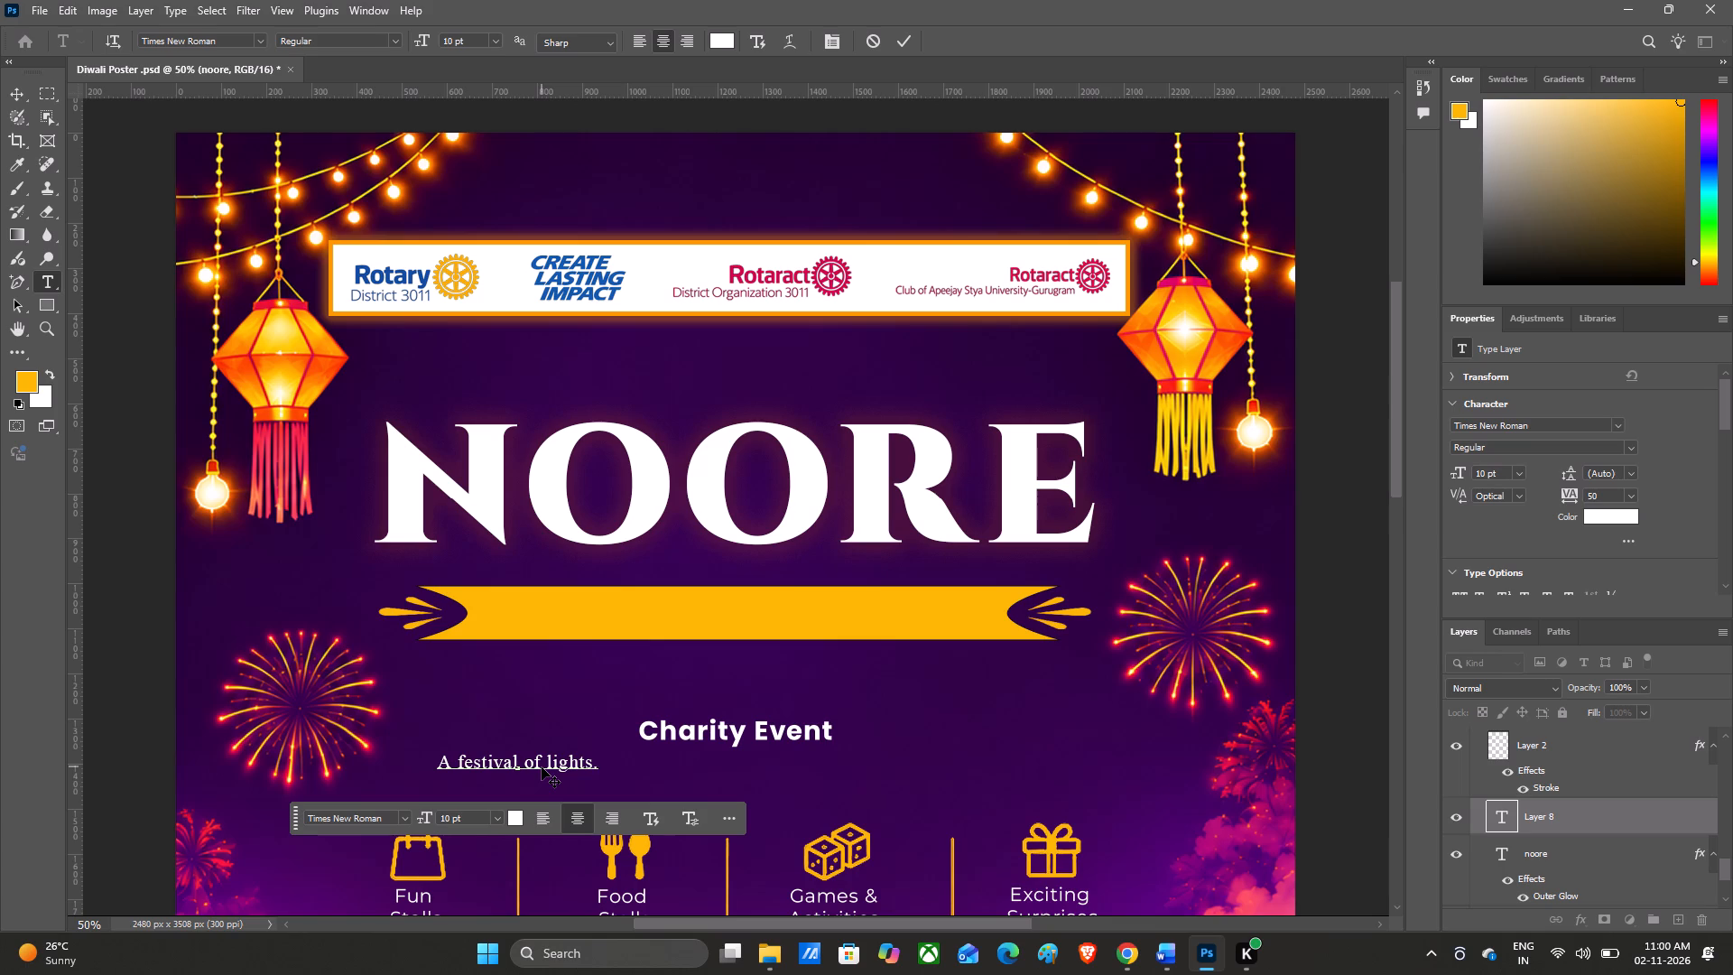
Append the second sentence "A Legaacy of giving." to the tagline after "A festival of lights.".
{"action": "key", "text": "space"}
{"action": "key", "text": "shift+a"}
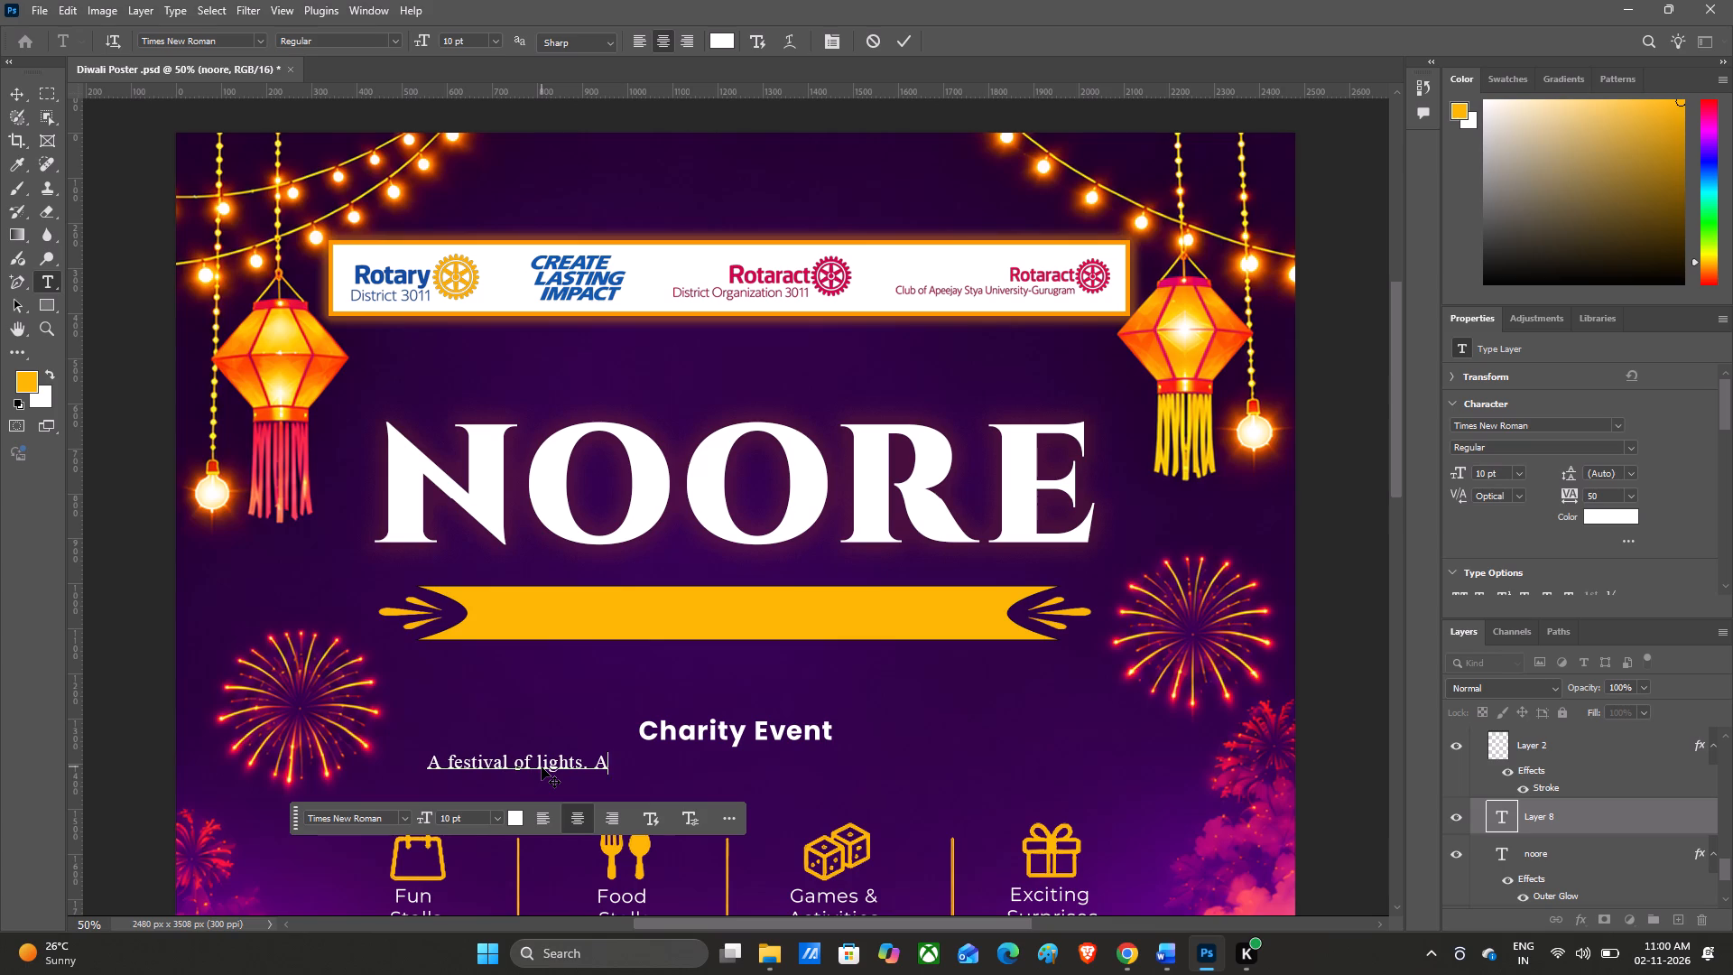
{"action": "key", "text": "shift+l"}
{"action": "key", "text": "BackSpace"}
{"action": "key", "text": "space"}
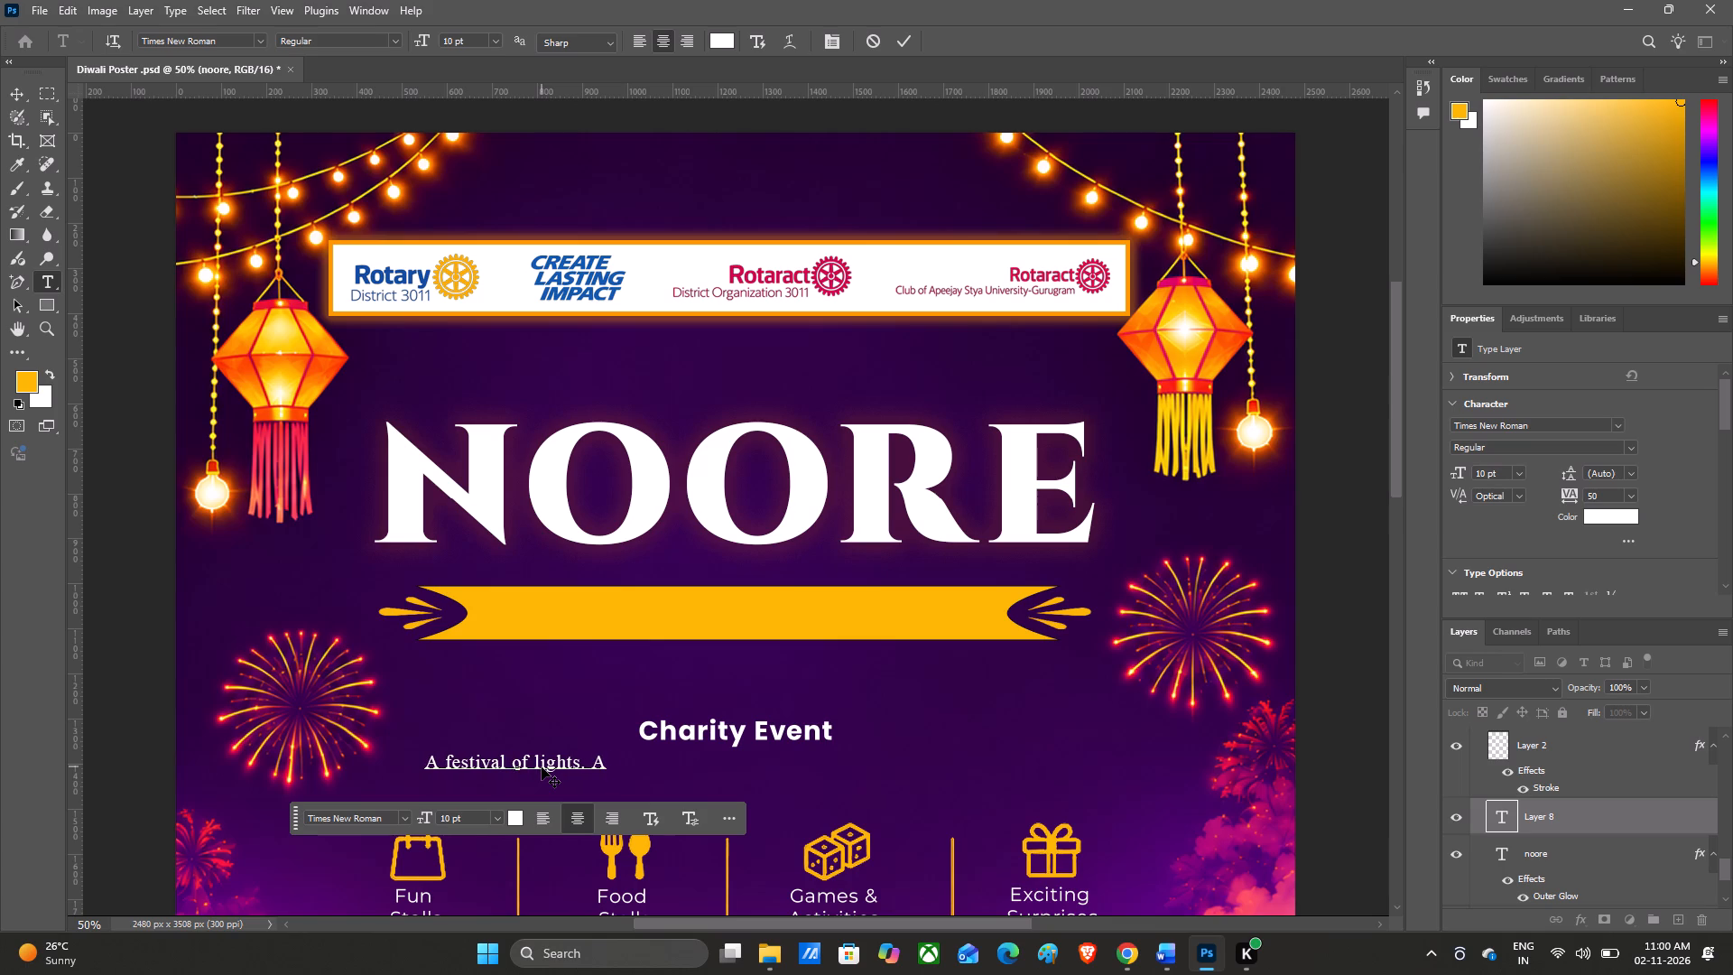
{"action": "key", "text": "shift+l"}
{"action": "key", "text": "e"}
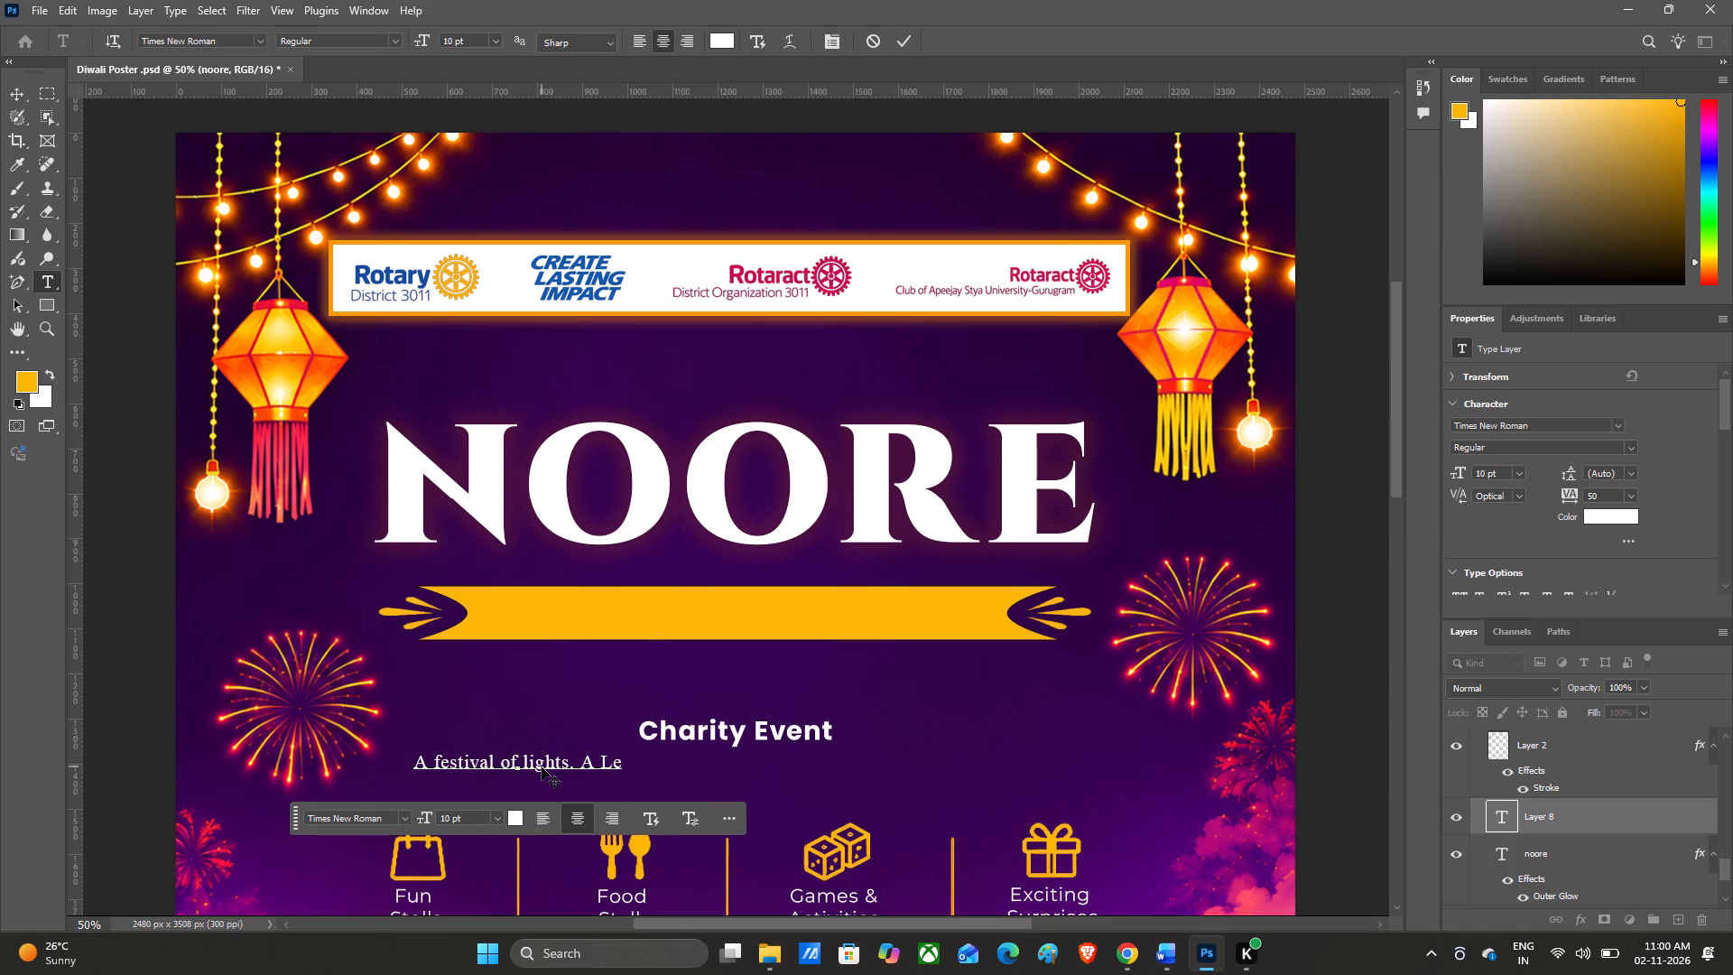
{"action": "key", "text": "a"}
{"action": "key", "text": "BackSpace"}
{"action": "type", "text": "ga"}
{"action": "type", "text": "acy"}
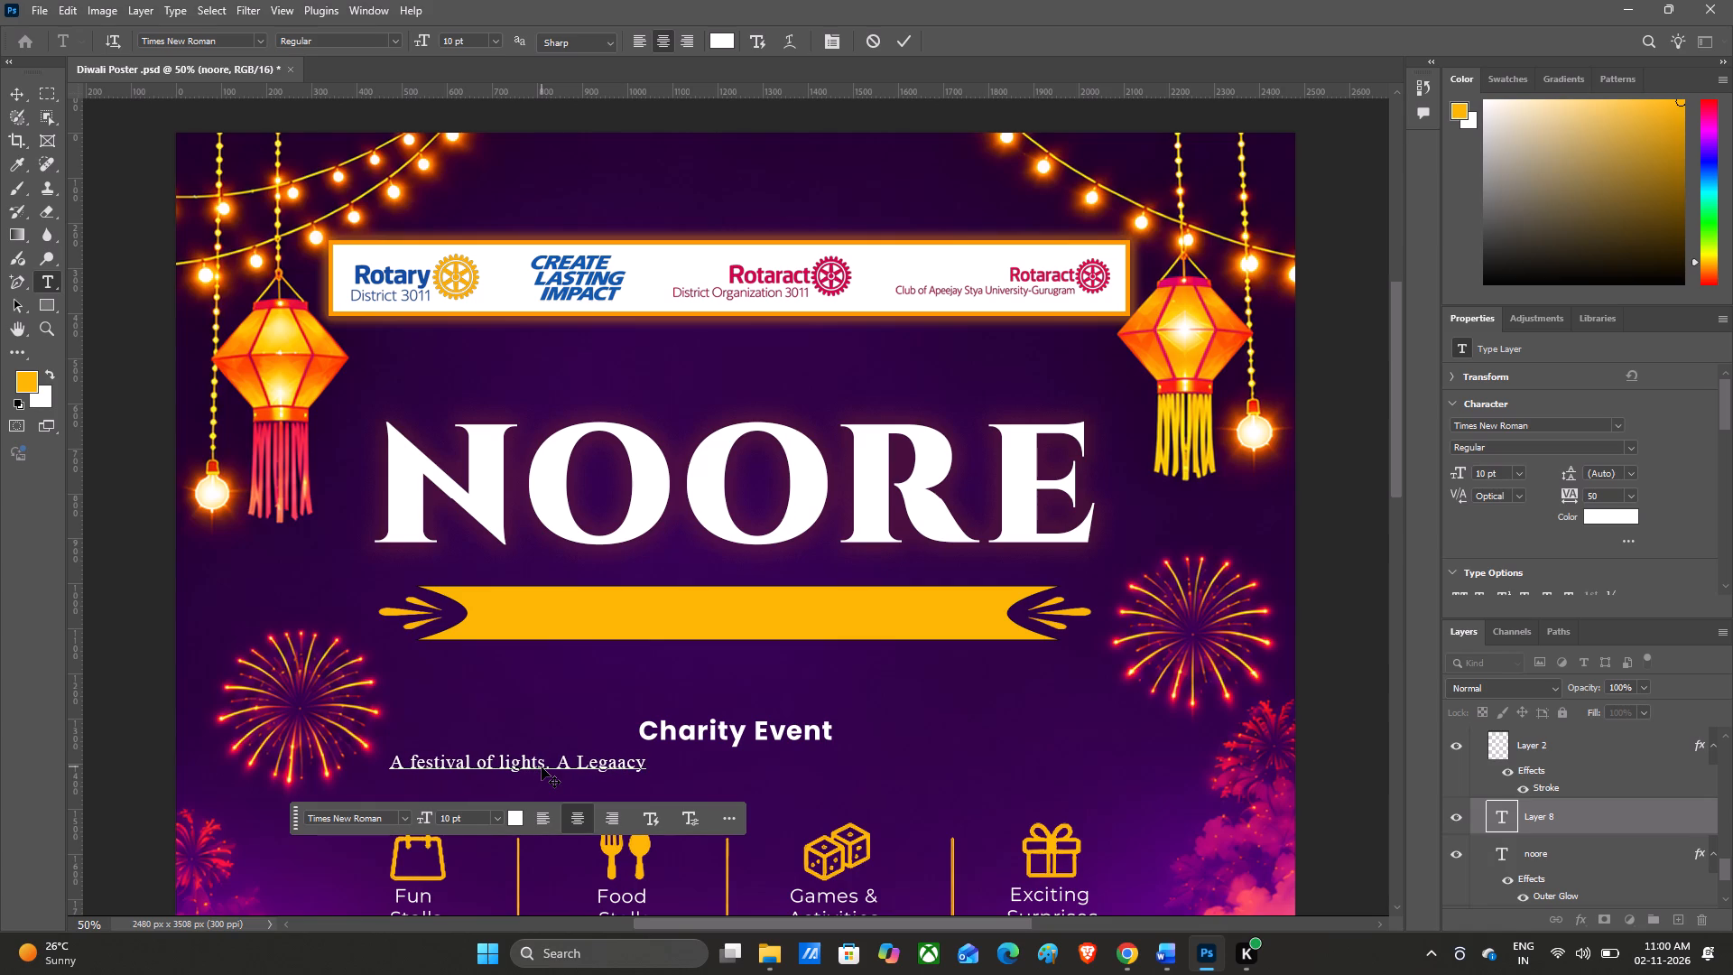
{"action": "key", "text": "space"}
{"action": "type", "text": "of"}
{"action": "key", "text": "space"}
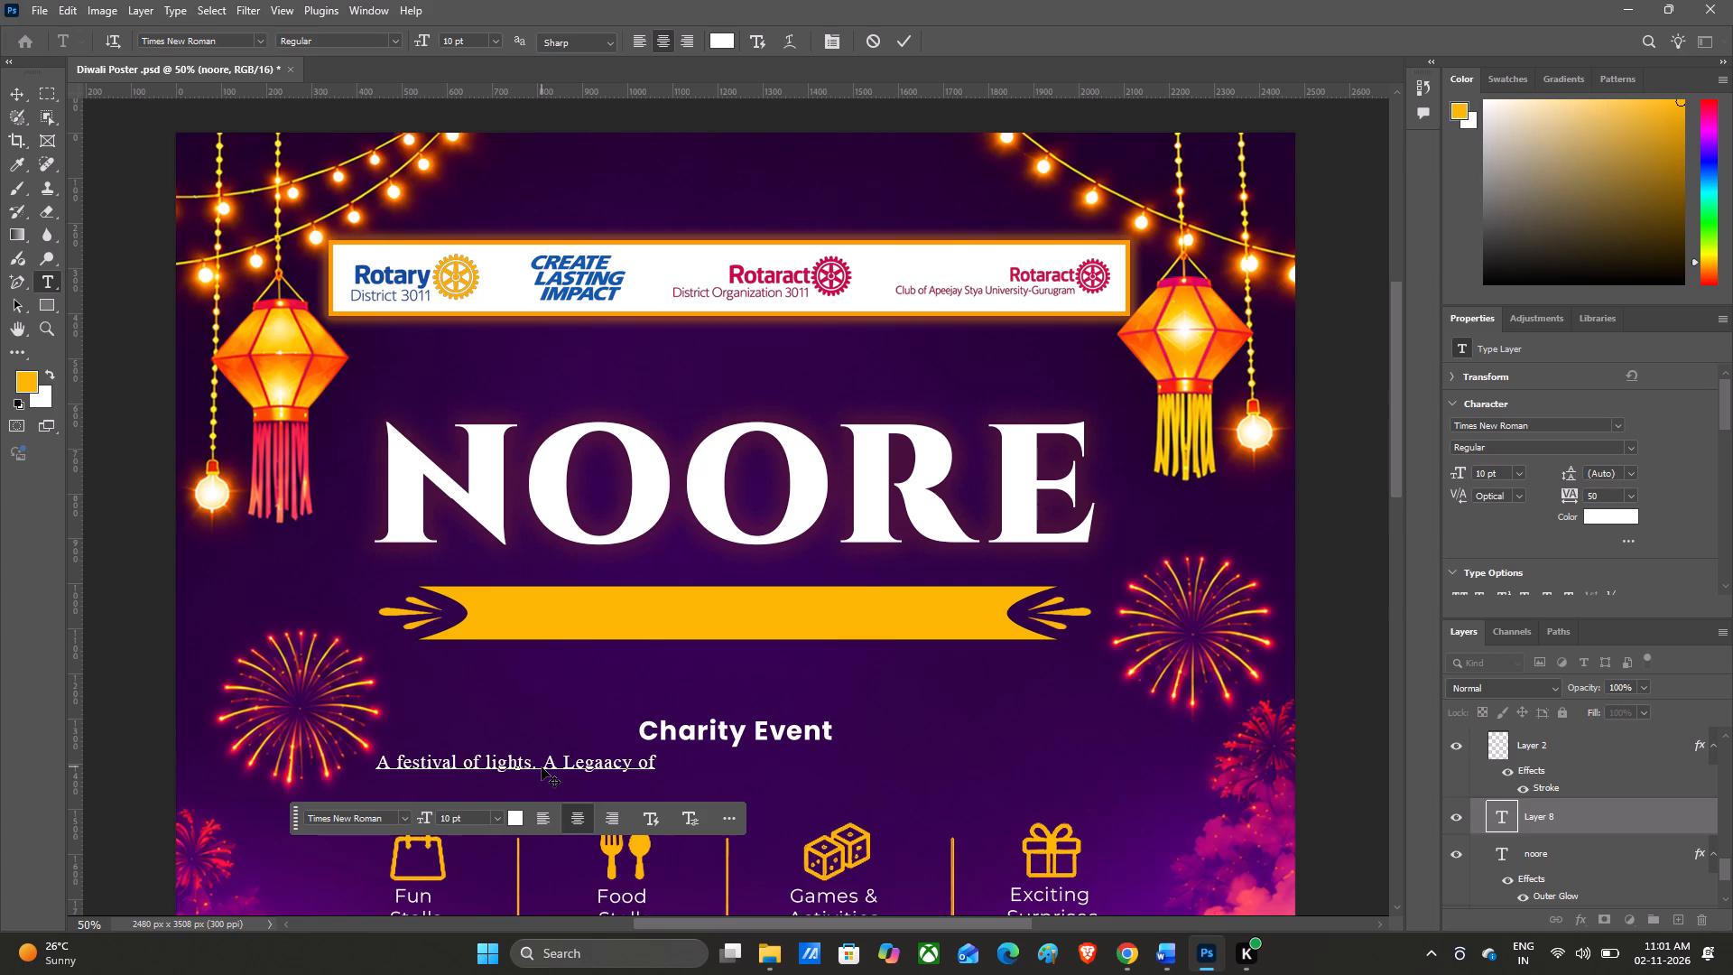
{"action": "type", "text": "givin"}
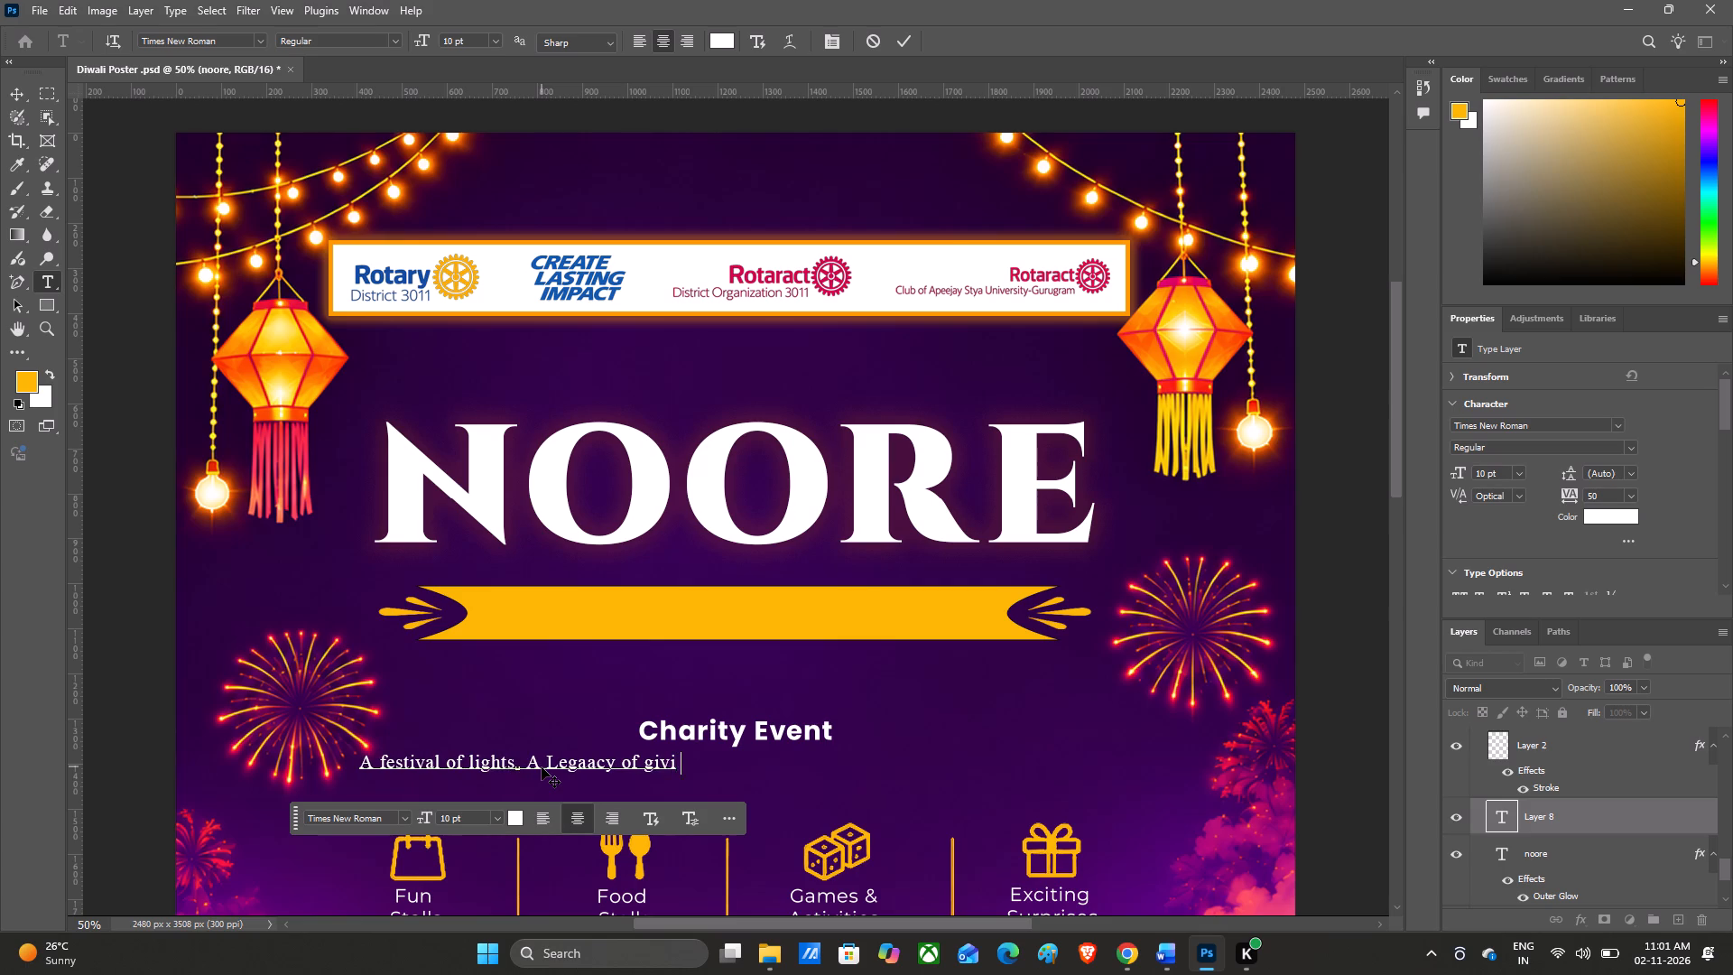
{"action": "key", "text": "g"}
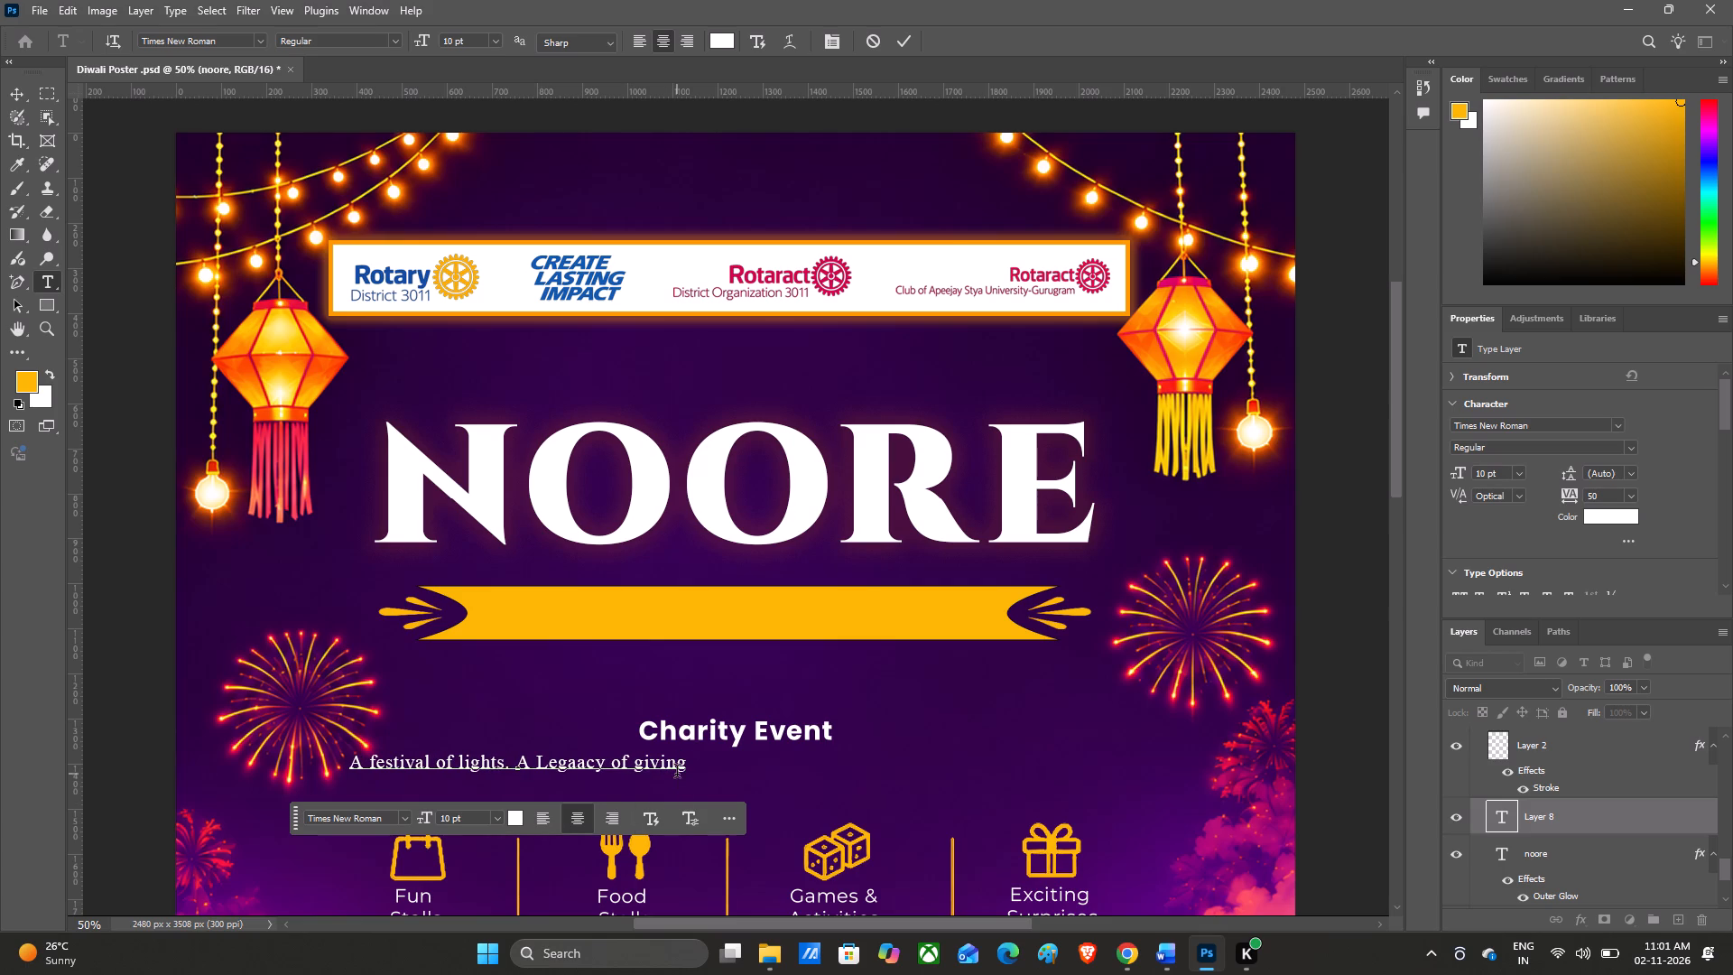
{"action": "key", "text": "period"}
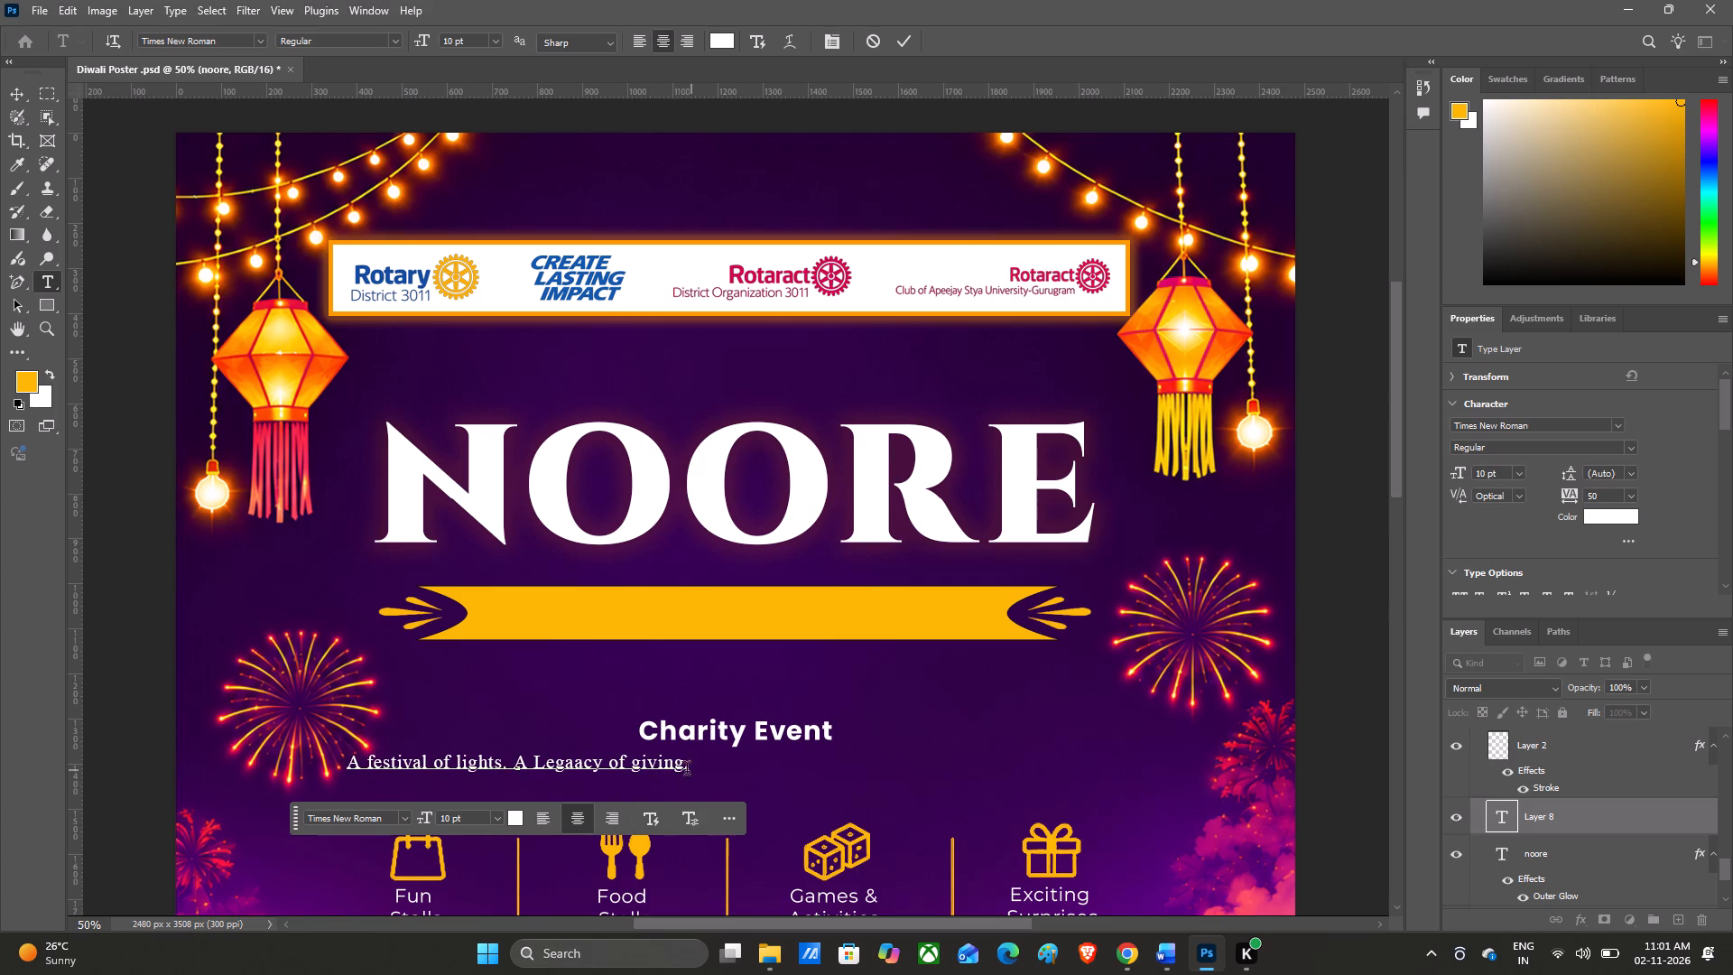
Capitalize the initials of Giving, both Of words, Lights and Festival in the tagline.
{"action": "left_click", "coordinate": [640, 770]}
{"action": "key", "text": "BackSpace"}
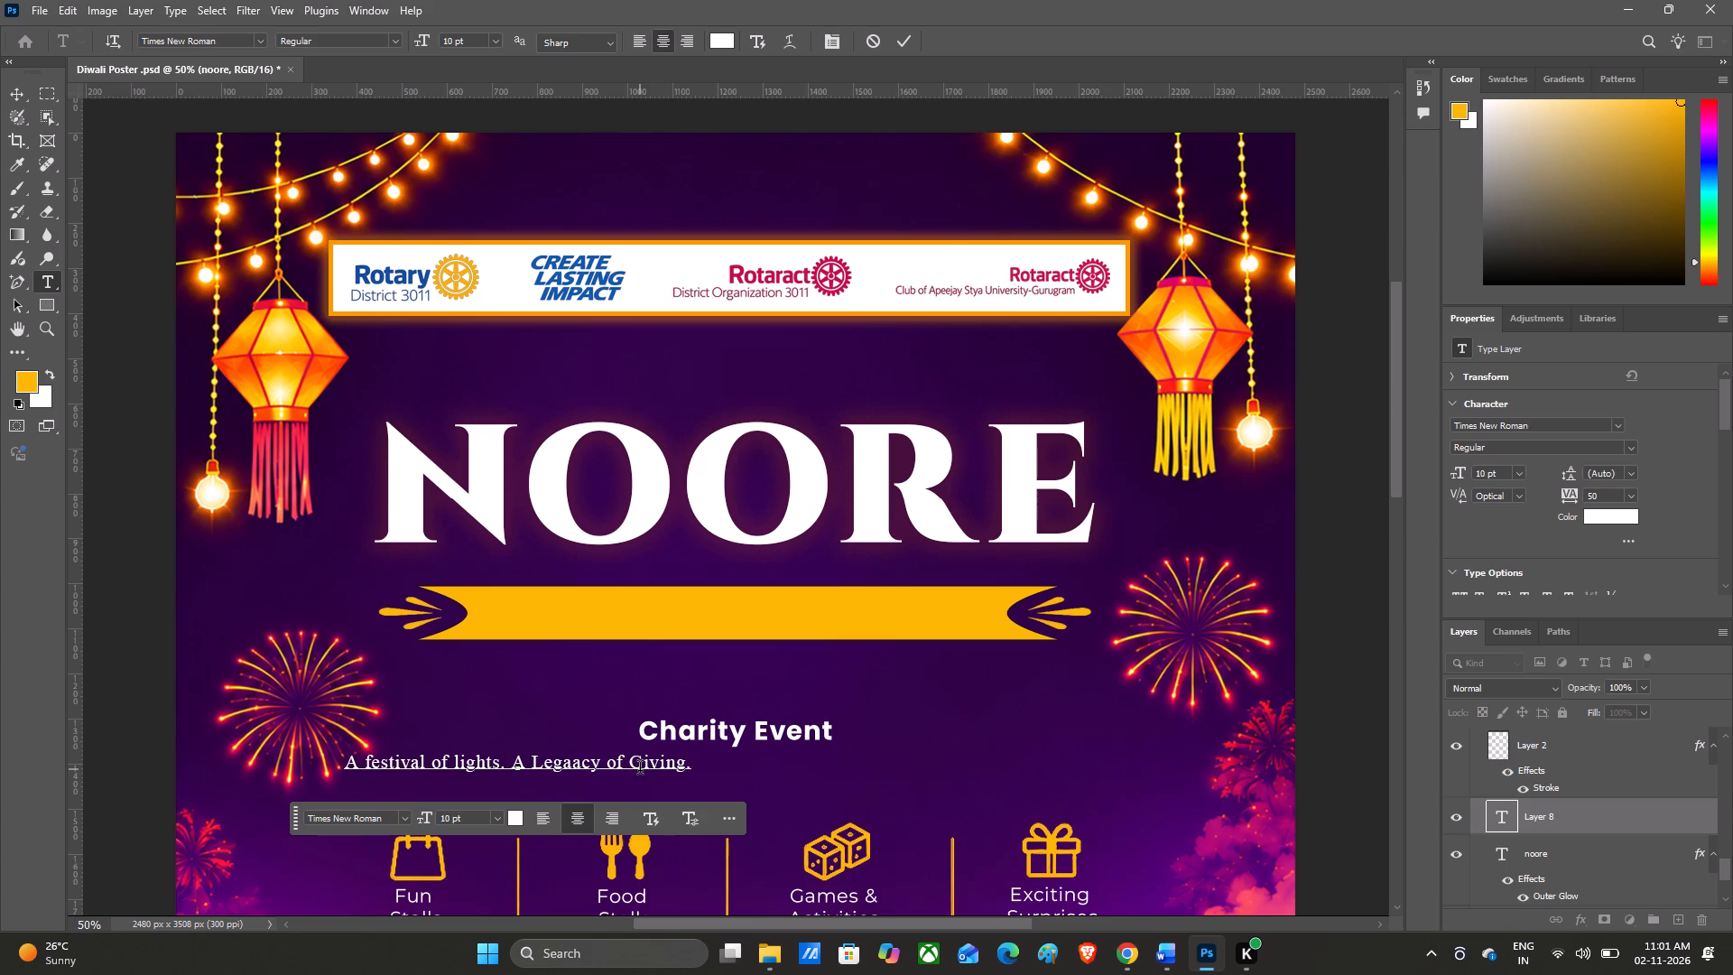
{"action": "left_click", "coordinate": [611, 771]}
{"action": "key", "text": "Right"}
{"action": "key", "text": "o"}
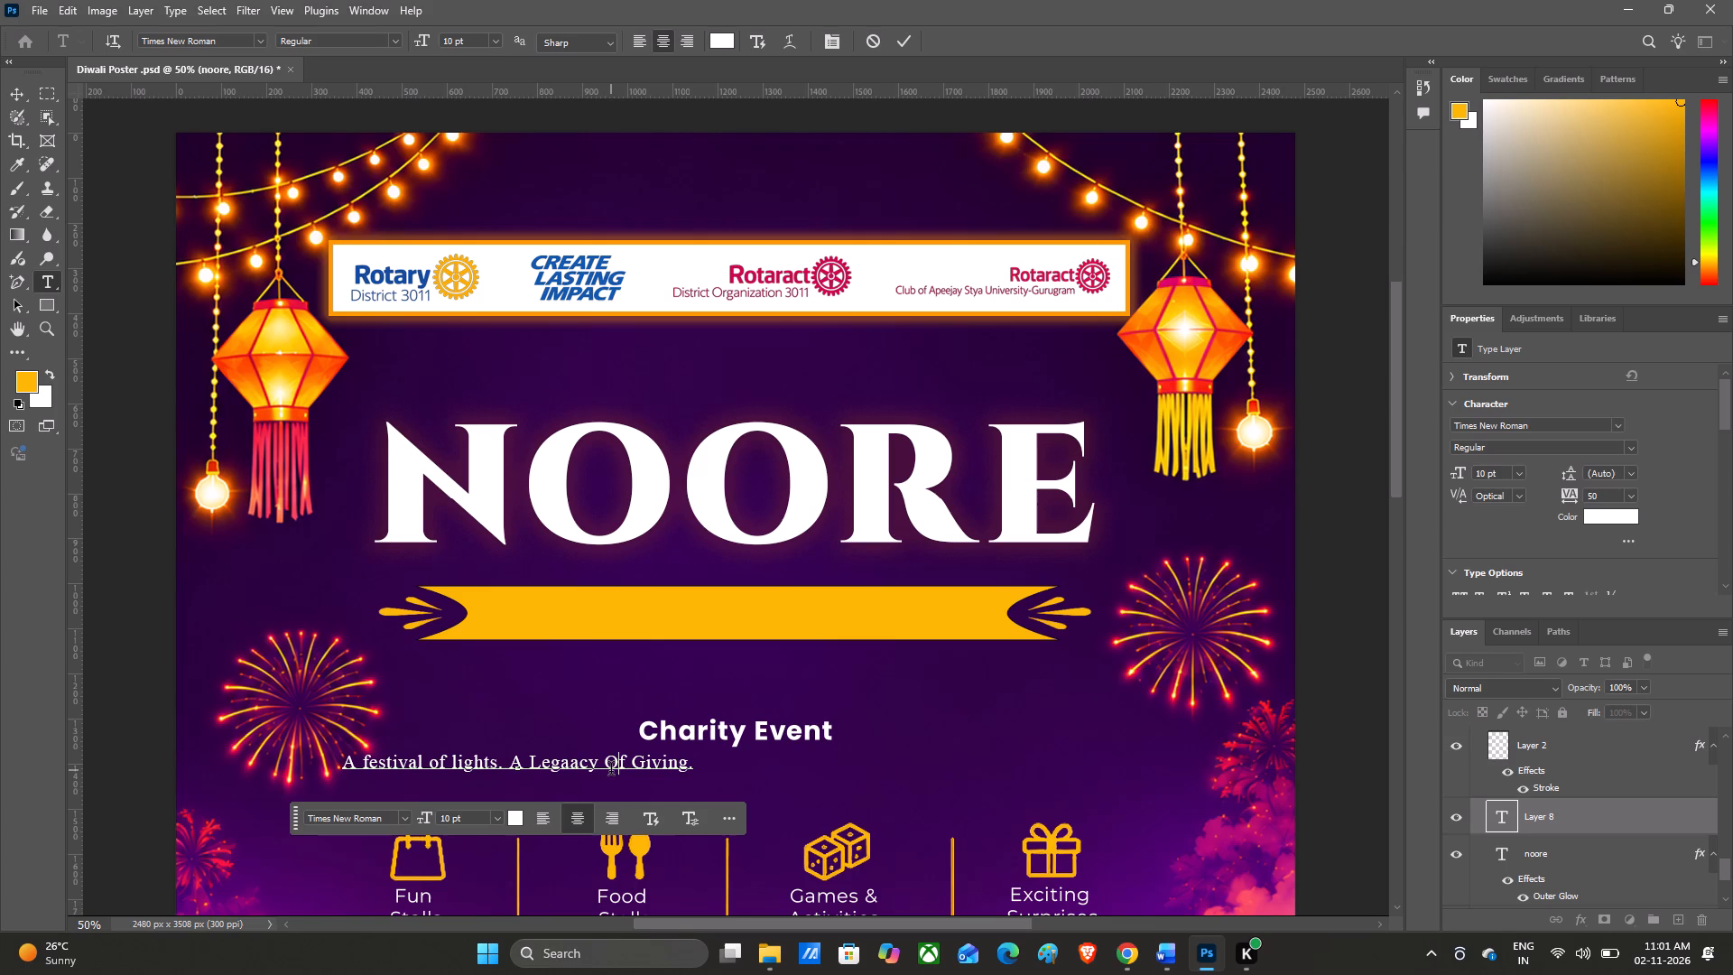
{"action": "left_click", "coordinate": [440, 768]}
{"action": "key", "text": "BackSpace"}
{"action": "key", "text": "o"}
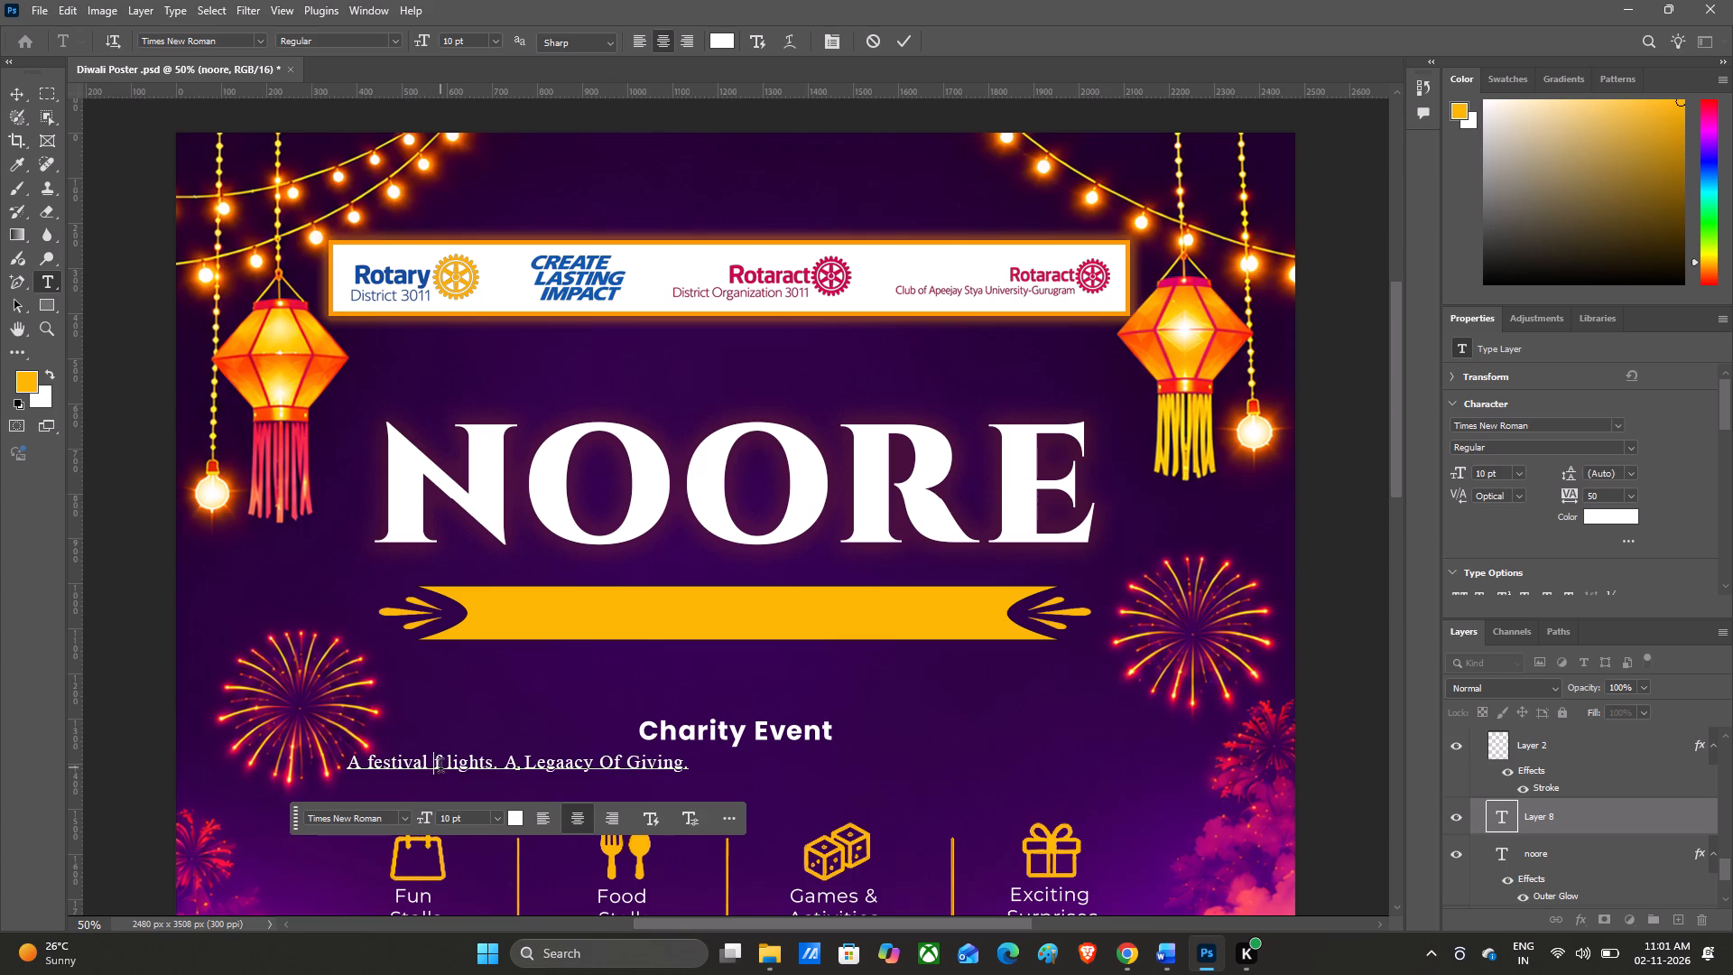
{"action": "left_click", "coordinate": [459, 765]}
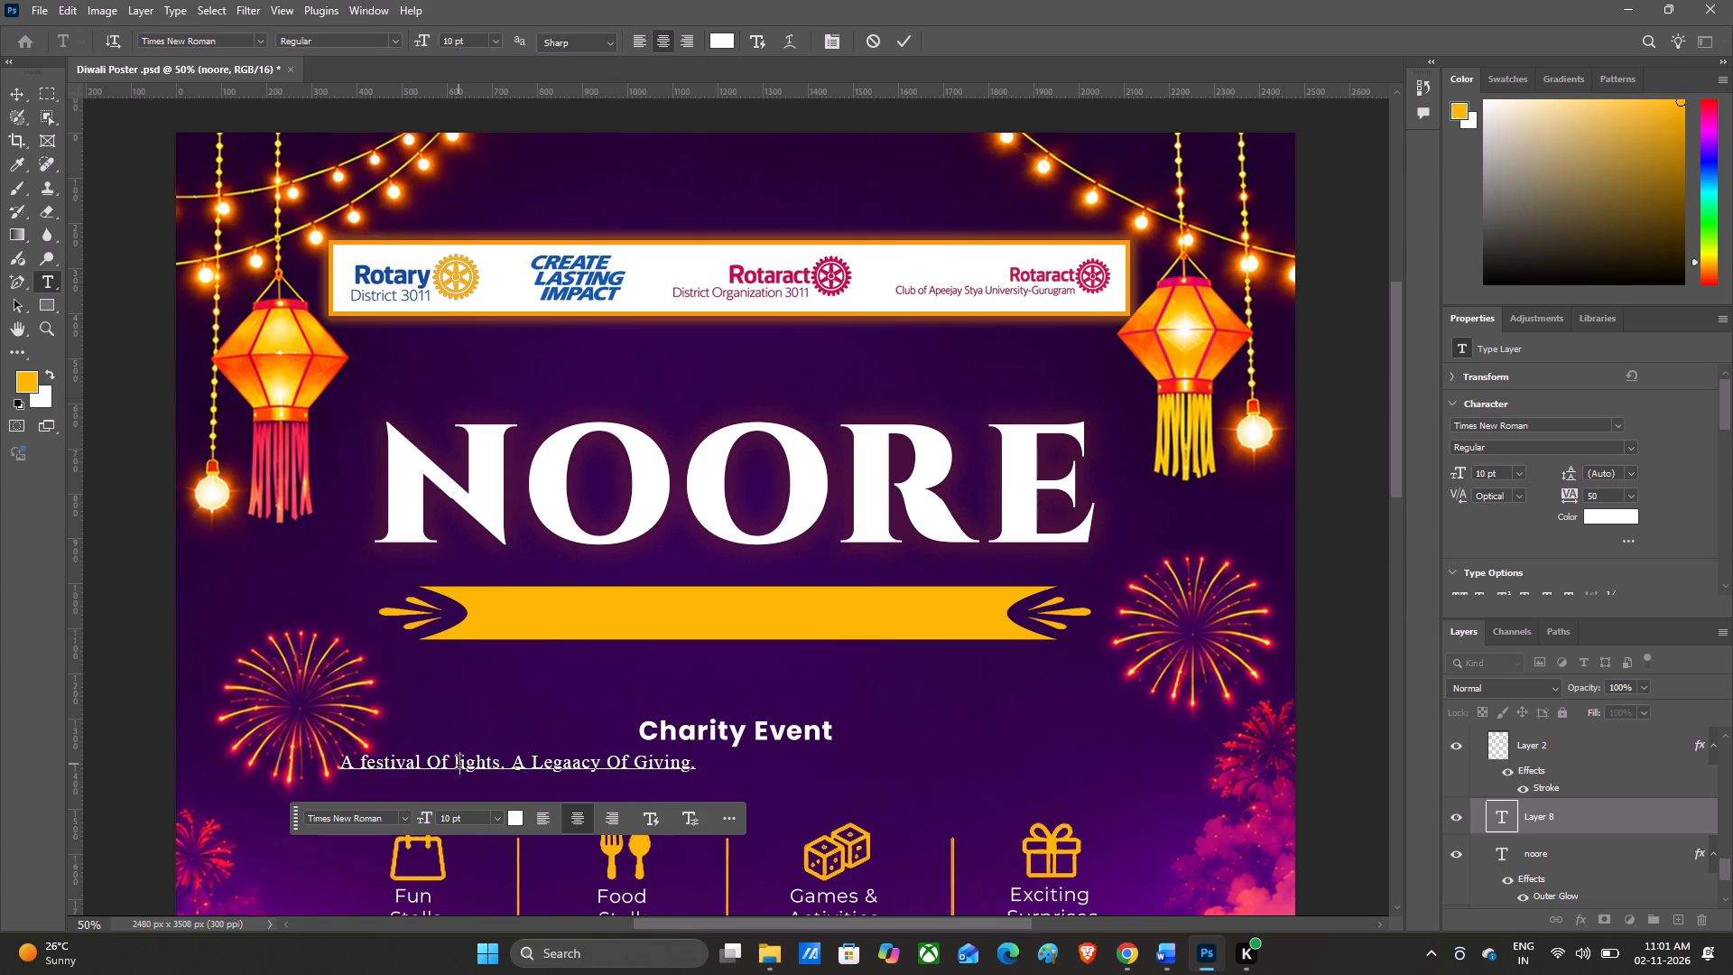
{"action": "key", "text": "BackSpace"}
{"action": "key", "text": "l"}
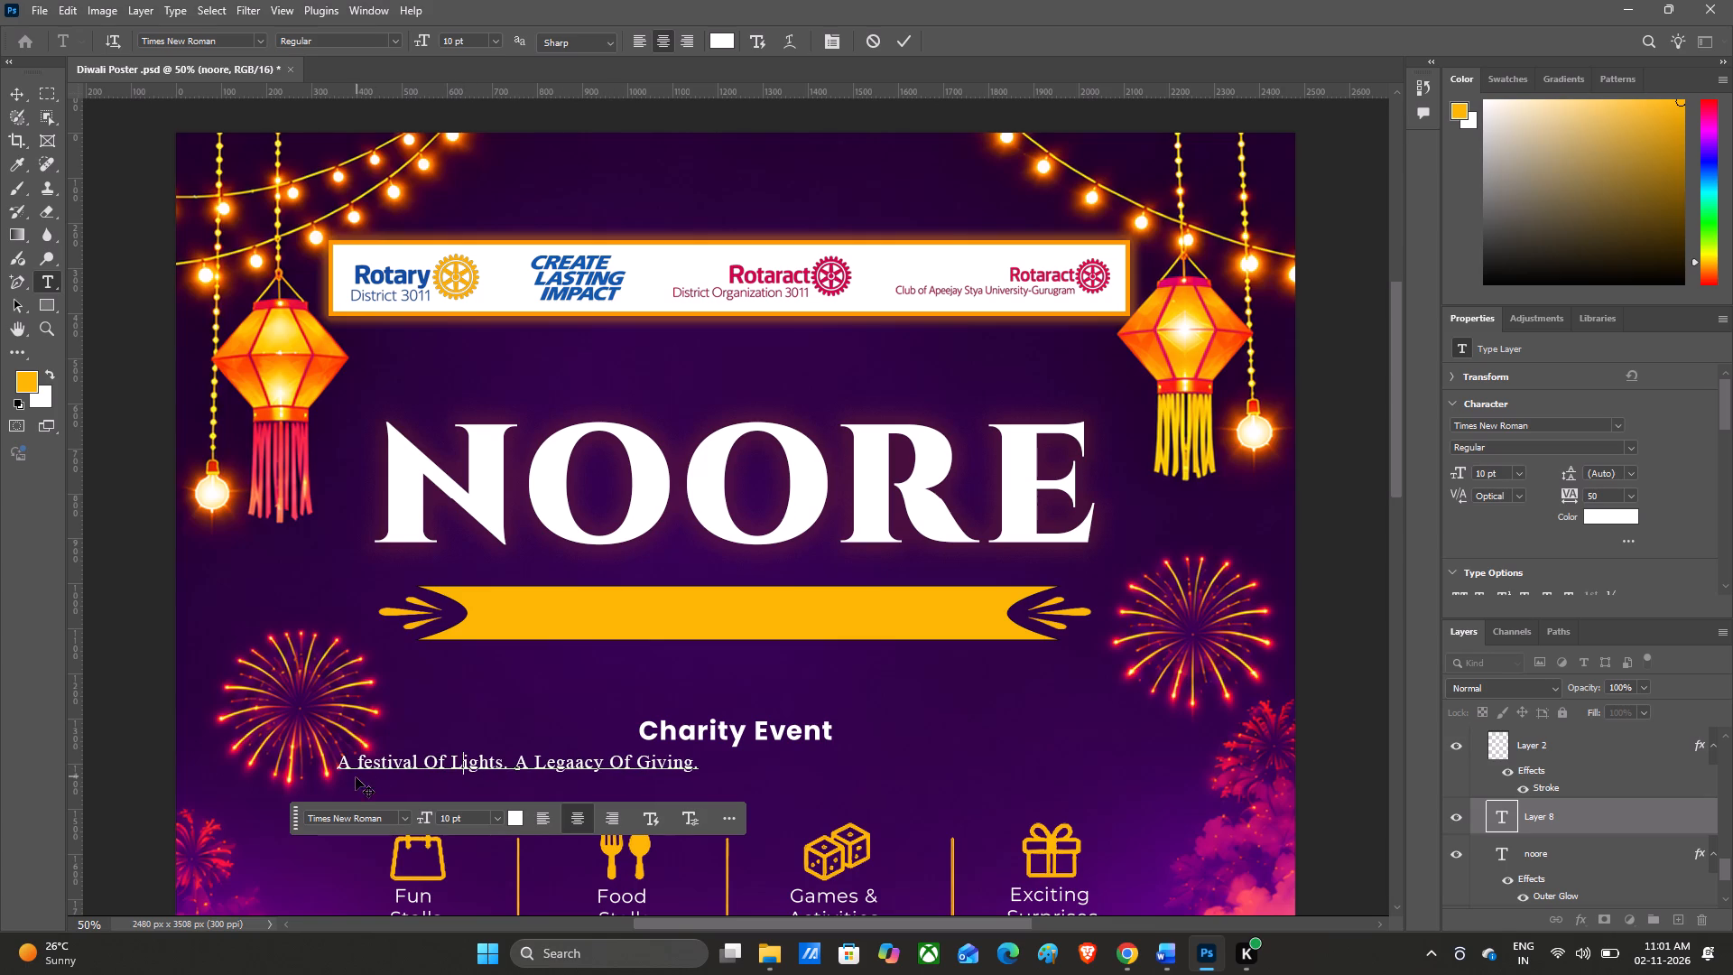
{"action": "left_click", "coordinate": [366, 761]}
{"action": "key", "text": "BackSpace"}
{"action": "key", "text": "f"}
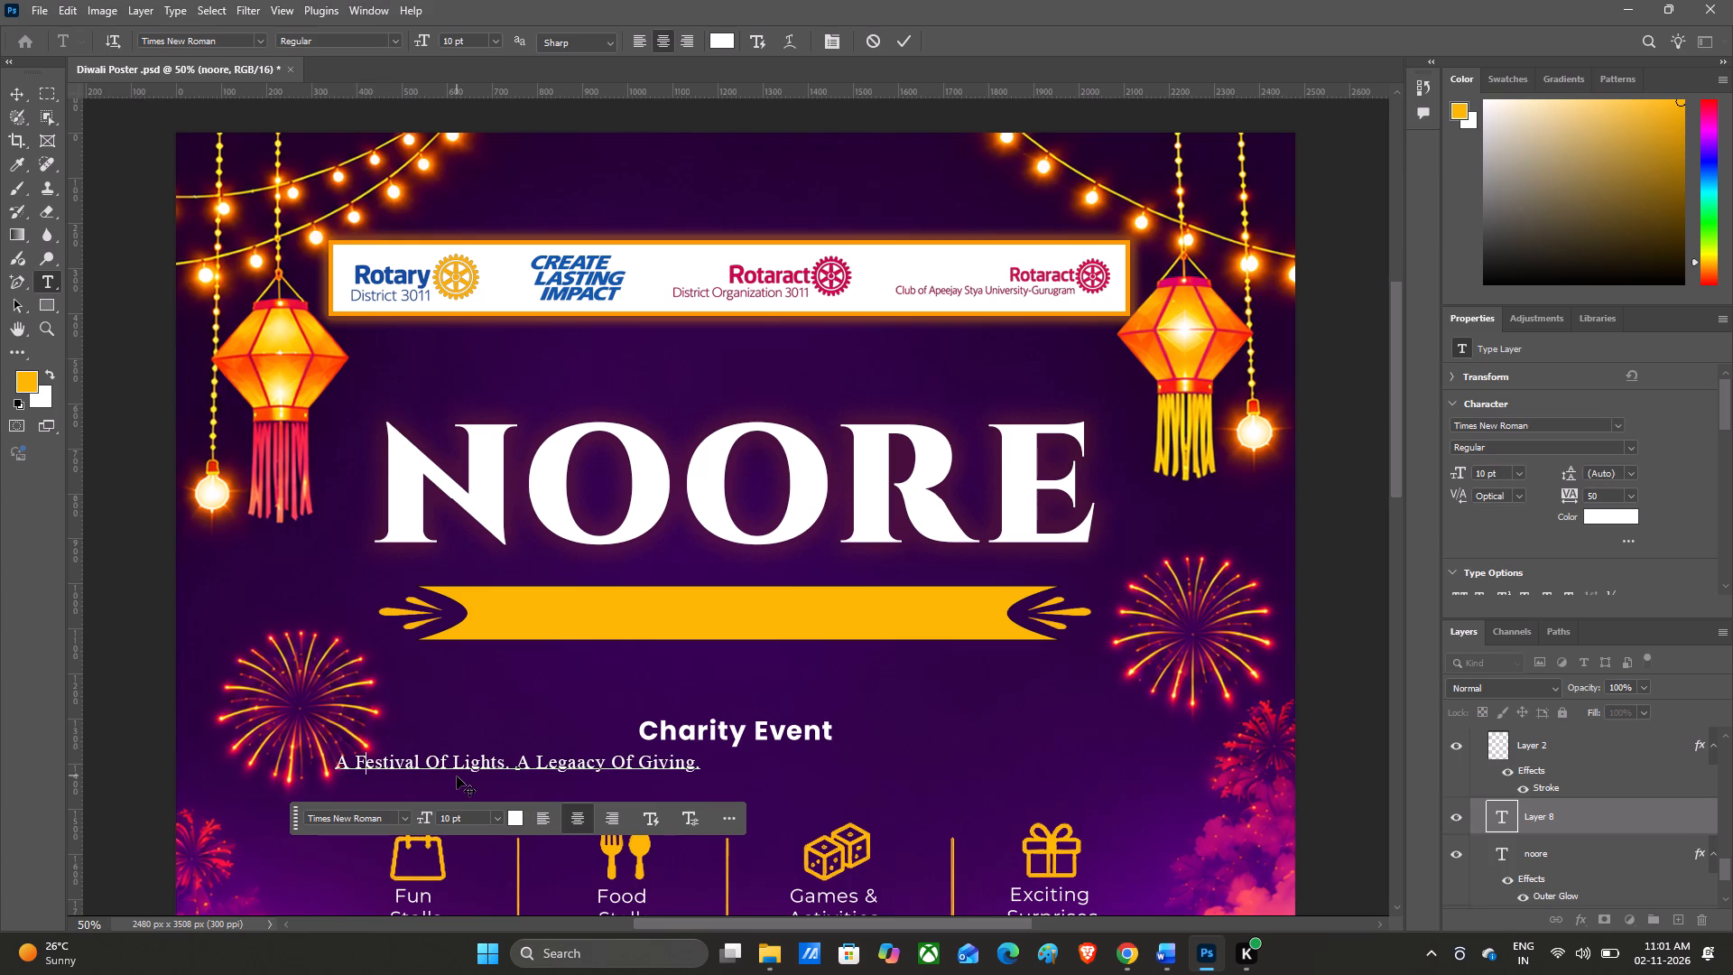
Move the finished tagline onto the yellow ribbon below NOORE, centred horizontally.
{"action": "left_click", "coordinate": [17, 97]}
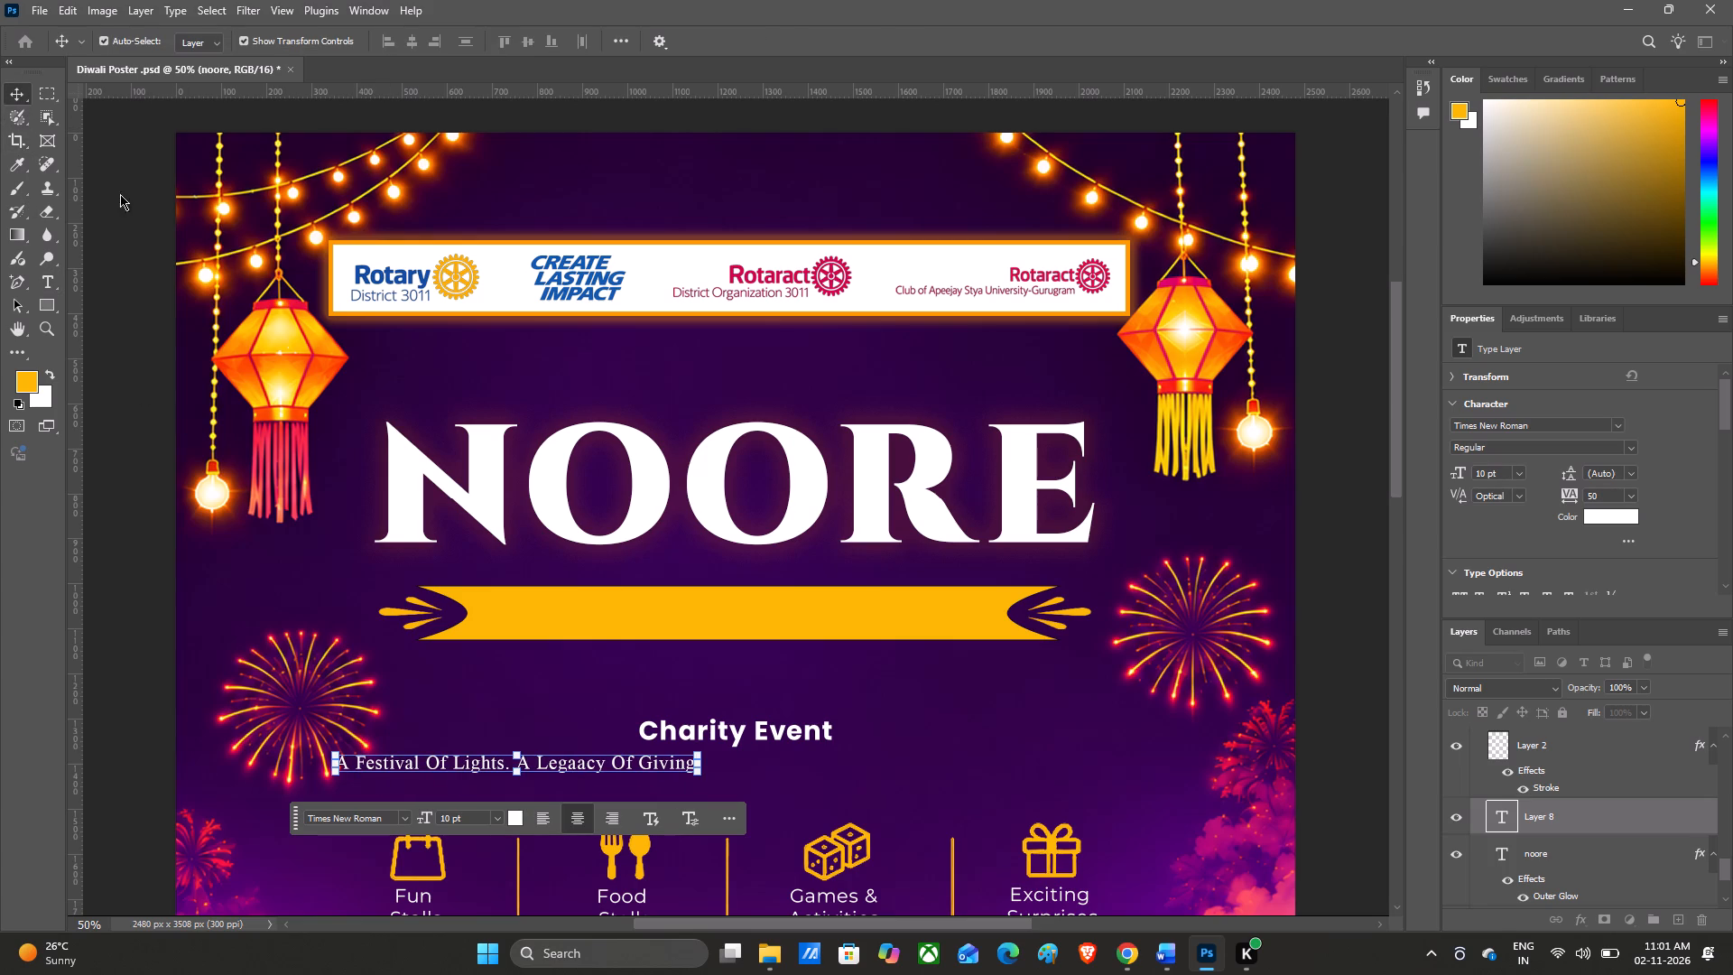
{"action": "left_click_drag", "start_coordinate": [602, 763], "coordinate": [784, 617]}
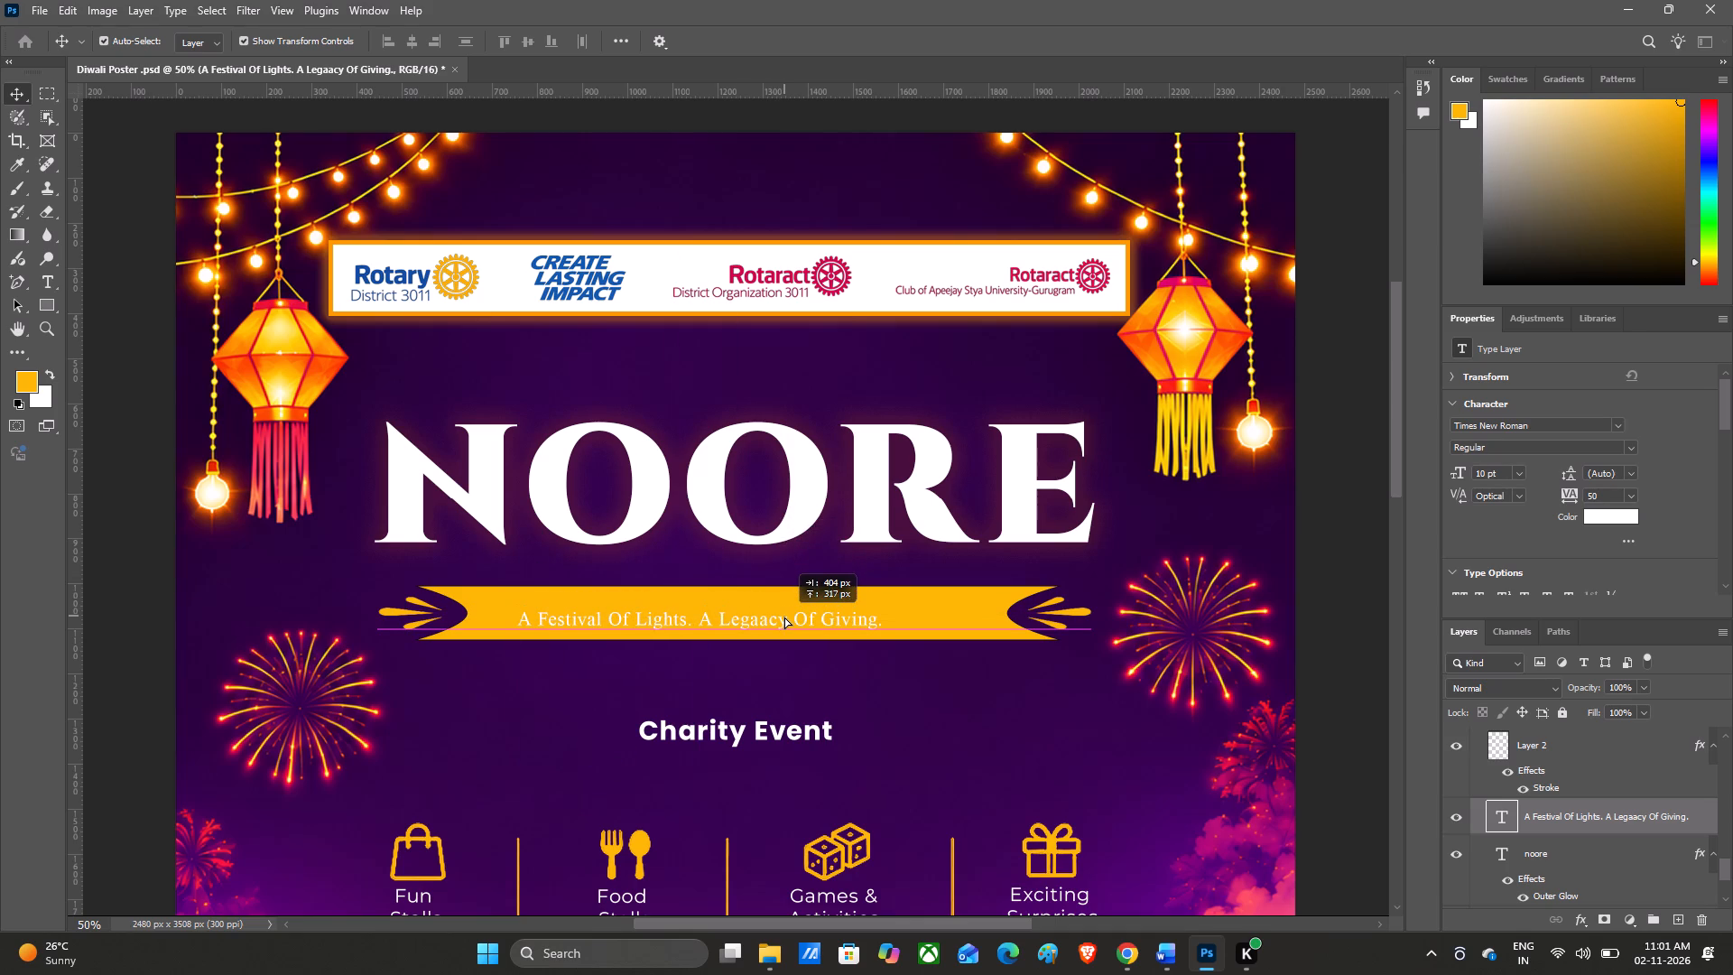
{"action": "left_click_drag", "start_coordinate": [784, 617], "coordinate": [814, 617]}
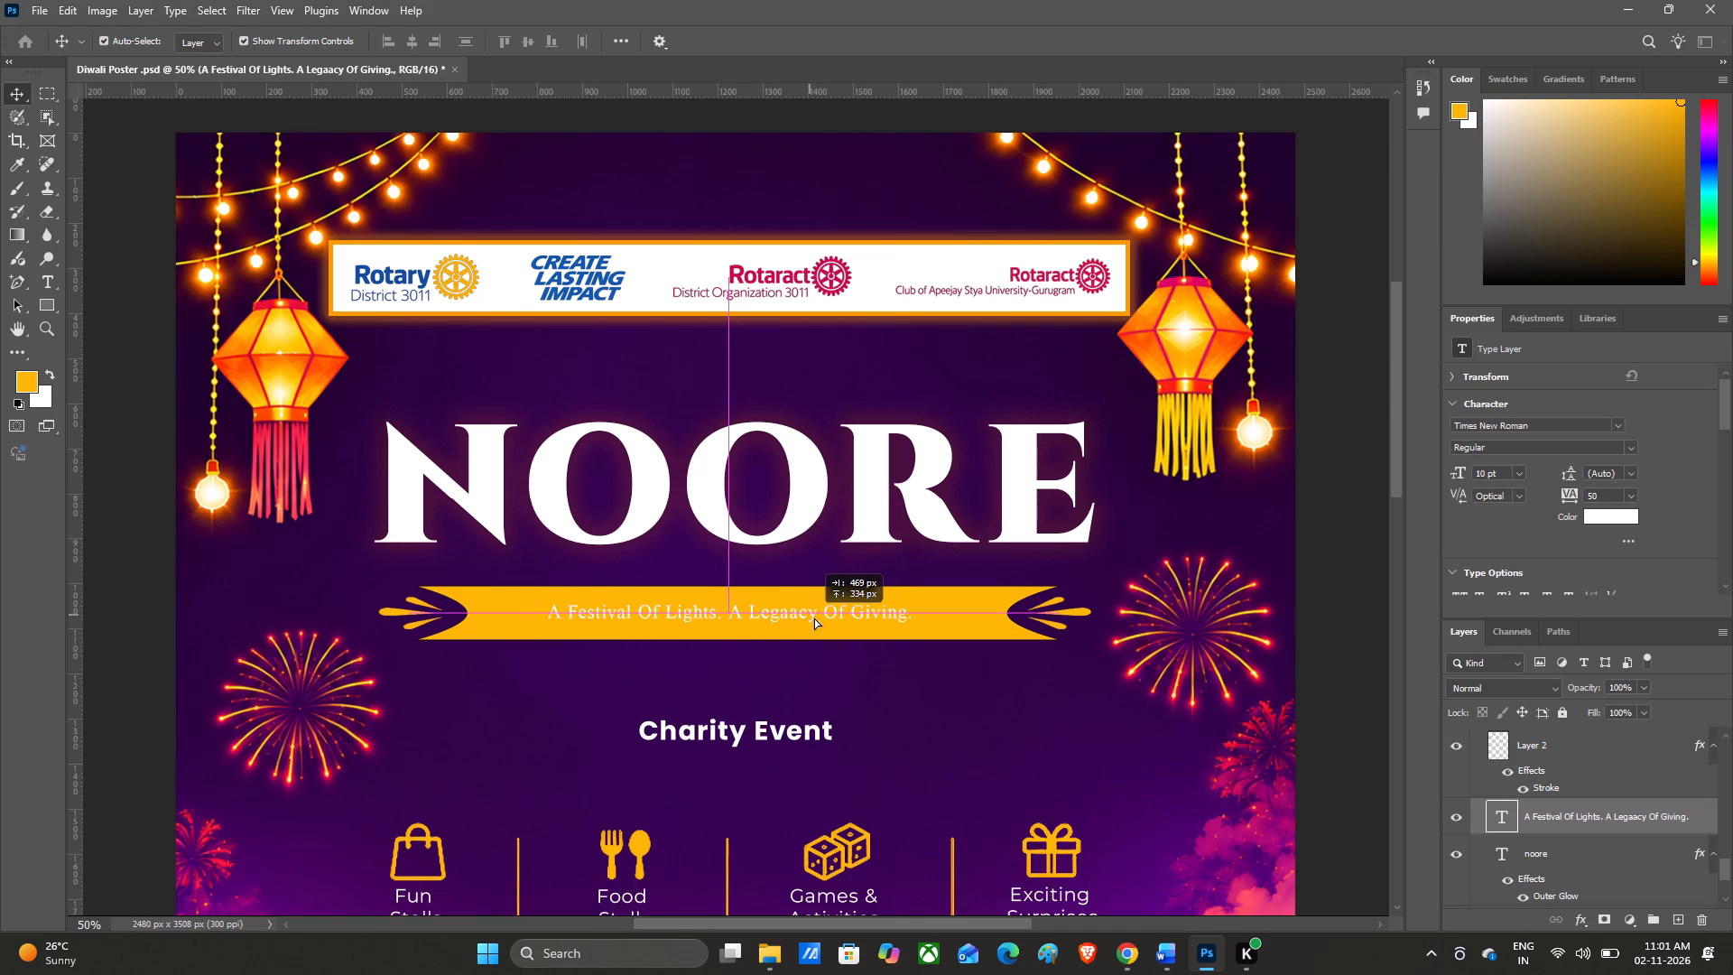
{"action": "left_click_drag", "start_coordinate": [814, 617], "coordinate": [820, 620]}
Set the ribbon tagline to 12 pt Times New Roman Bold.
{"action": "double_click", "coordinate": [820, 620]}
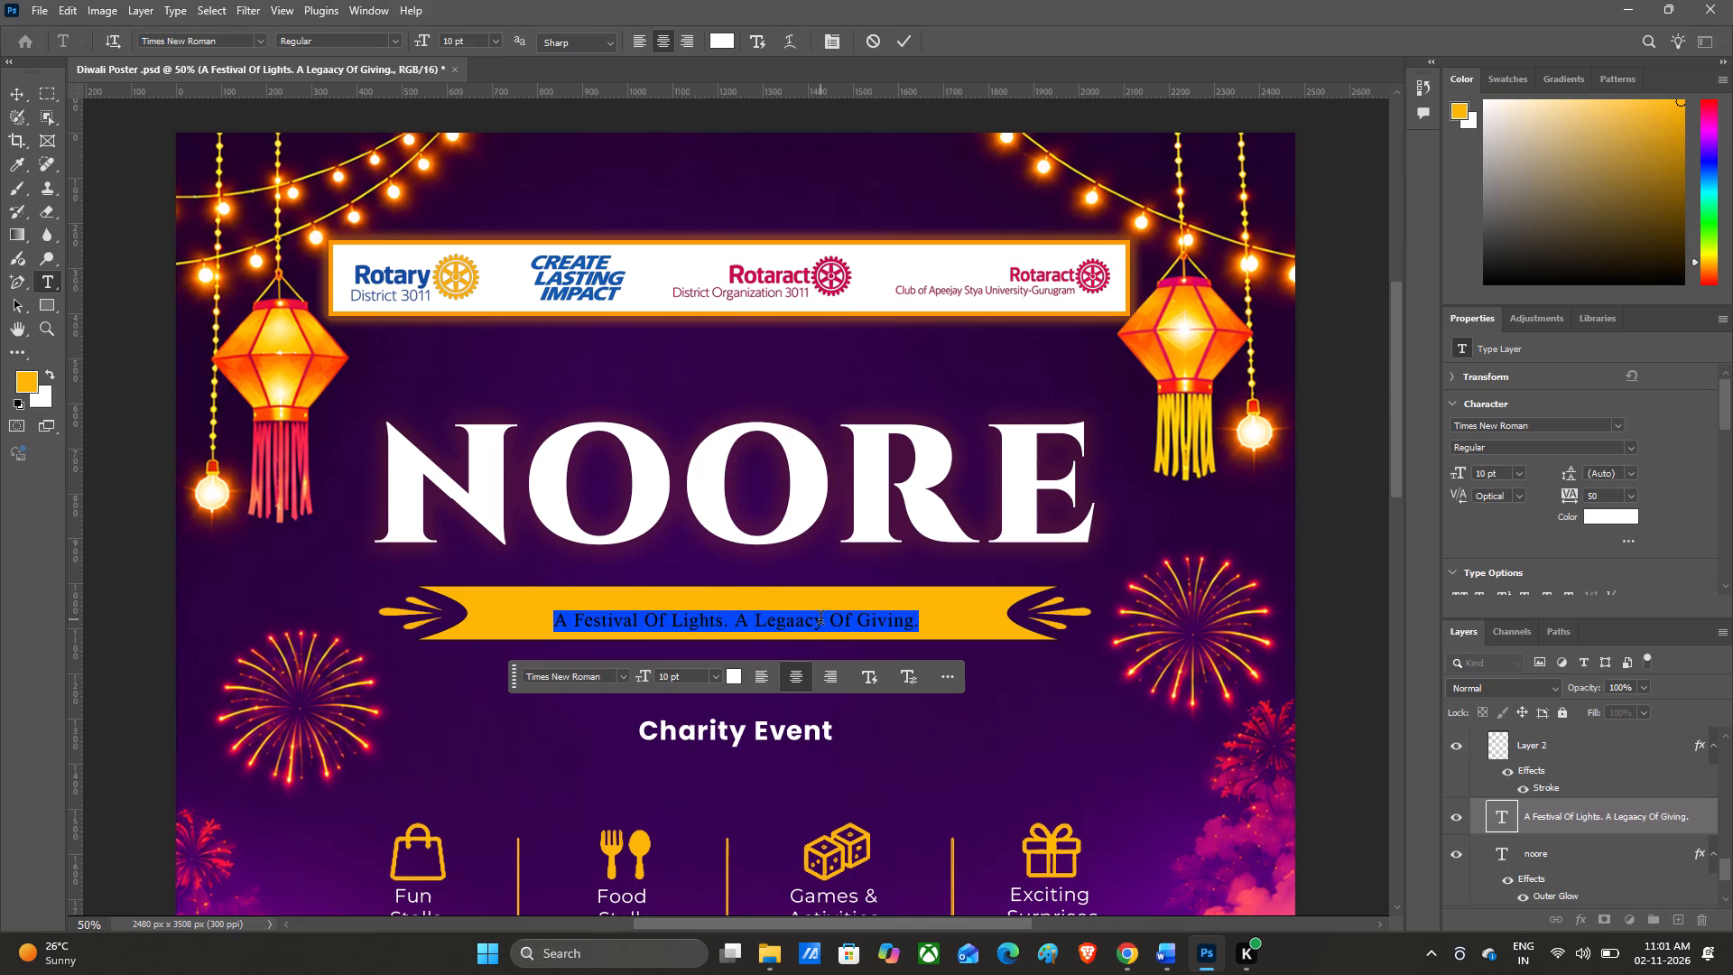
{"action": "left_click", "coordinate": [719, 676]}
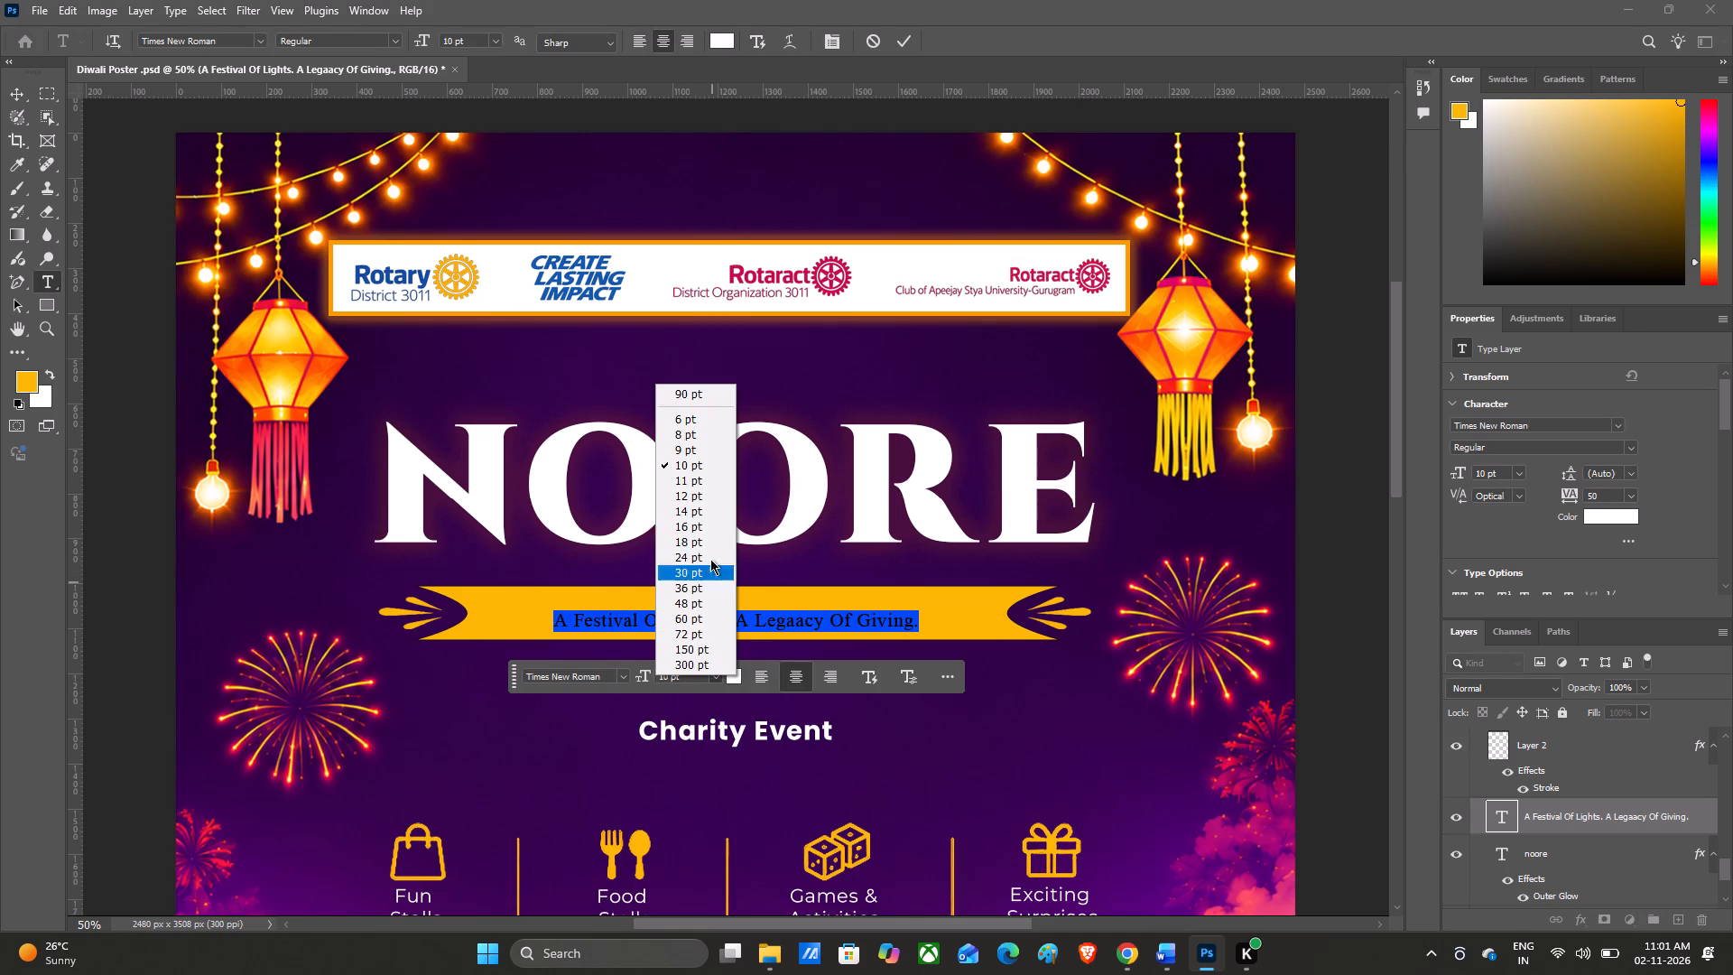
{"action": "left_click", "coordinate": [702, 489]}
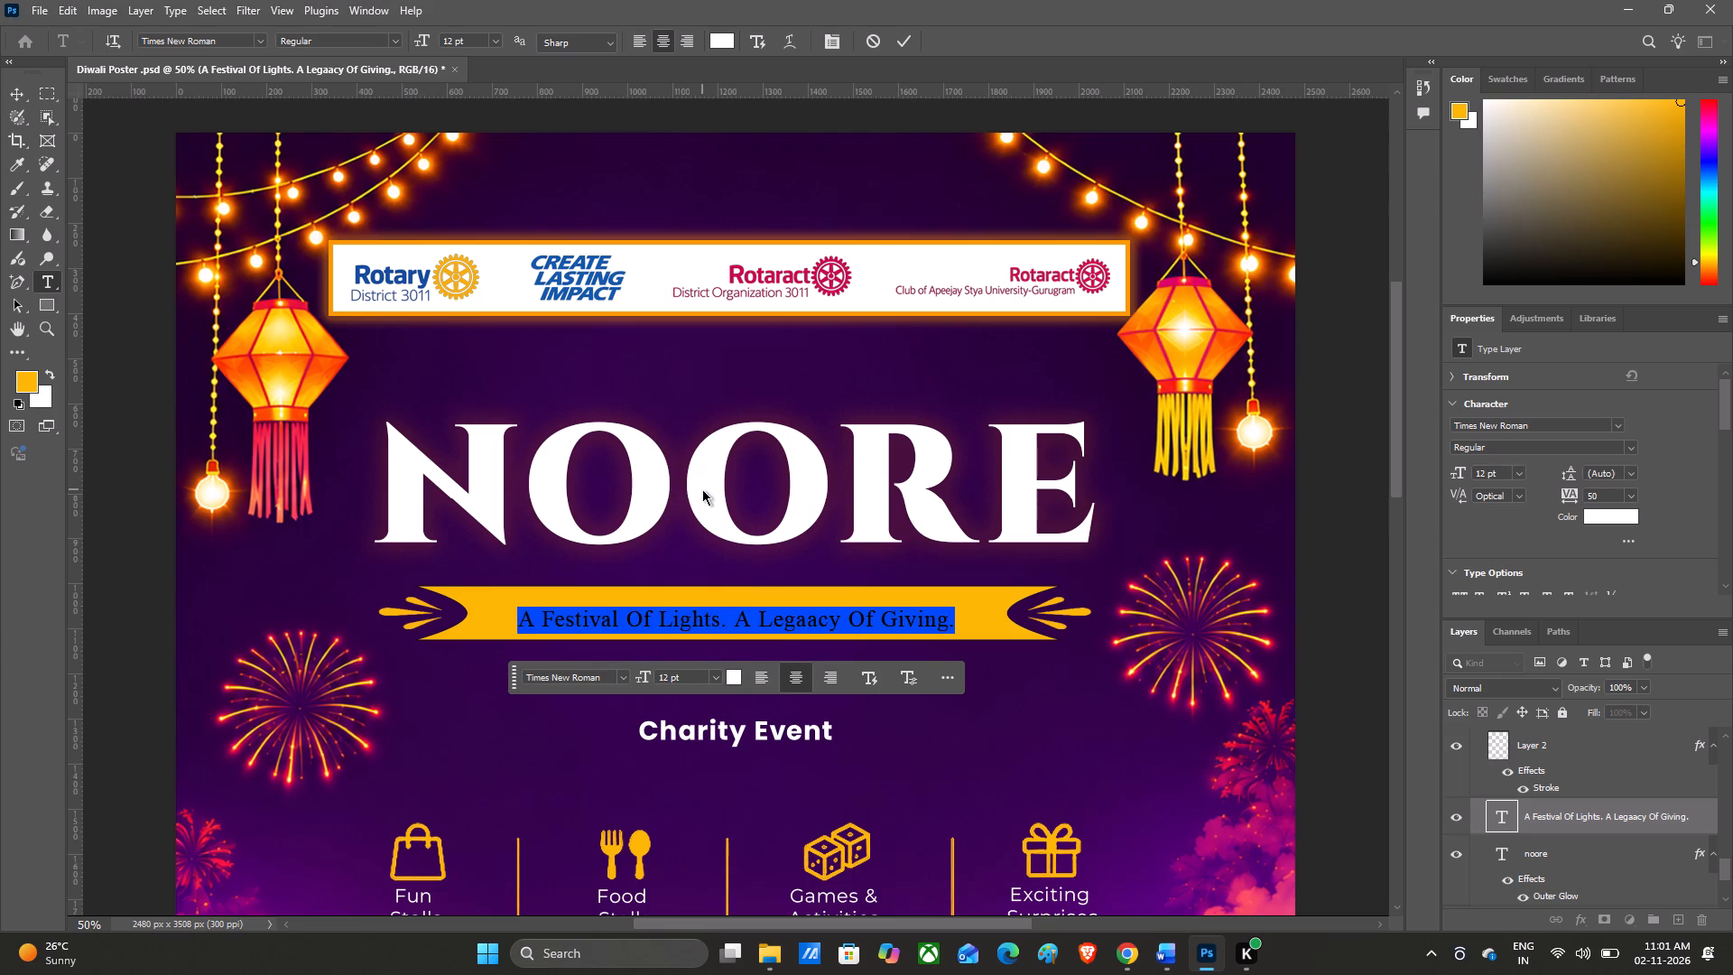
{"action": "left_click", "coordinate": [1628, 449]}
{"action": "left_click", "coordinate": [1628, 442]}
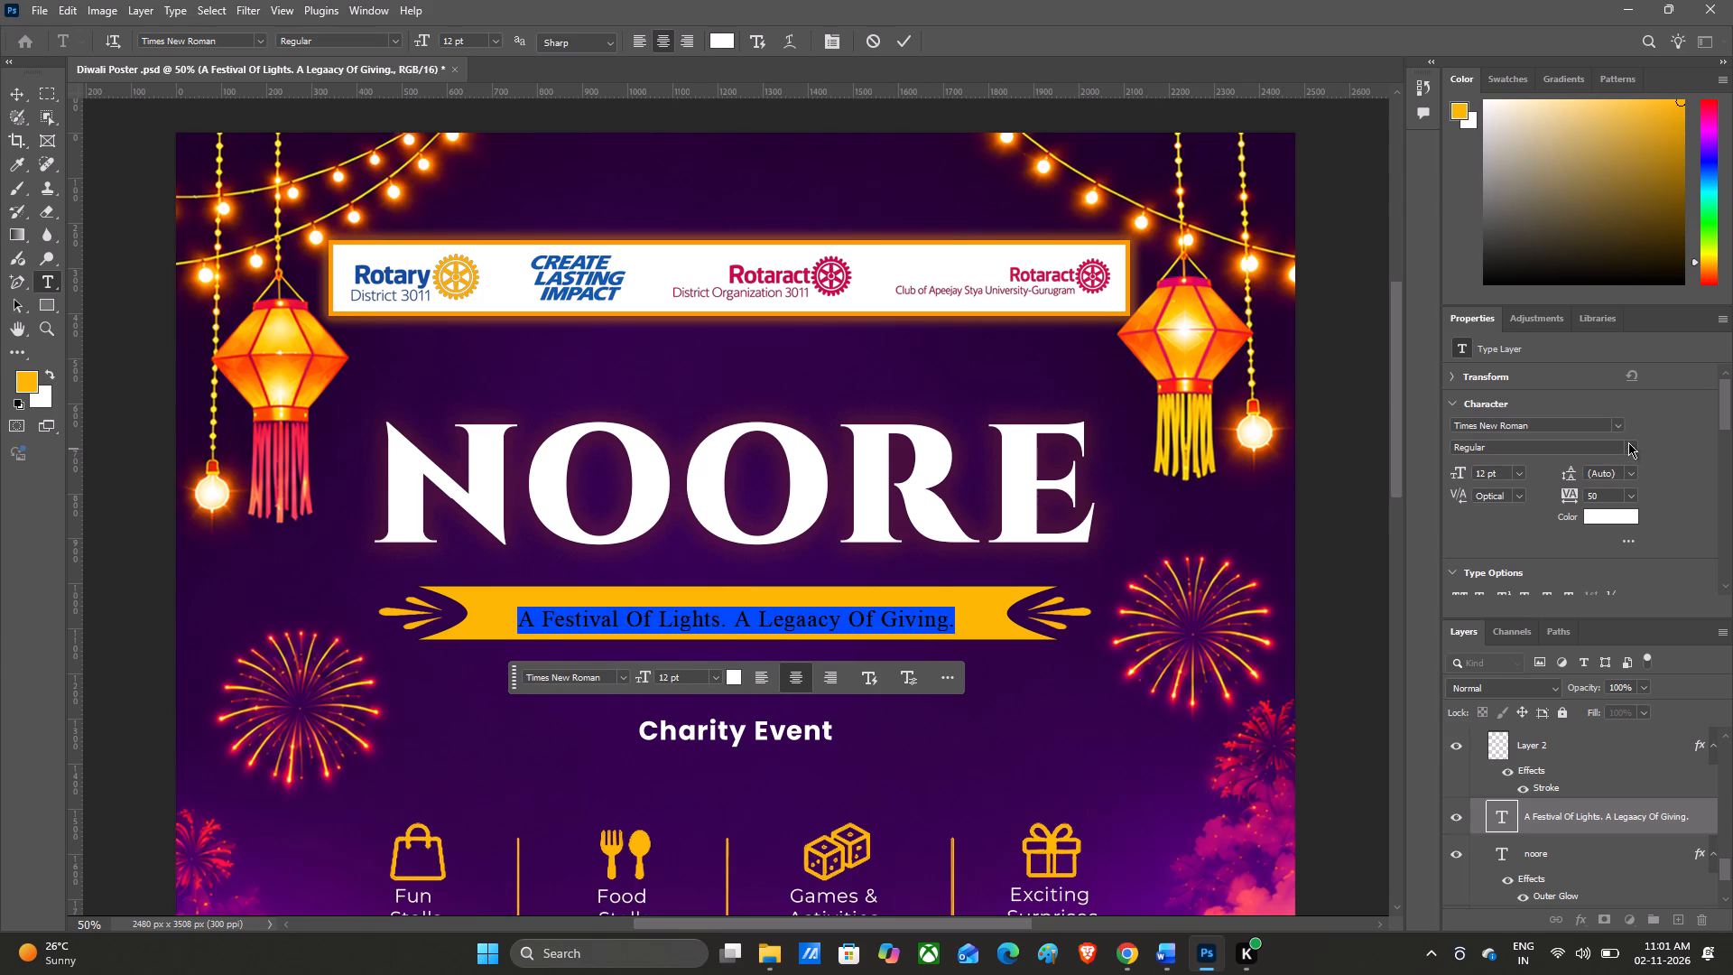
{"action": "left_click", "coordinate": [1630, 450]}
{"action": "left_click", "coordinate": [1549, 516]}
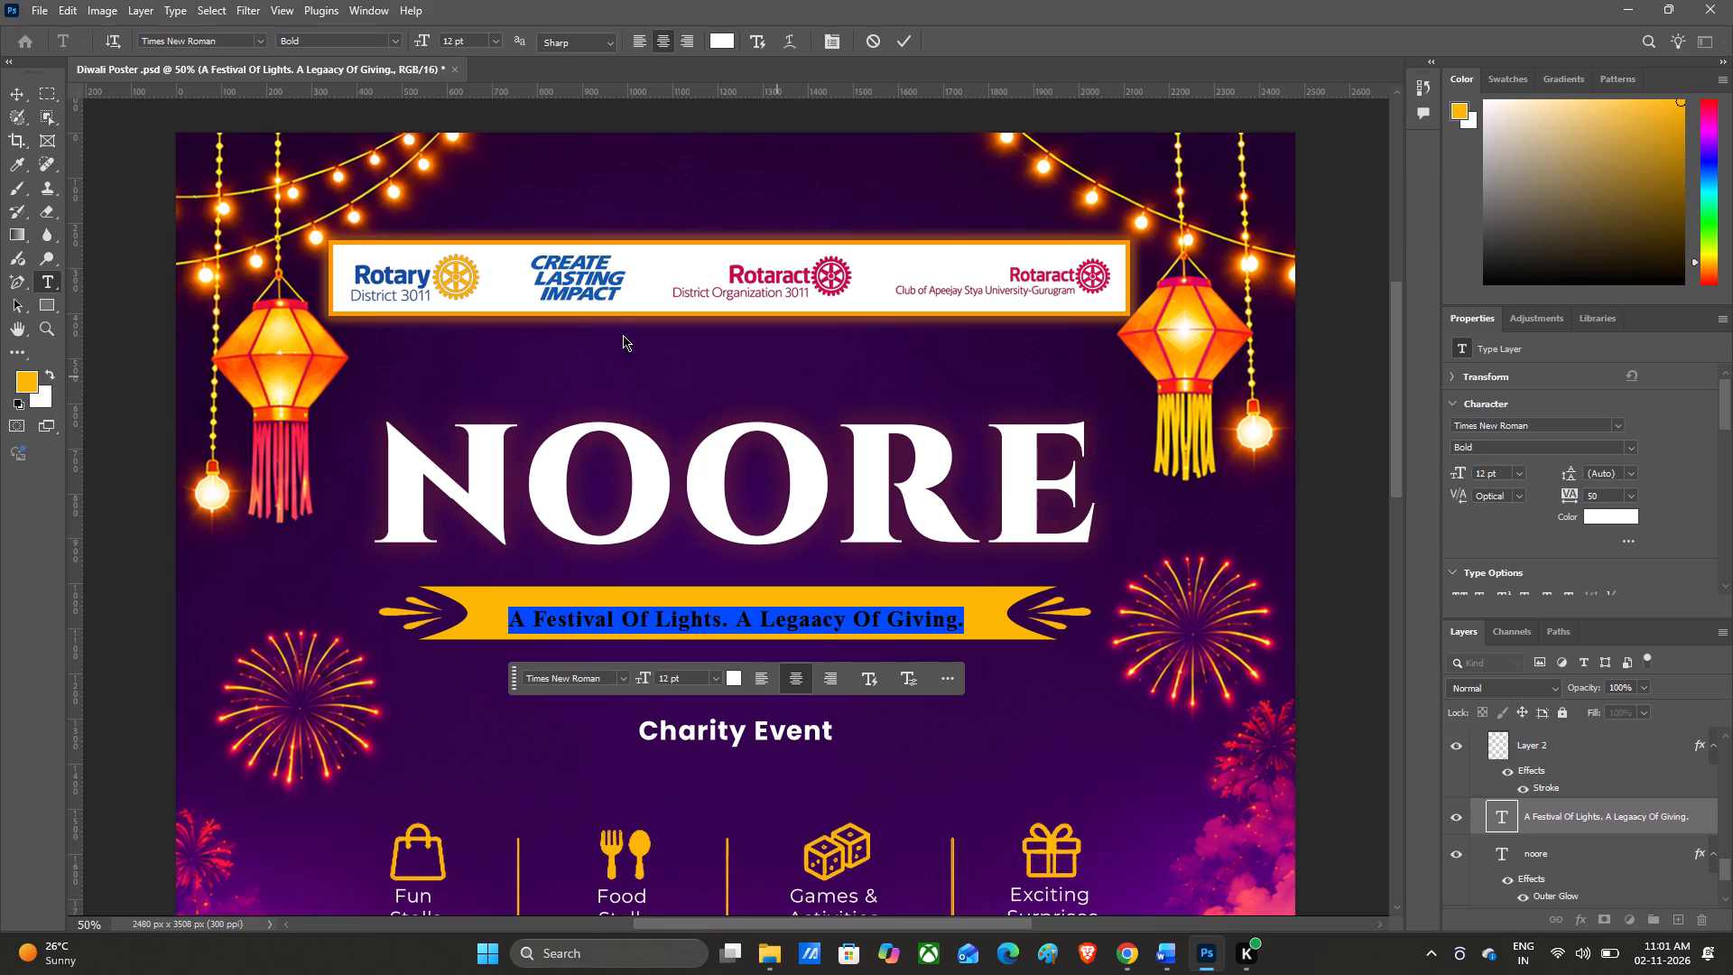
{"action": "left_click", "coordinate": [1039, 718]}
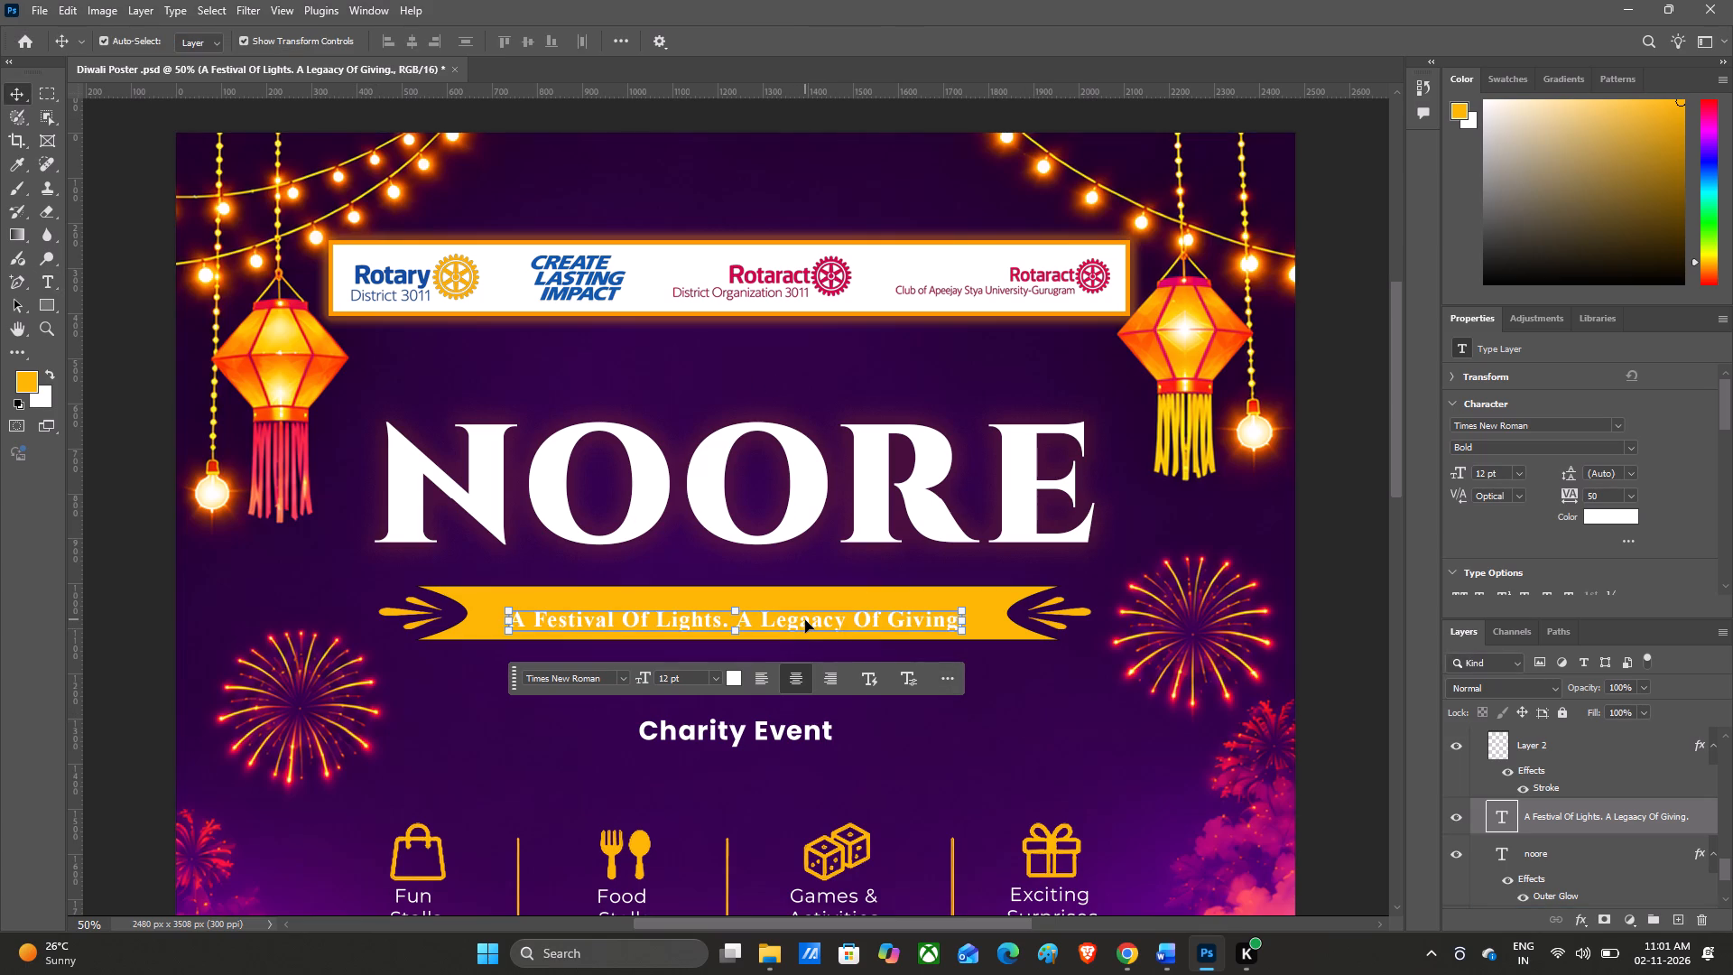
Correct the spelling of Legaacy to Legacy in the ribbon tagline.
{"action": "left_click", "coordinate": [805, 620]}
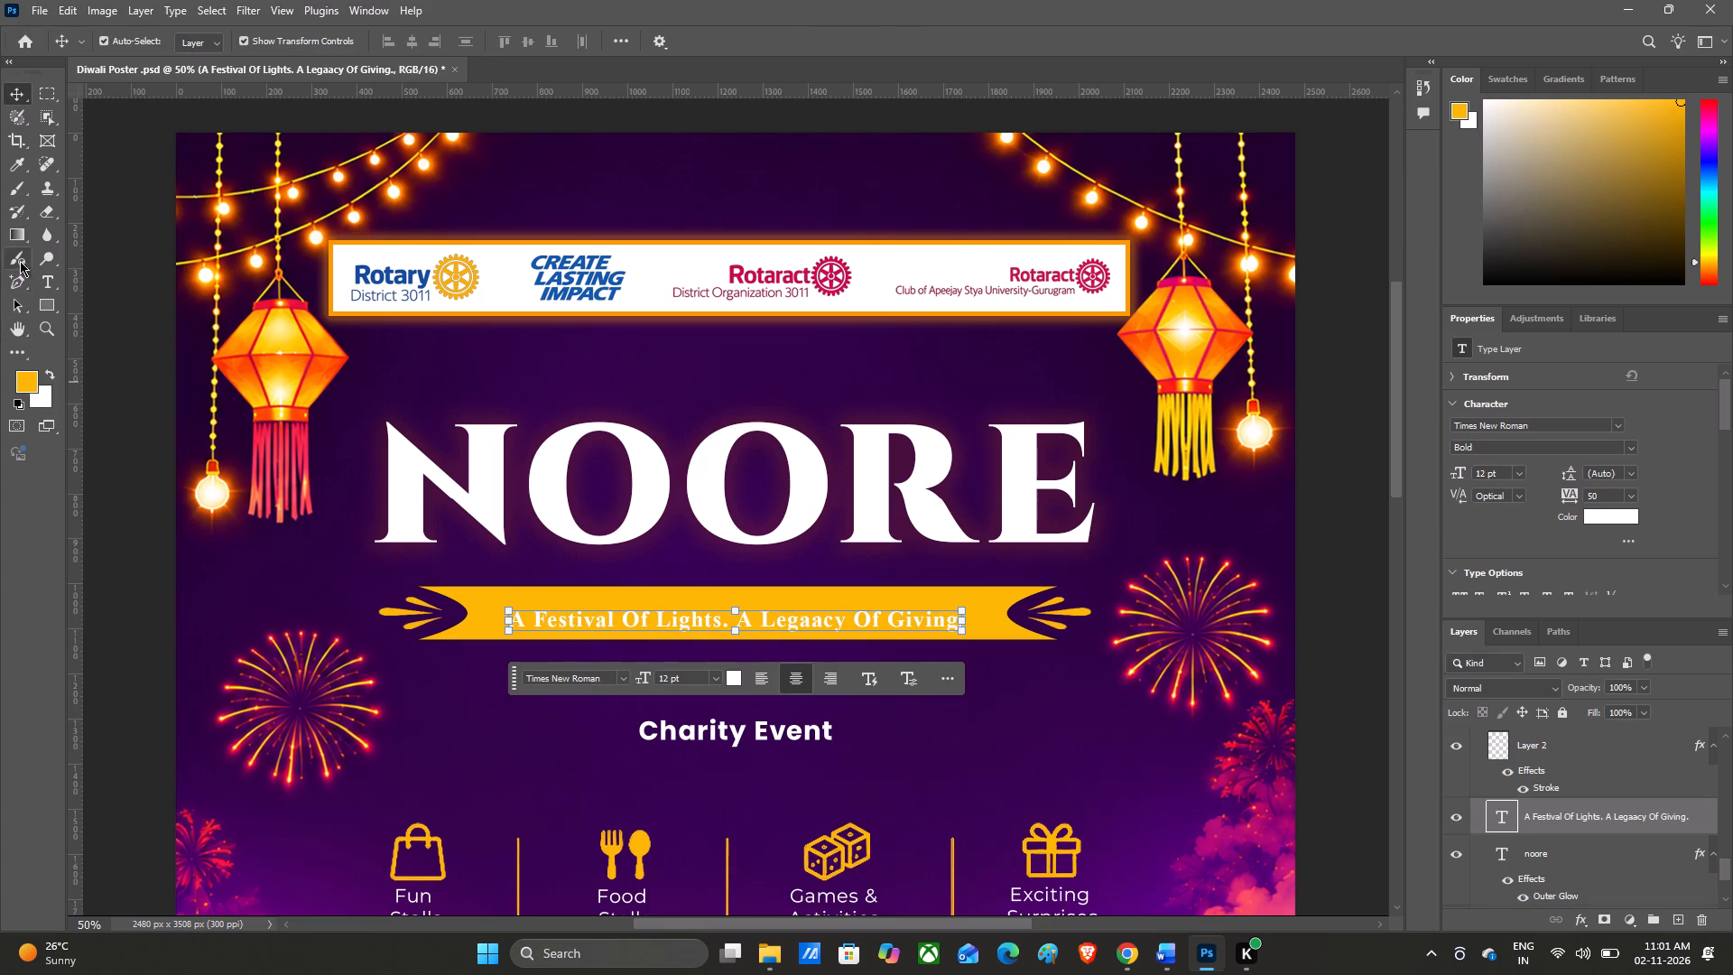
{"action": "left_click", "coordinate": [53, 286]}
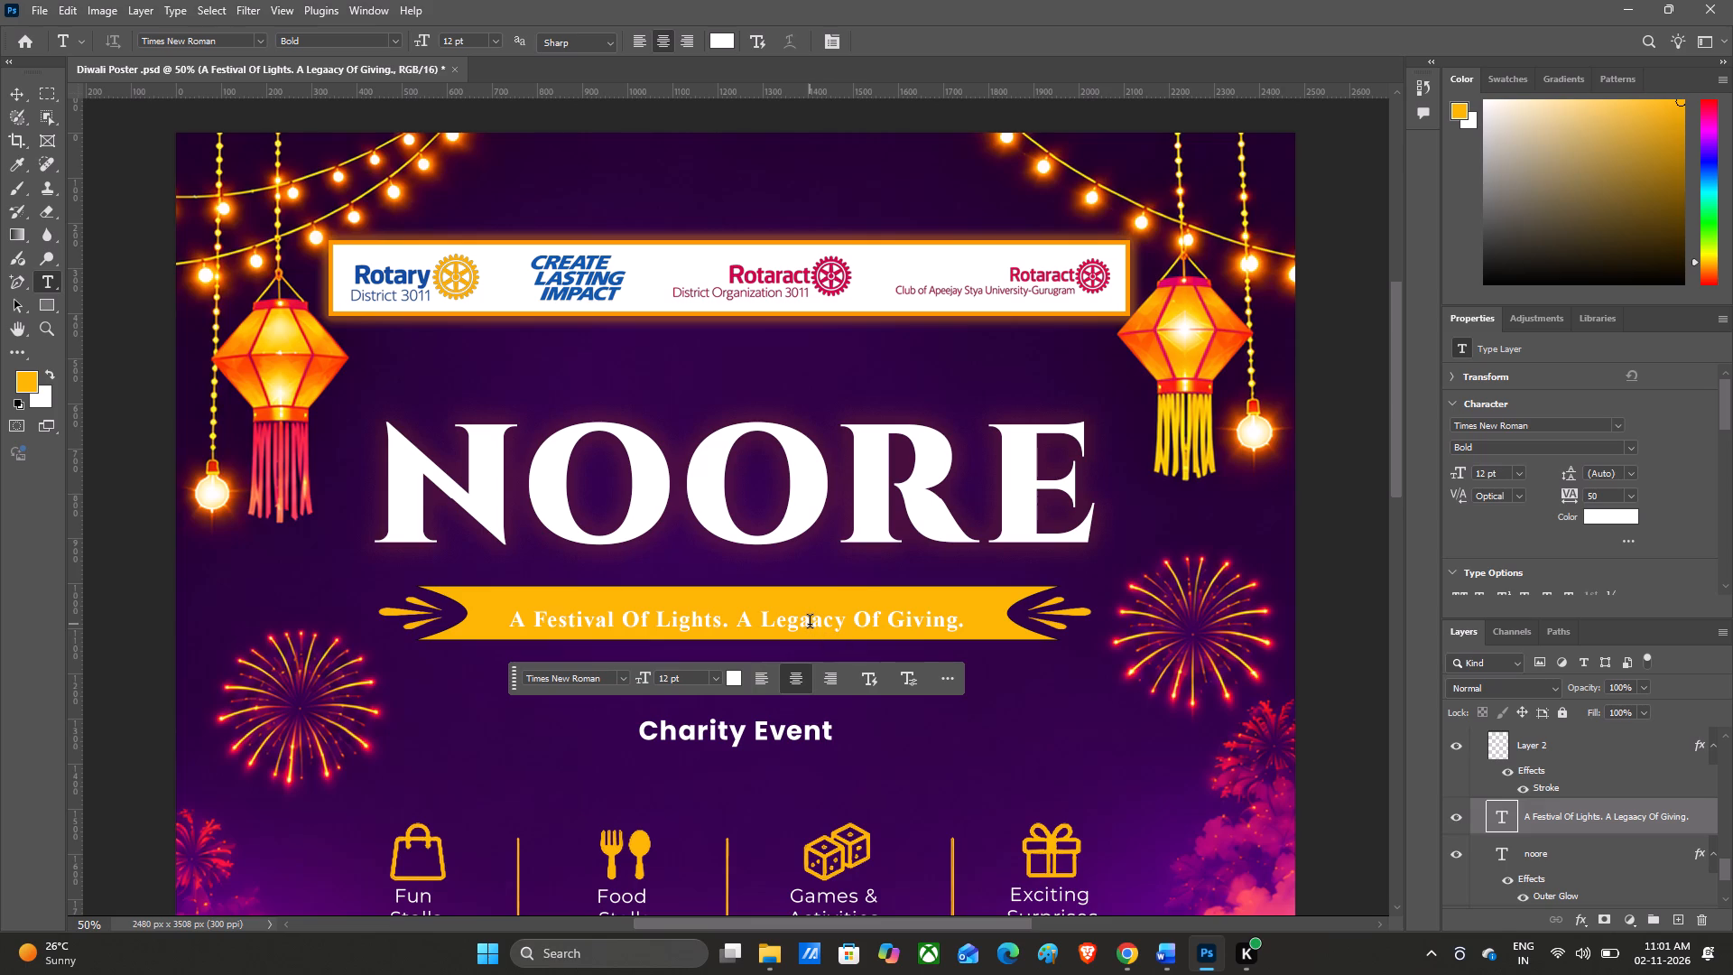
{"action": "left_click", "coordinate": [810, 624]}
{"action": "key", "text": "BackSpace"}
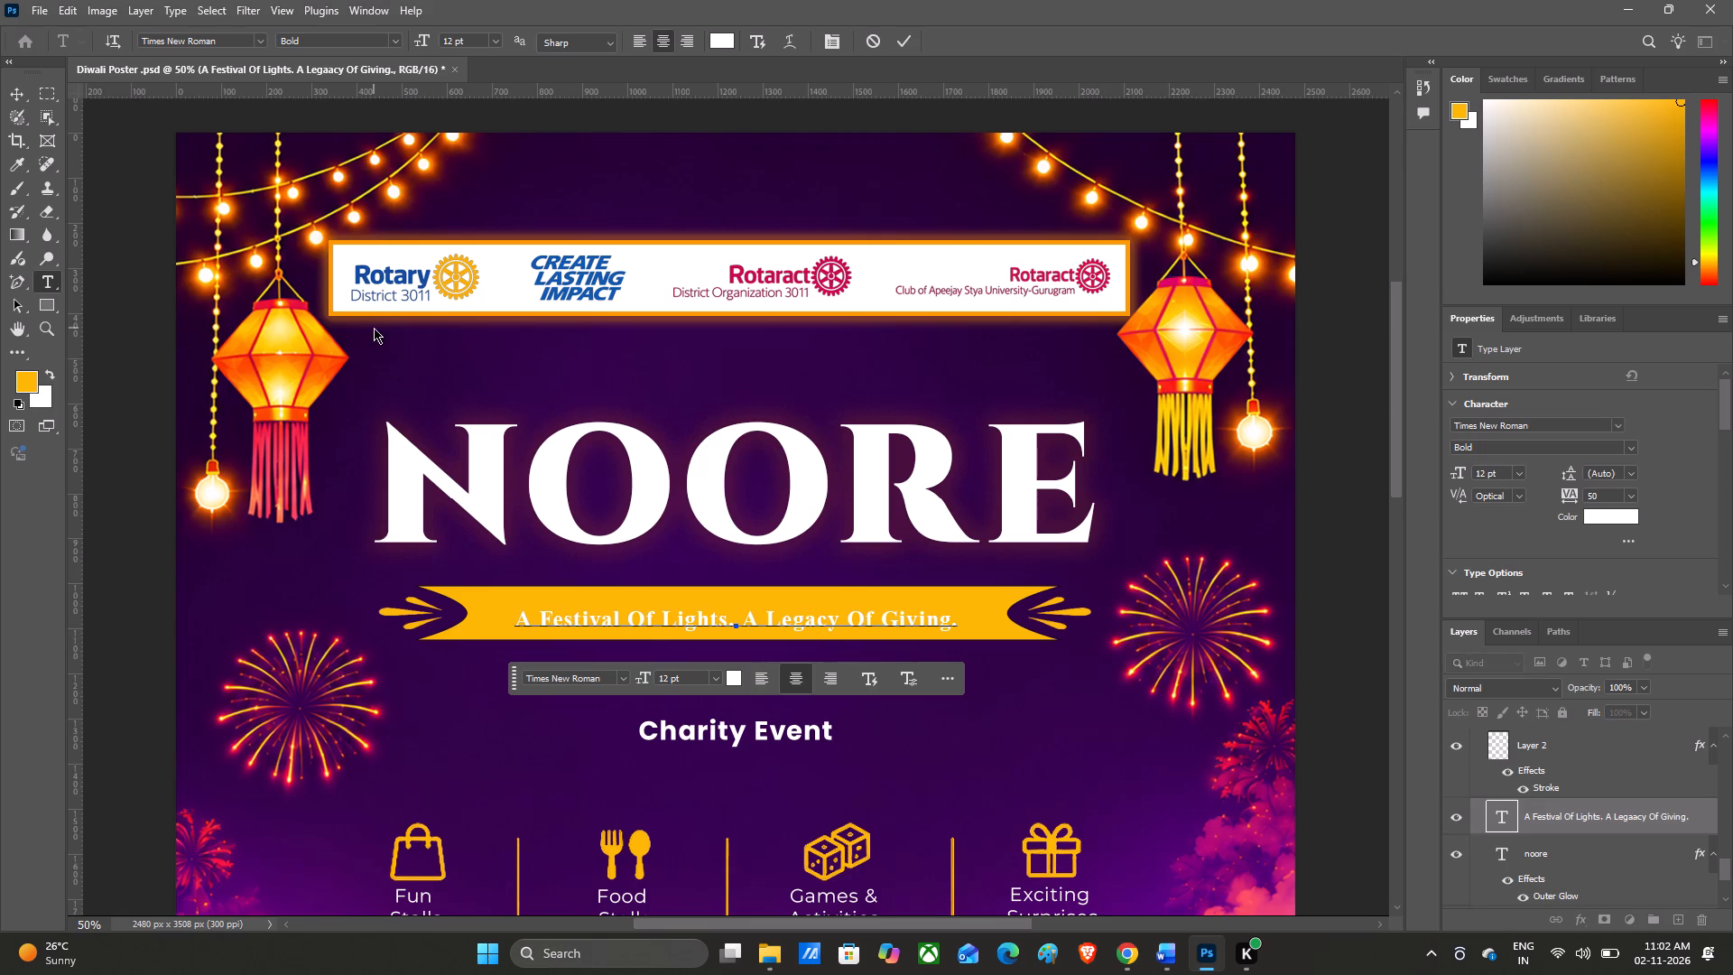
{"action": "left_click", "coordinate": [22, 94]}
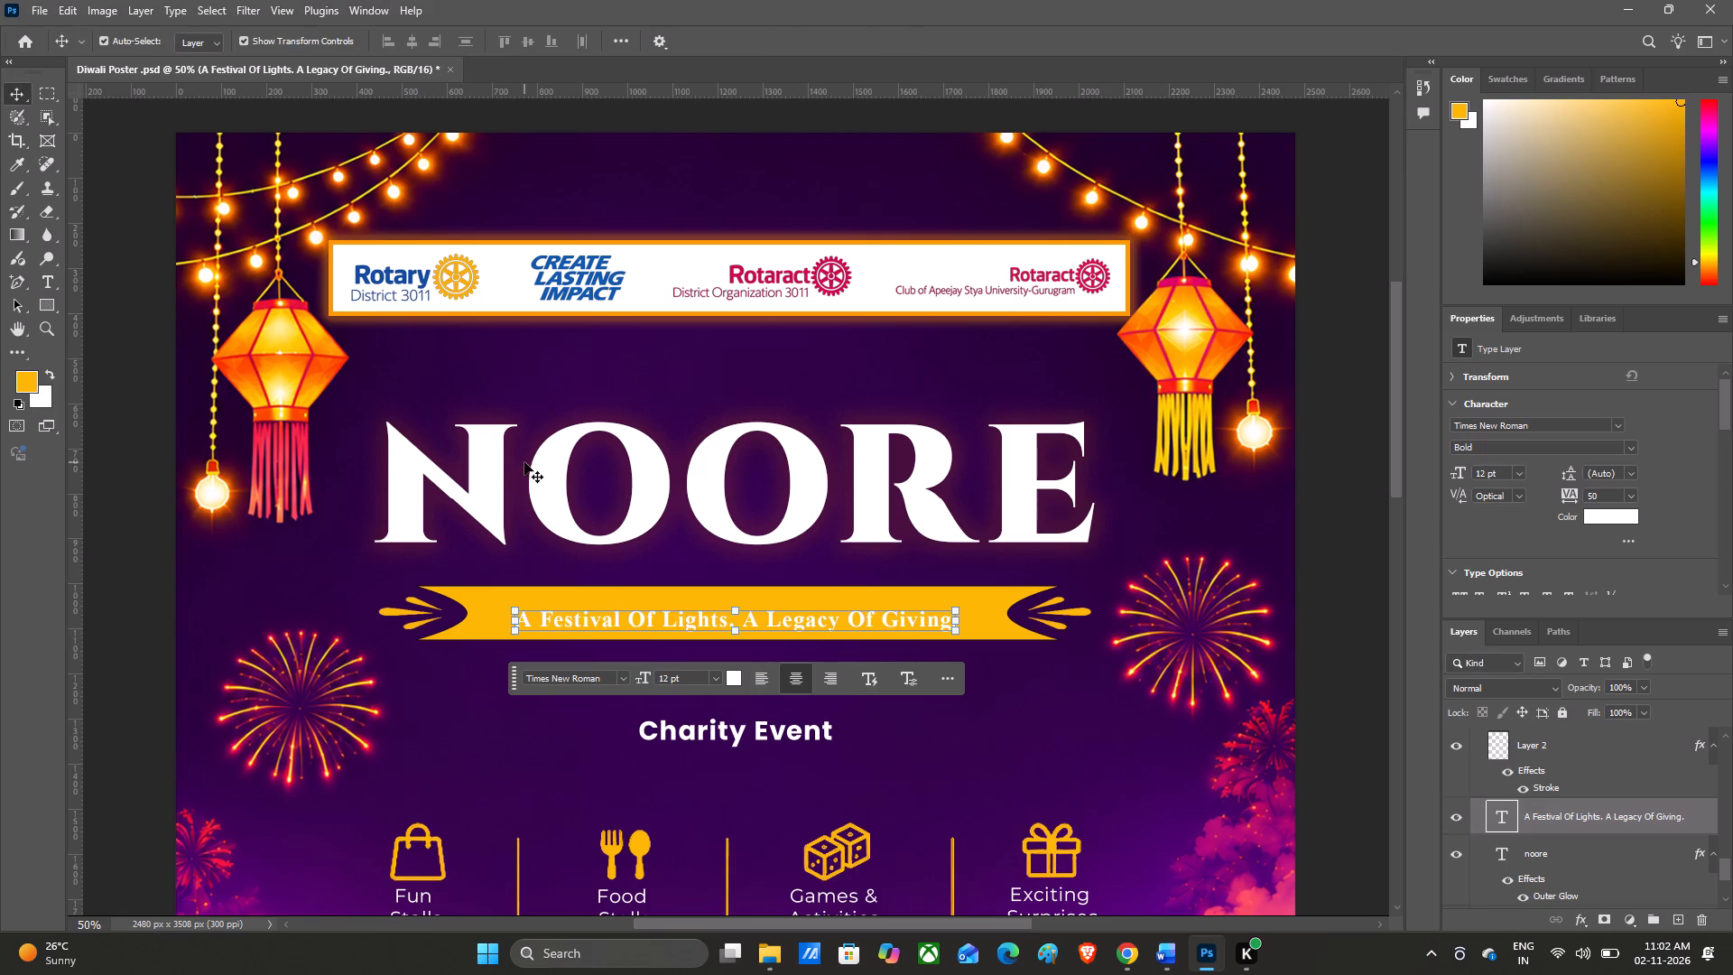
Nudge the tagline up slightly to the ribbon's vertical middle and enlarge its text to 14 pt.
{"action": "left_click_drag", "start_coordinate": [876, 620], "coordinate": [876, 612]}
{"action": "double_click", "coordinate": [876, 612]}
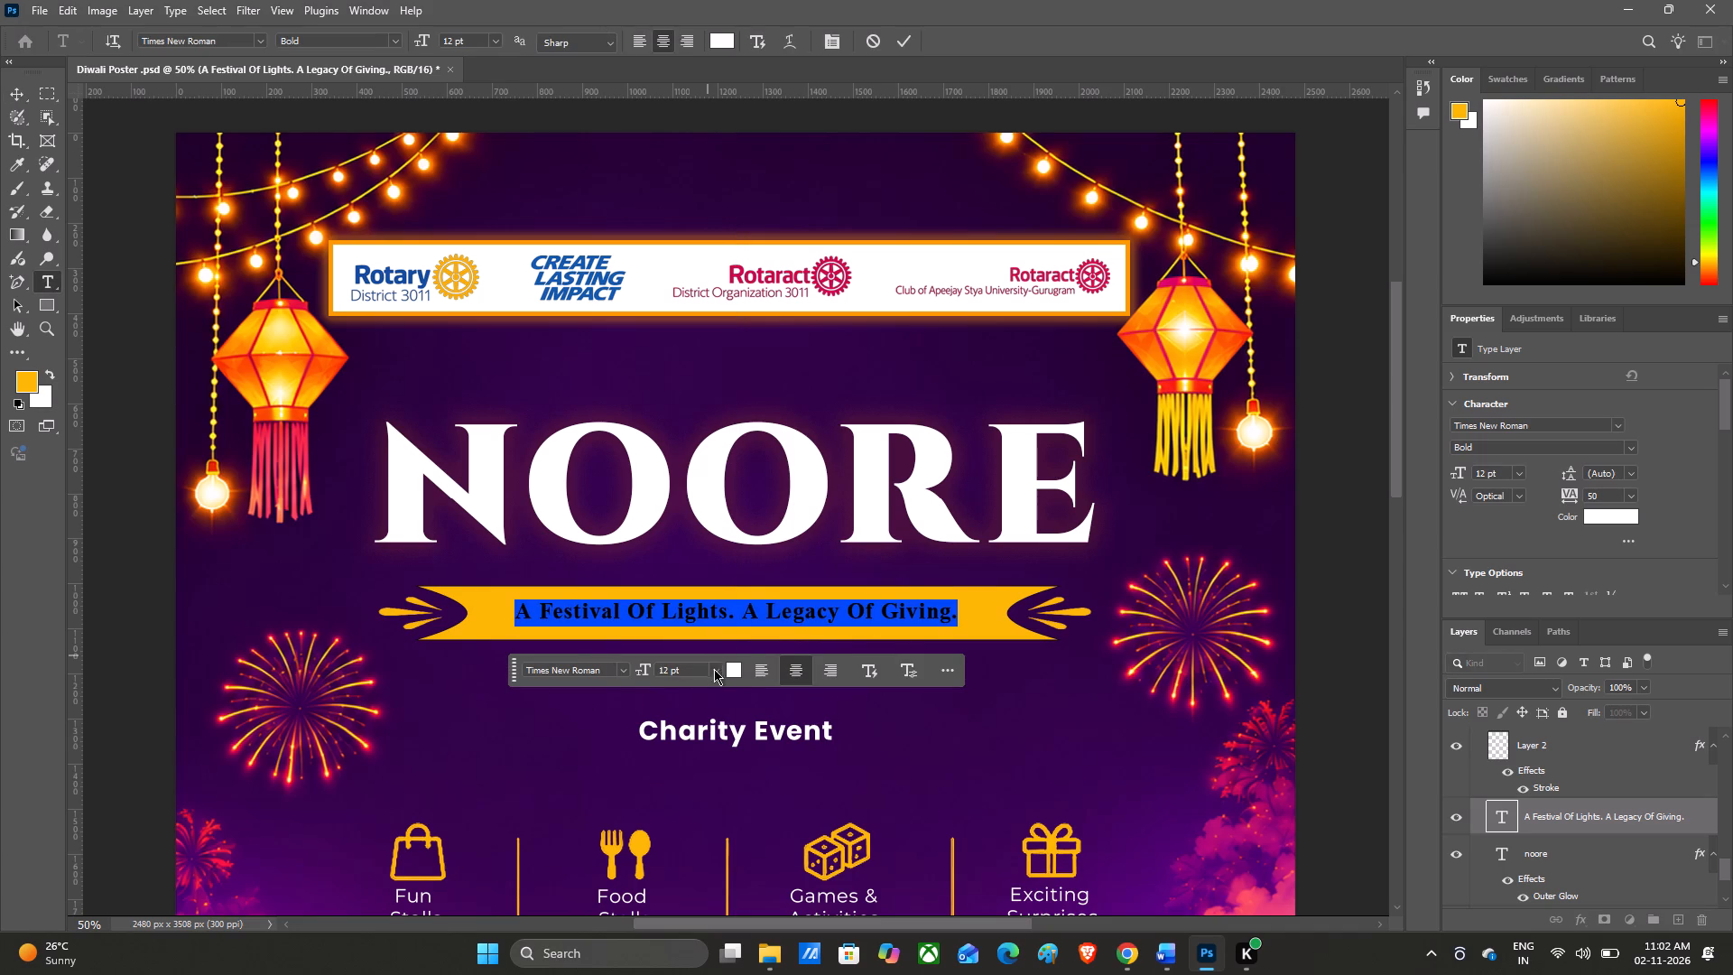
{"action": "left_click", "coordinate": [716, 672]}
{"action": "left_click", "coordinate": [694, 505]}
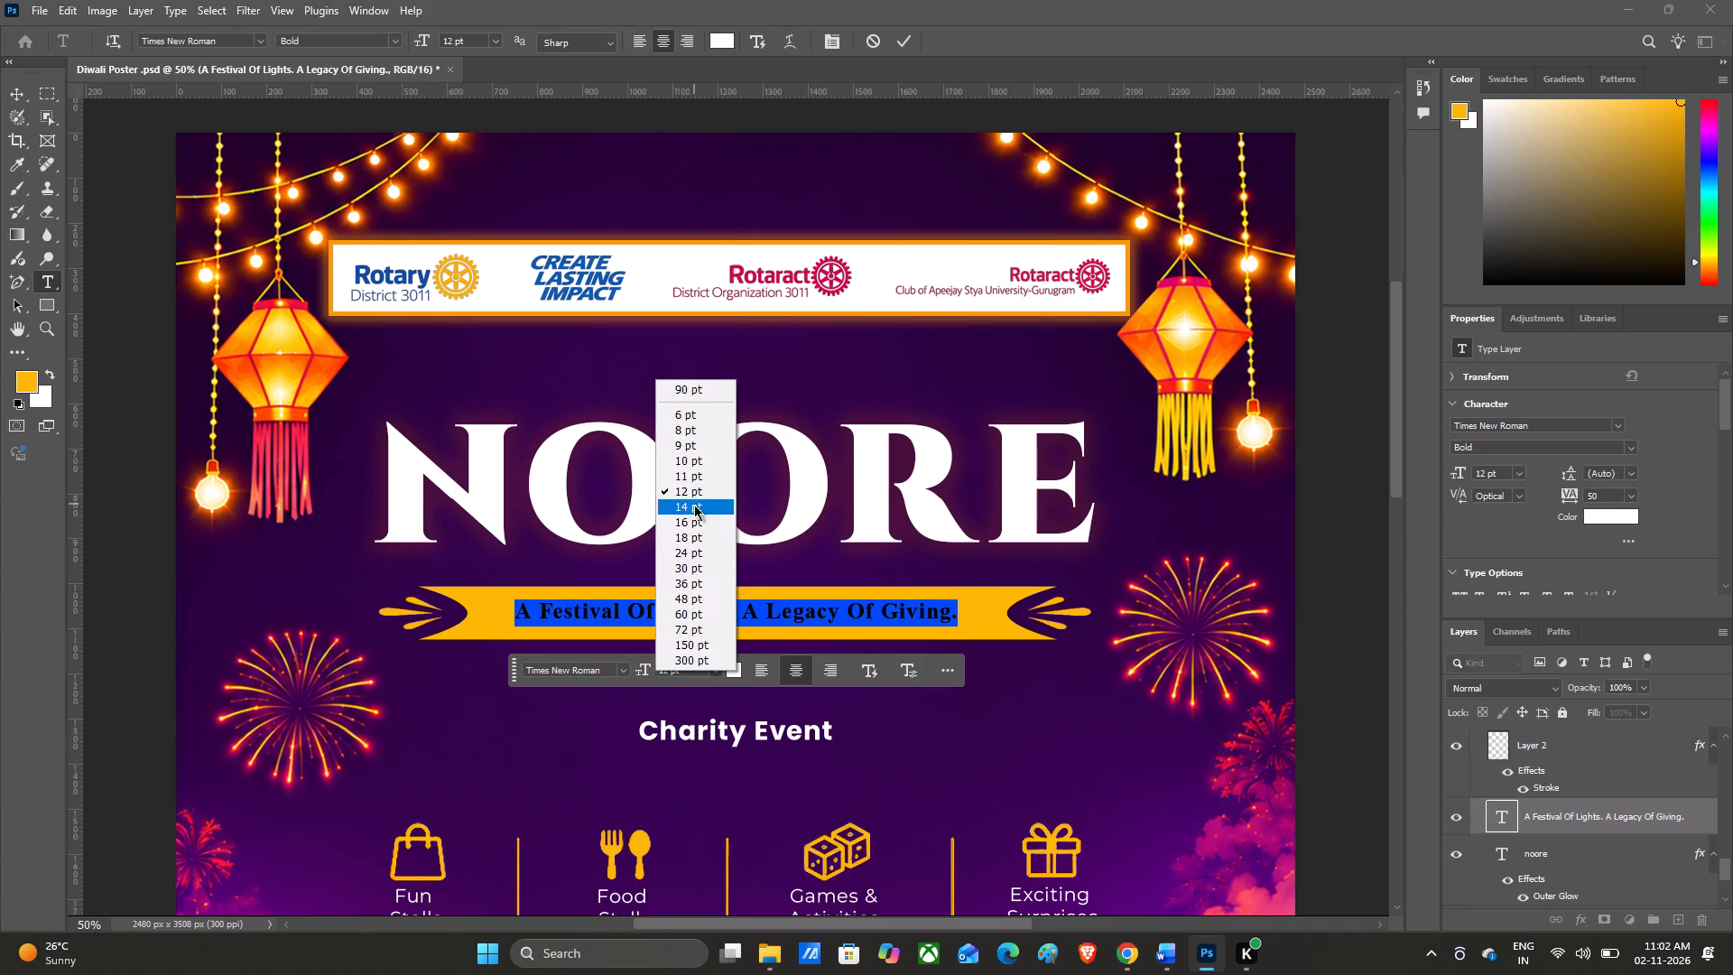
{"action": "left_click", "coordinate": [906, 40]}
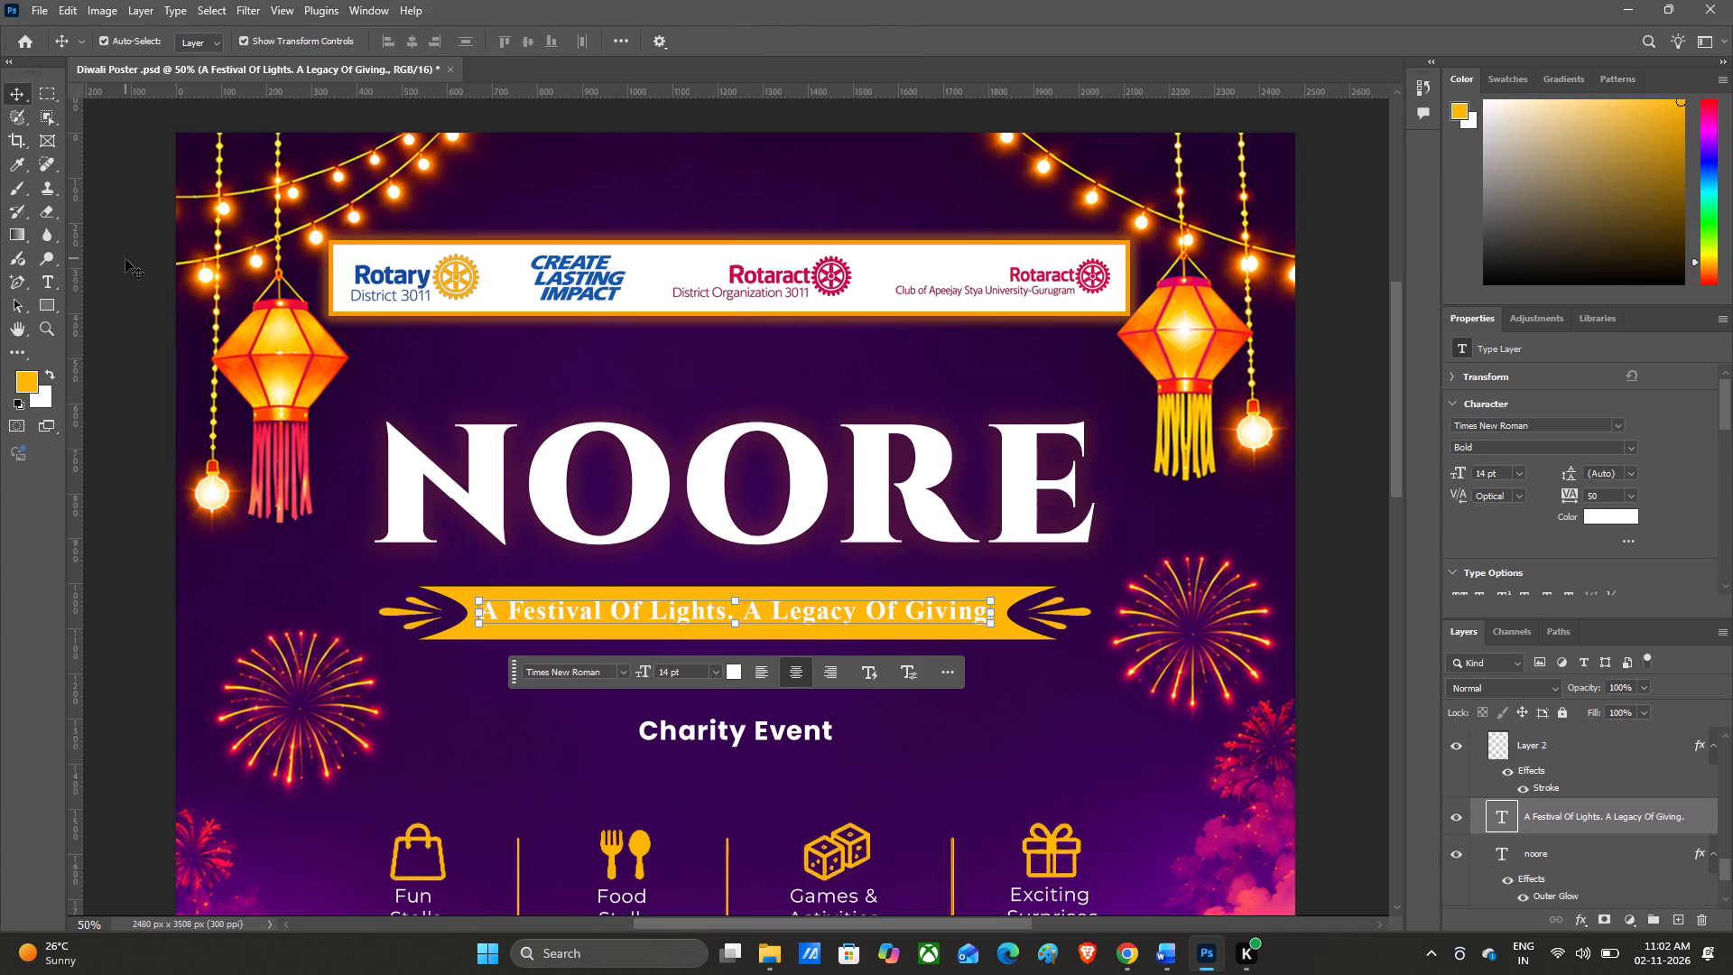
{"action": "left_click", "coordinate": [125, 259]}
Review the whole poster, from the logo banner and tagline down to the Chairperson, Cochairperson and President strip.
{"action": "scroll", "coordinate": [312, 425], "scroll_direction": "down", "scroll_amount": 5}
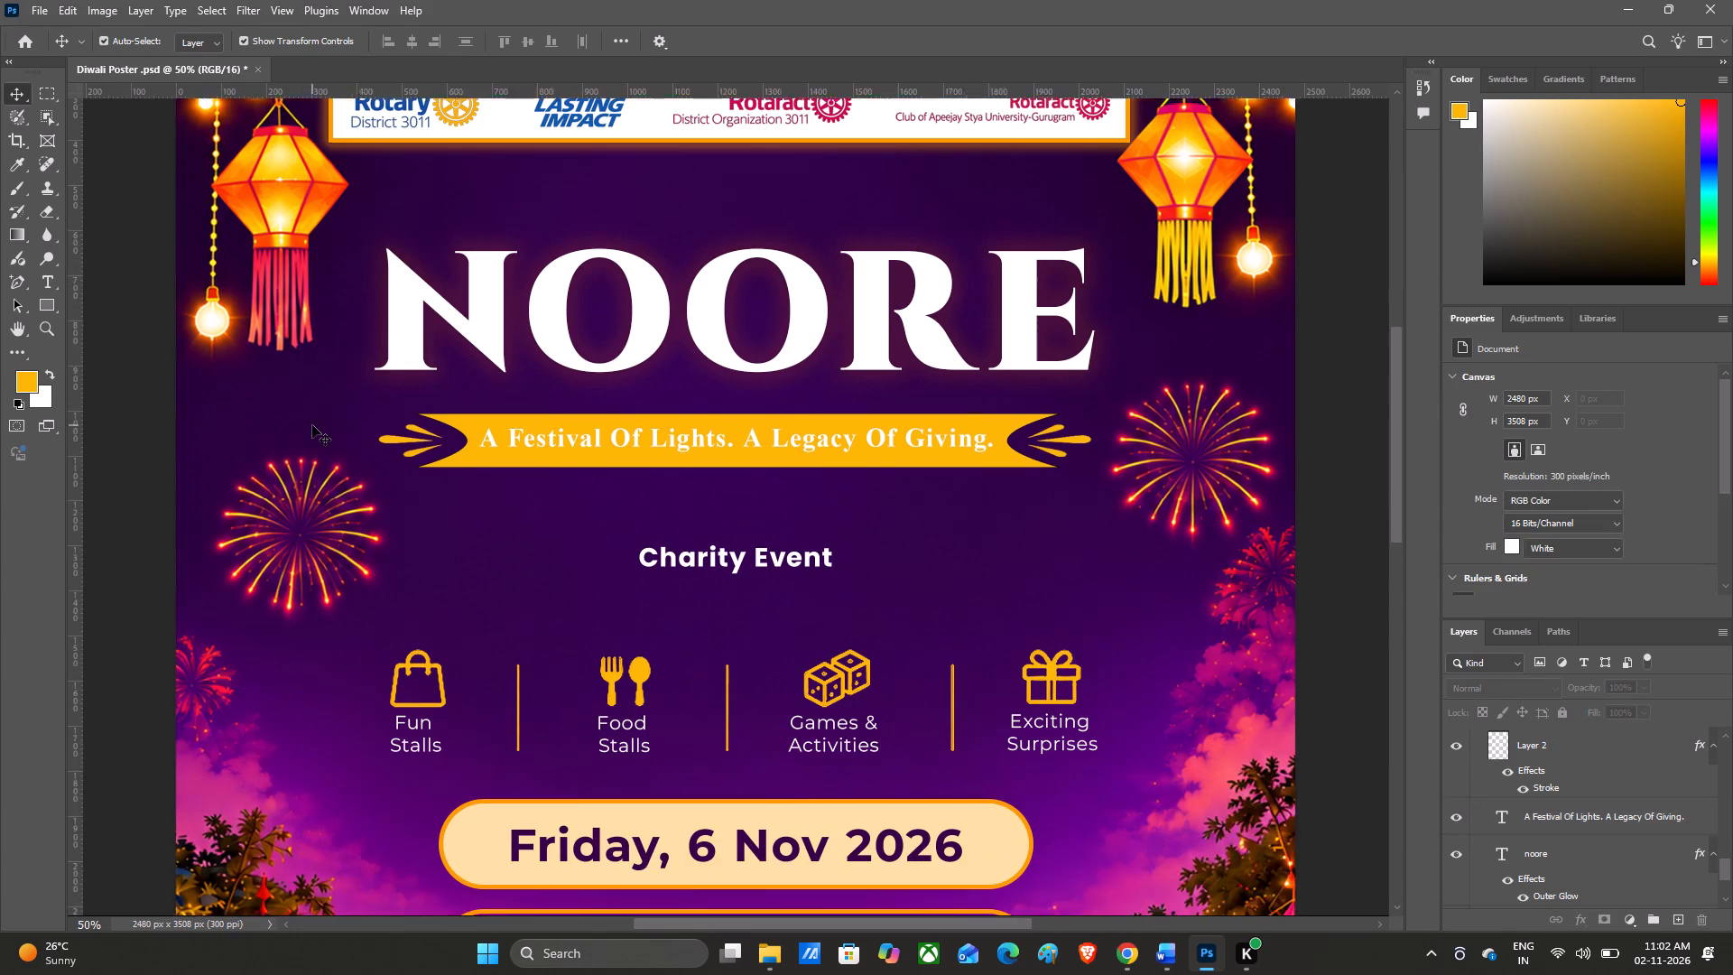
{"action": "scroll", "coordinate": [312, 425], "scroll_direction": "down", "scroll_amount": 2}
{"action": "scroll", "coordinate": [312, 425], "scroll_direction": "up", "scroll_amount": 2}
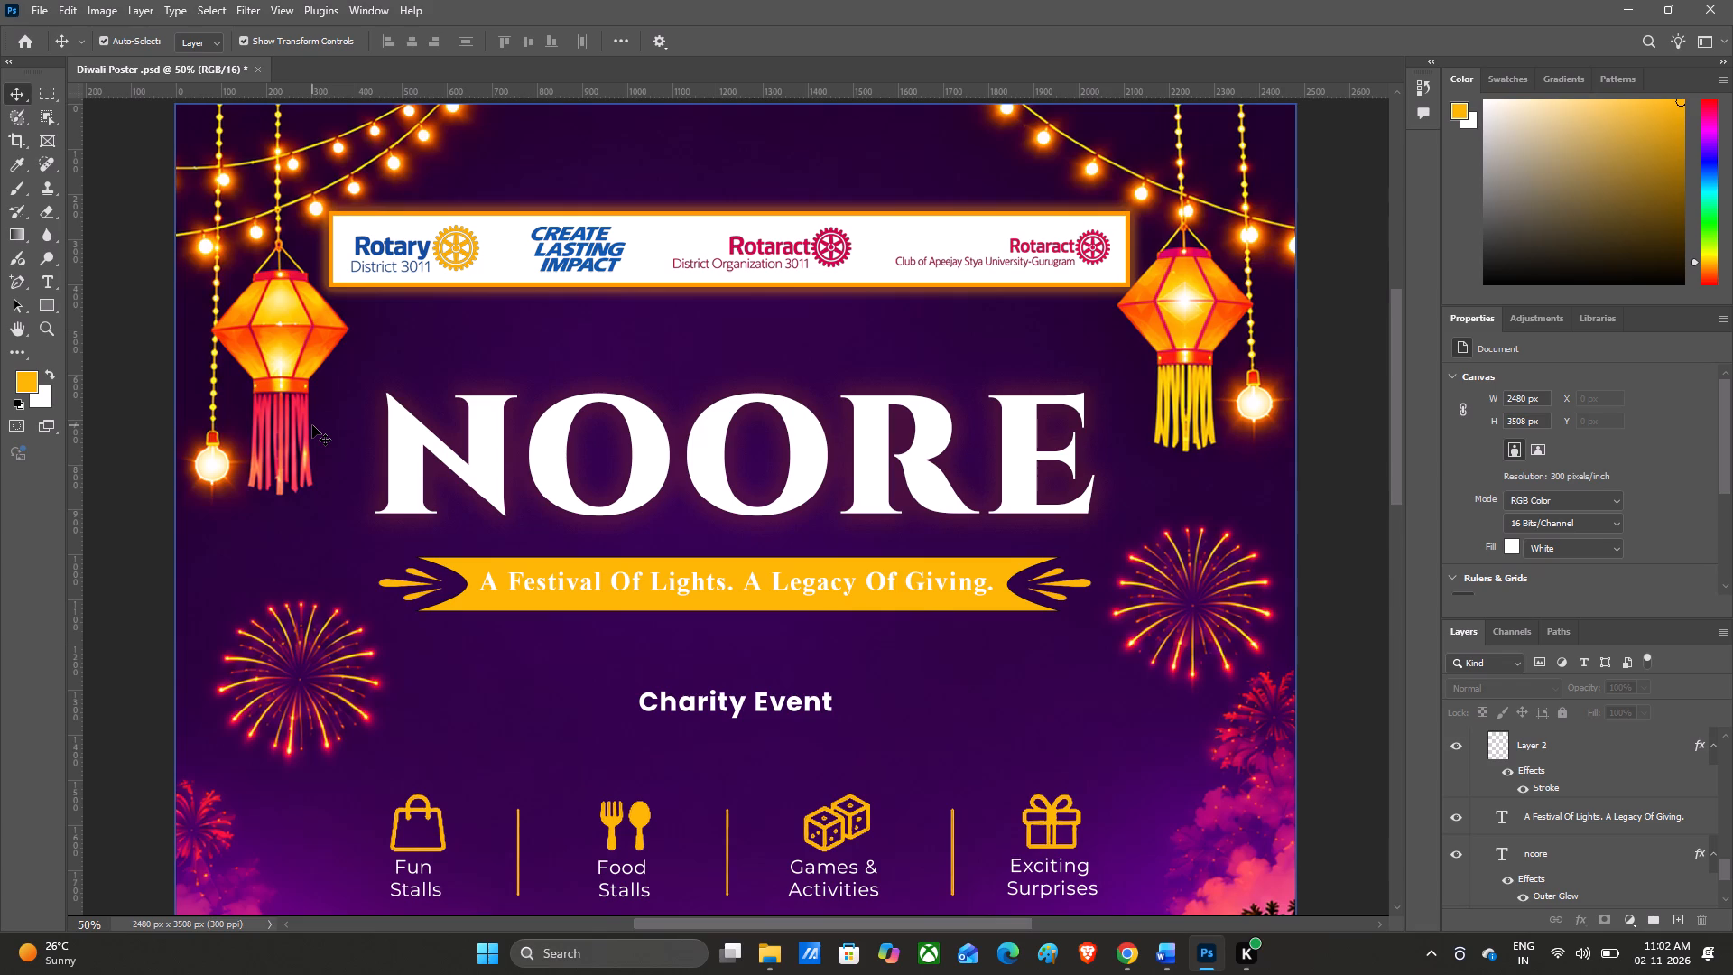
{"action": "left_click", "coordinate": [143, 452]}
{"action": "scroll", "coordinate": [404, 601], "scroll_direction": "down", "scroll_amount": 9}
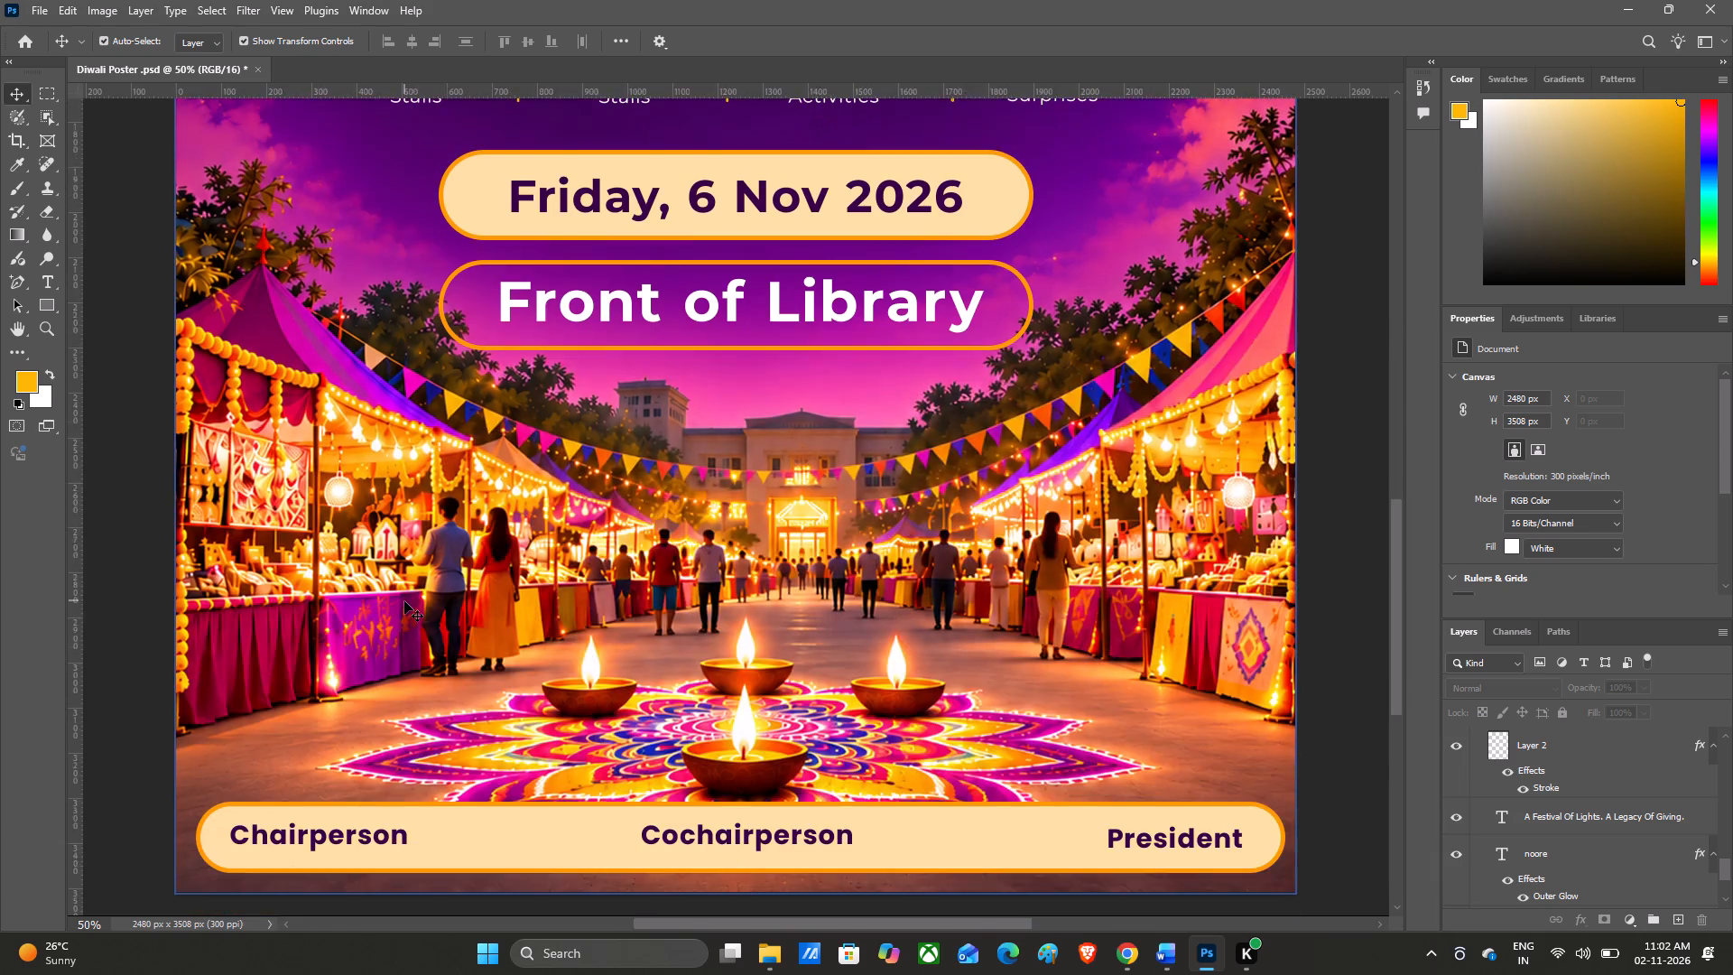
{"action": "scroll", "coordinate": [404, 601], "scroll_direction": "down", "scroll_amount": 4}
{"action": "scroll", "coordinate": [404, 601], "scroll_direction": "up", "scroll_amount": 13}
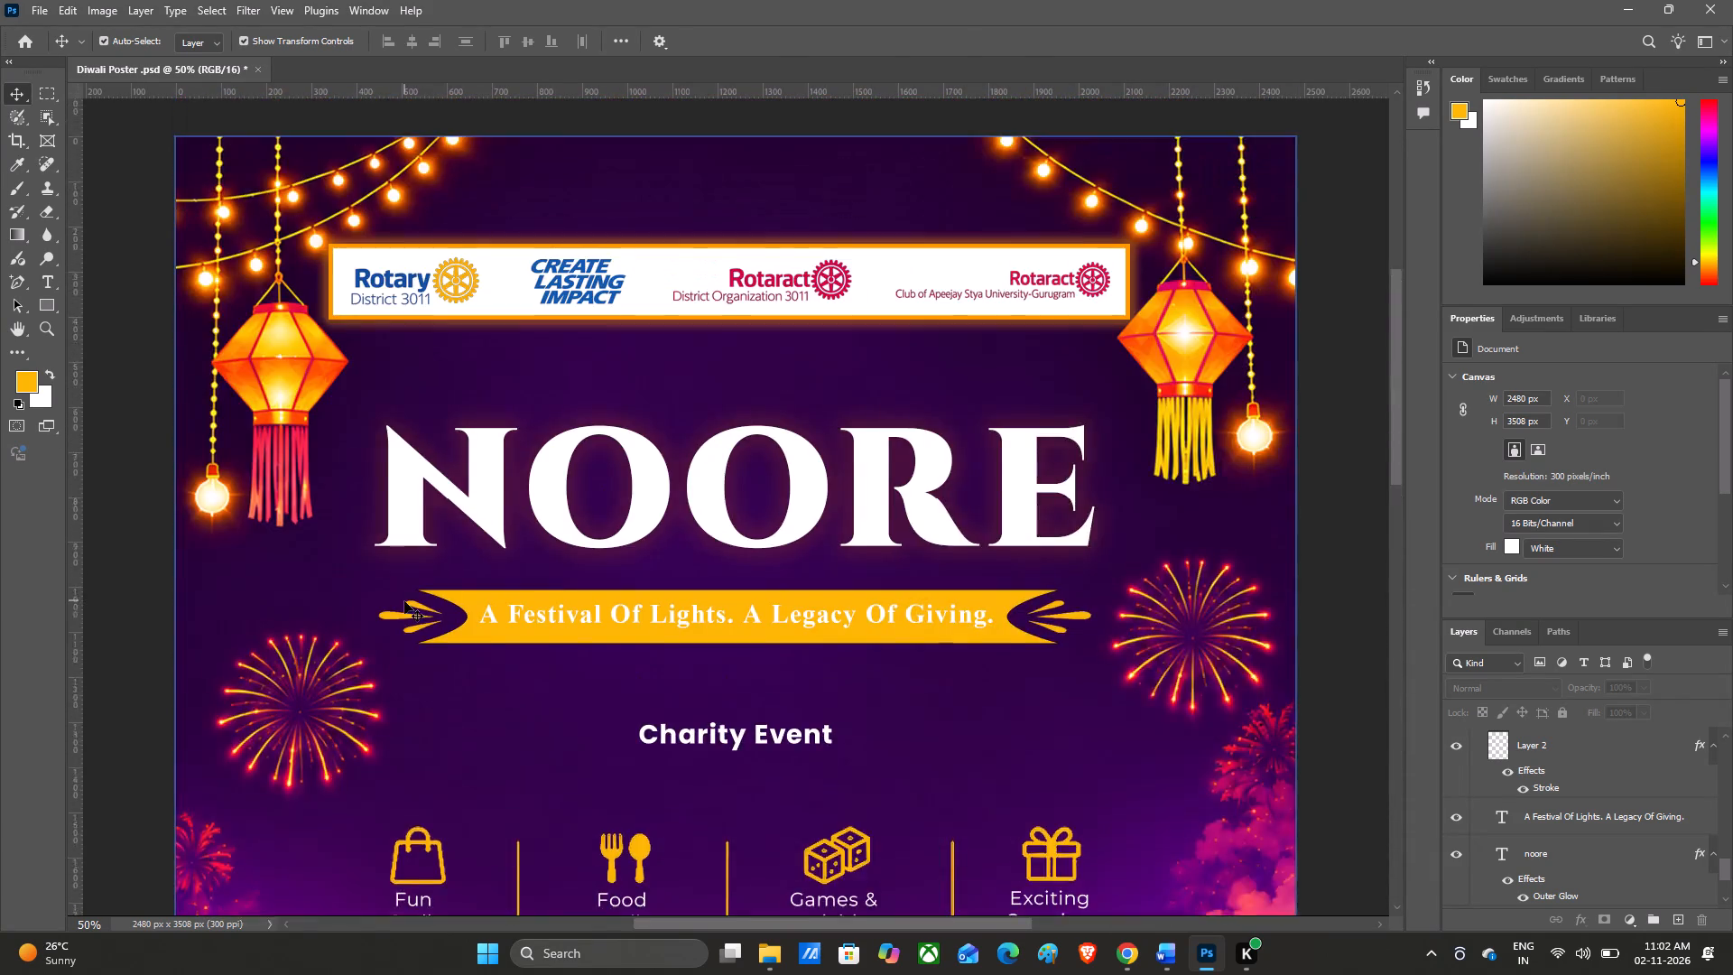
{"action": "scroll", "coordinate": [404, 601], "scroll_direction": "up", "scroll_amount": 1}
{"action": "scroll", "coordinate": [404, 601], "scroll_direction": "down", "scroll_amount": 8}
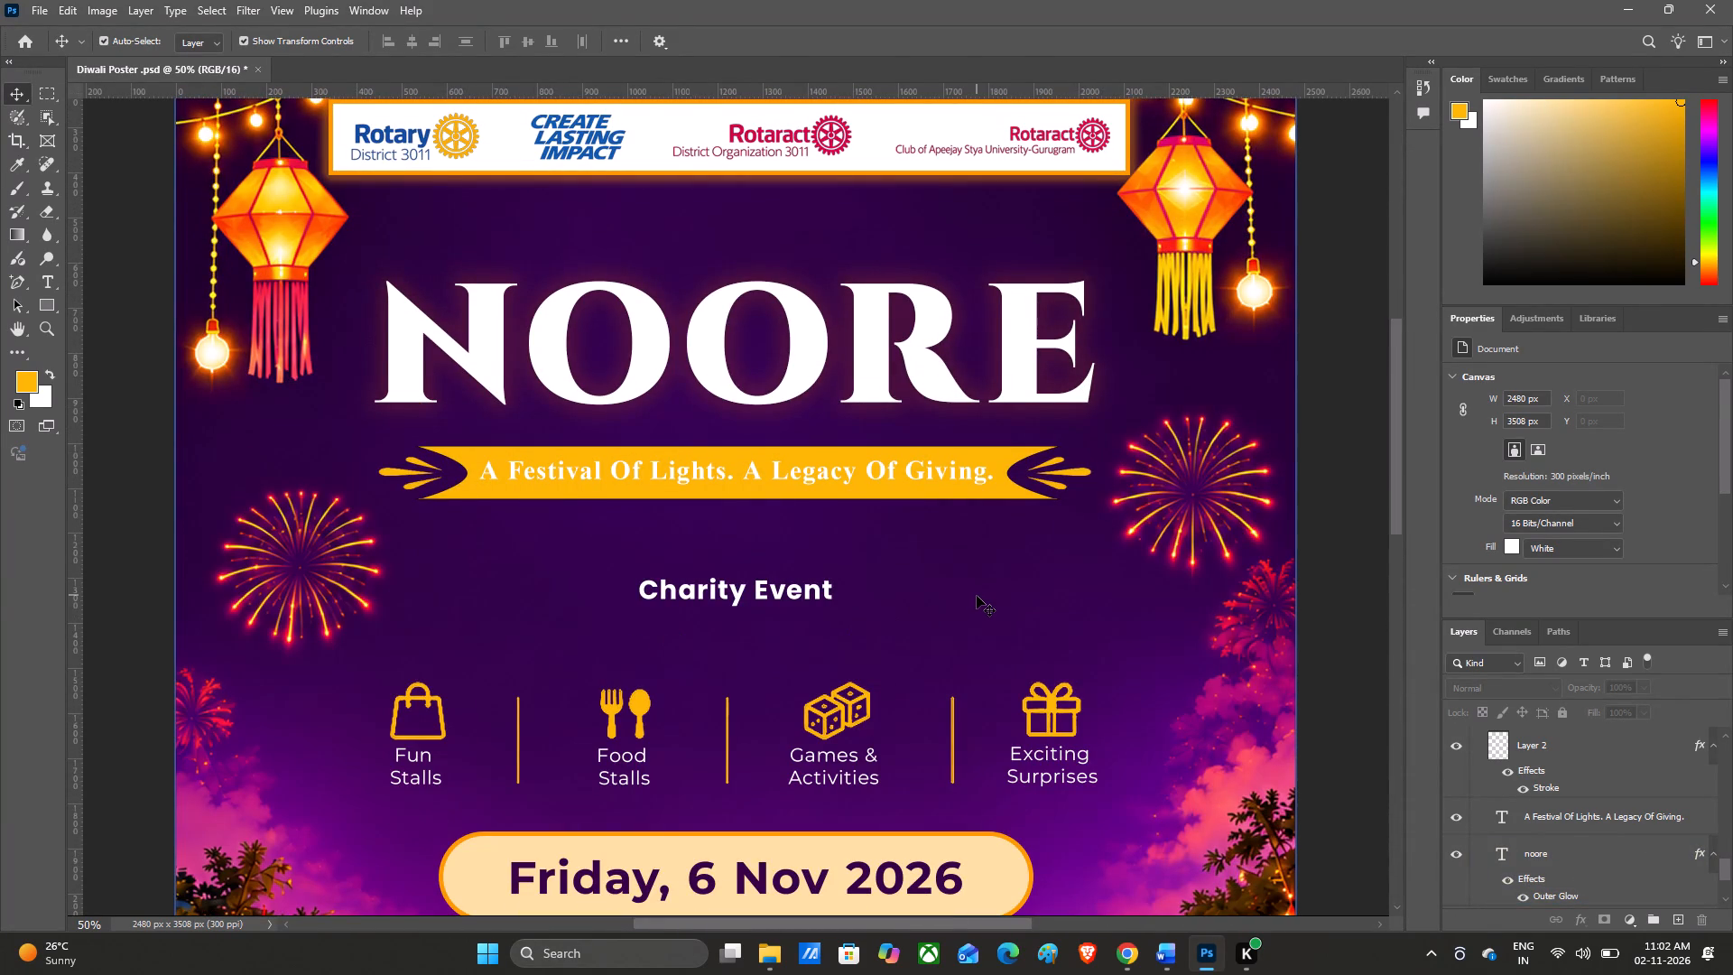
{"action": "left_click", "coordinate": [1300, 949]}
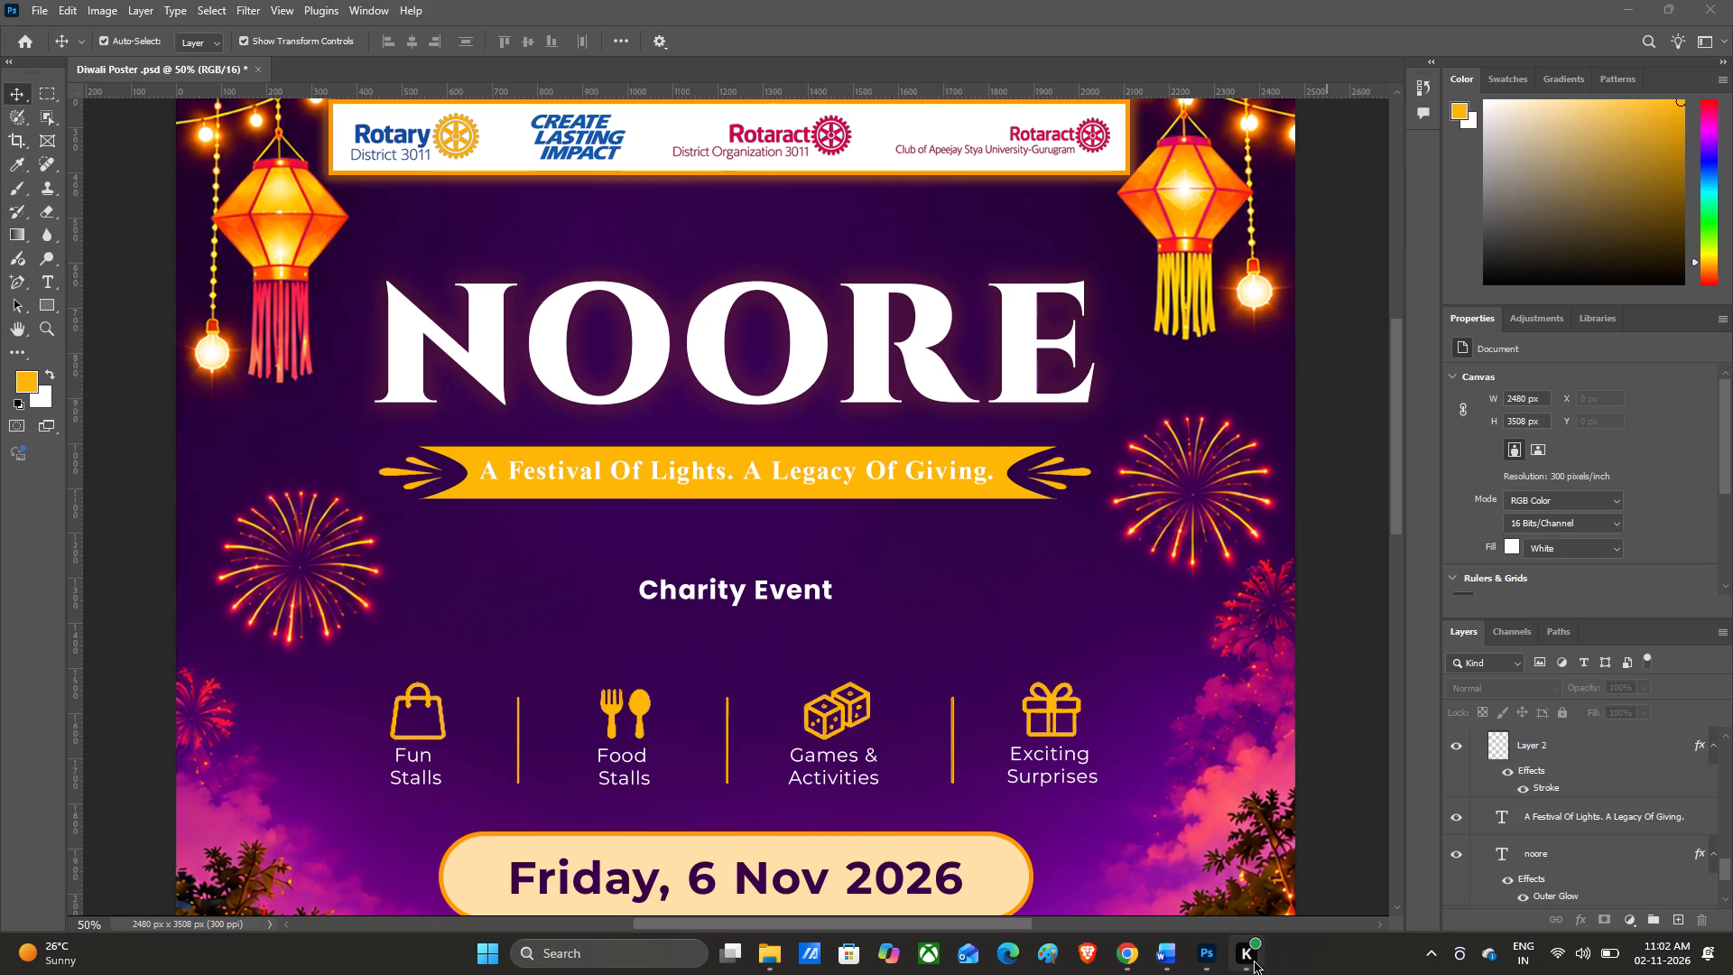